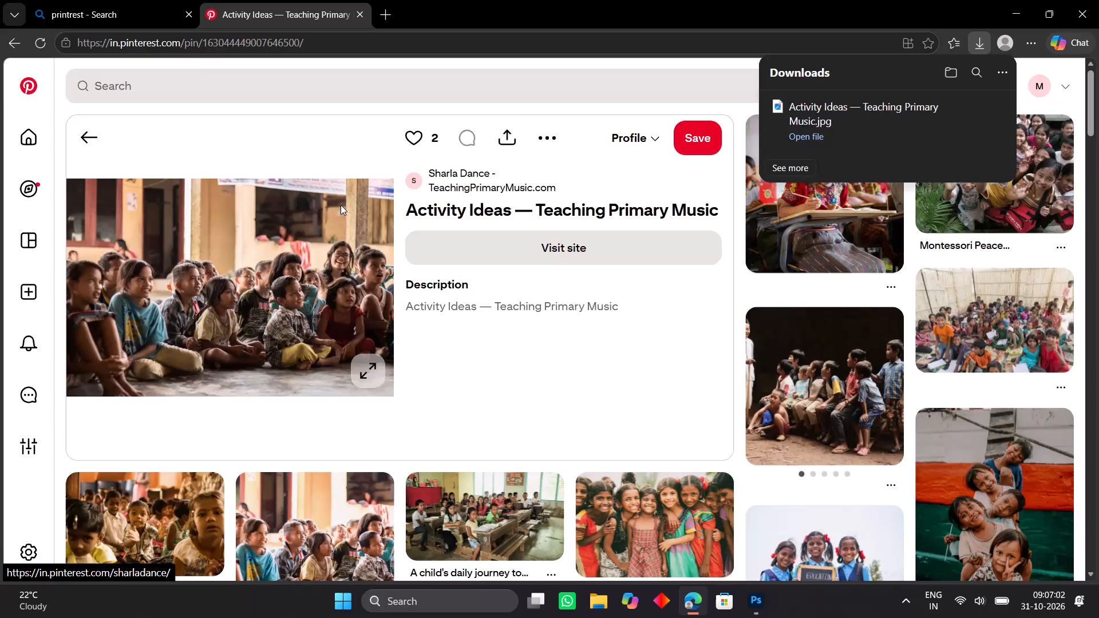
Download the image from the "Activity Ideas — Teaching Primary Music" pin.
left_click(544, 134)
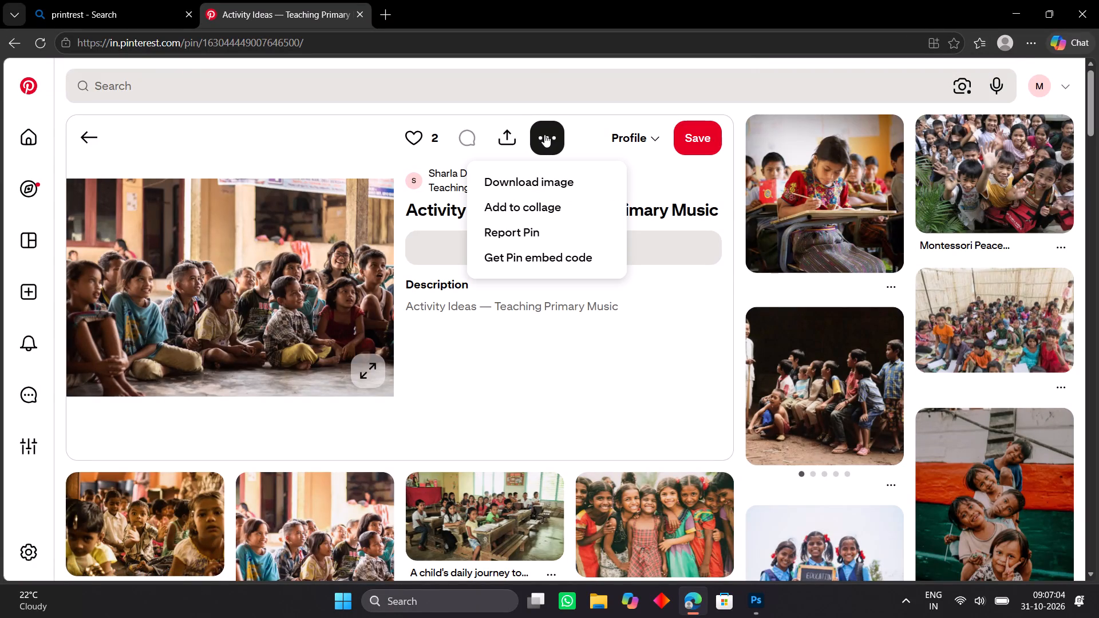
left_click(532, 180)
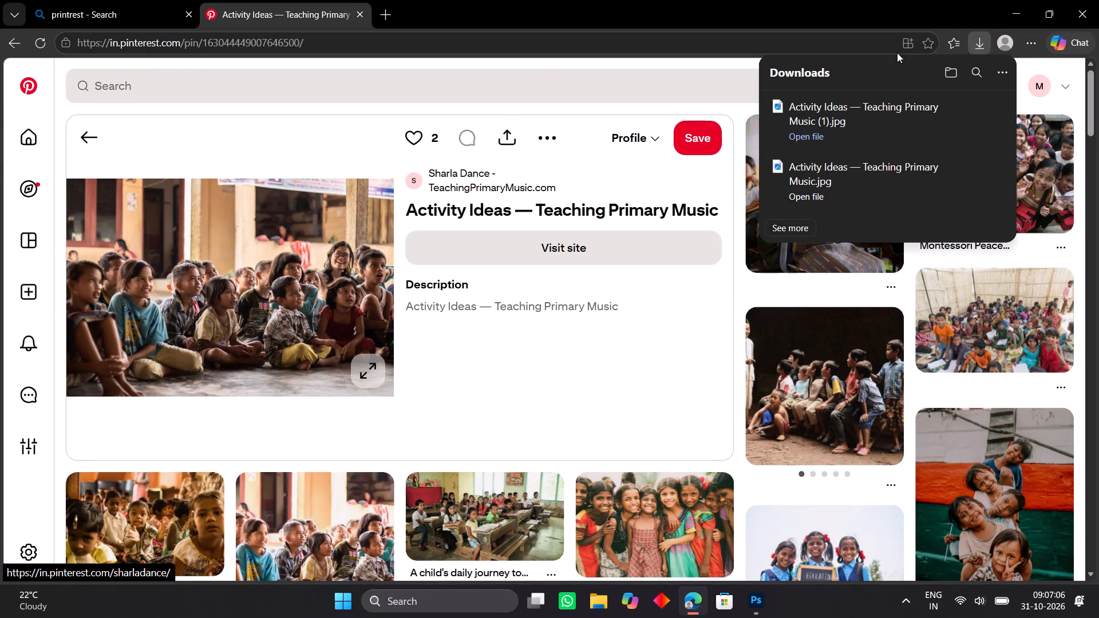
Minimize the browser and switch to the F_Ban.psd banner in Photoshop.
left_click(1013, 9)
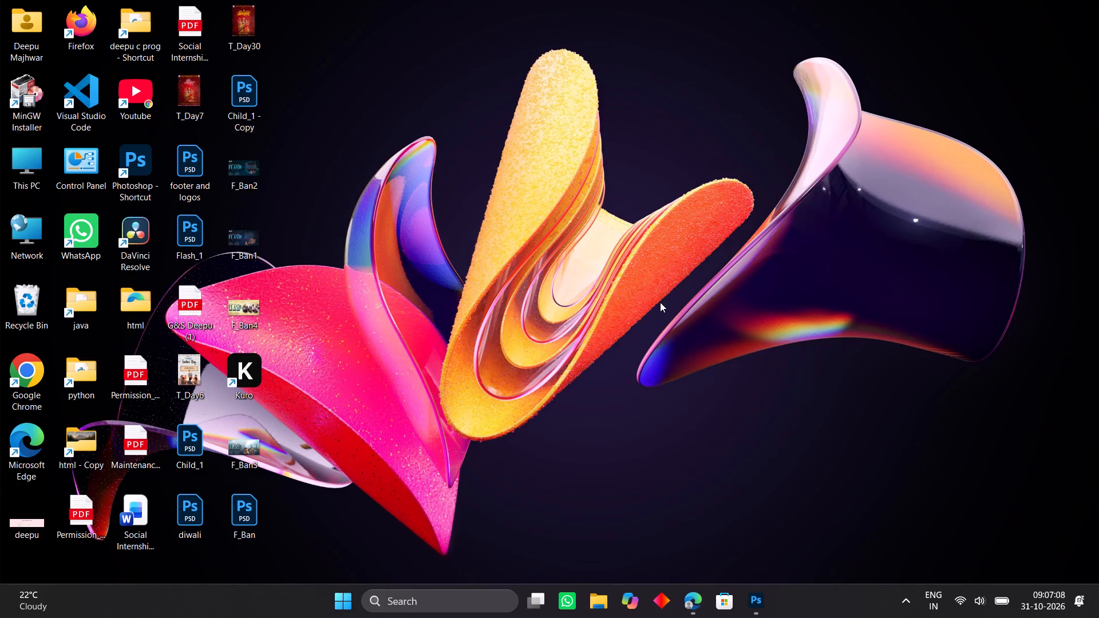
left_click(754, 607)
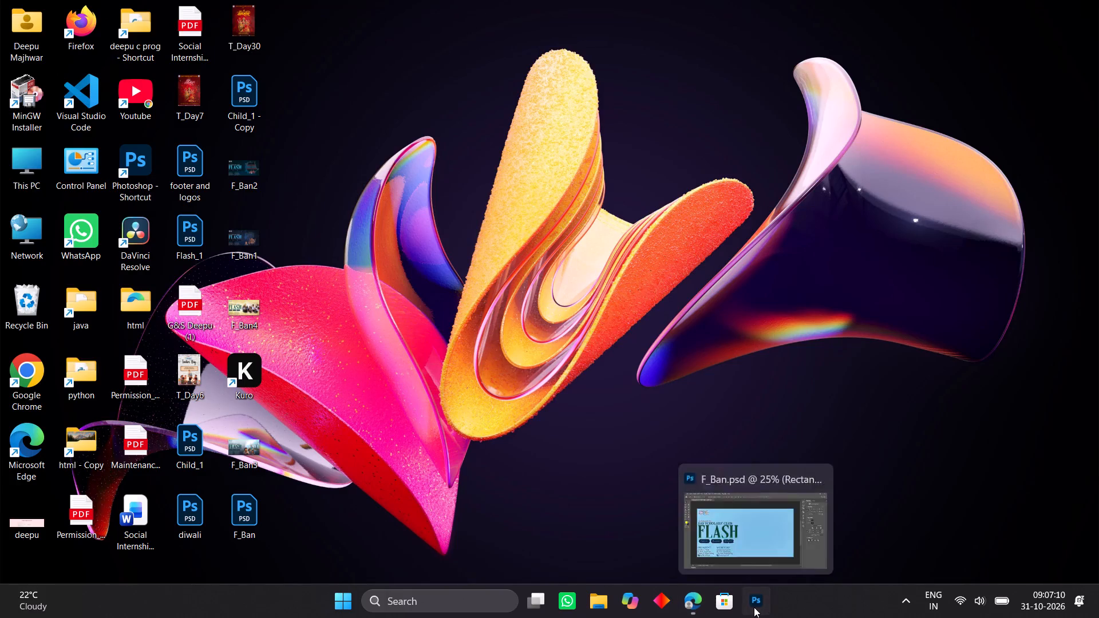
Turn off the computer's Wi-Fi connection and return to the banner document.
left_click(992, 600)
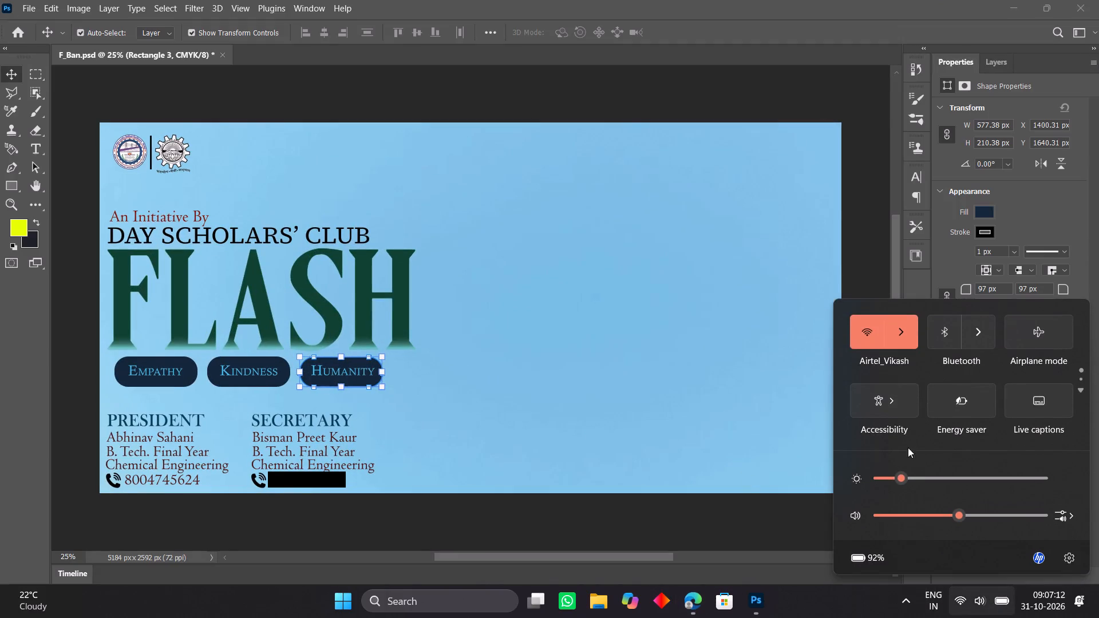
left_click(872, 344)
left_click(633, 111)
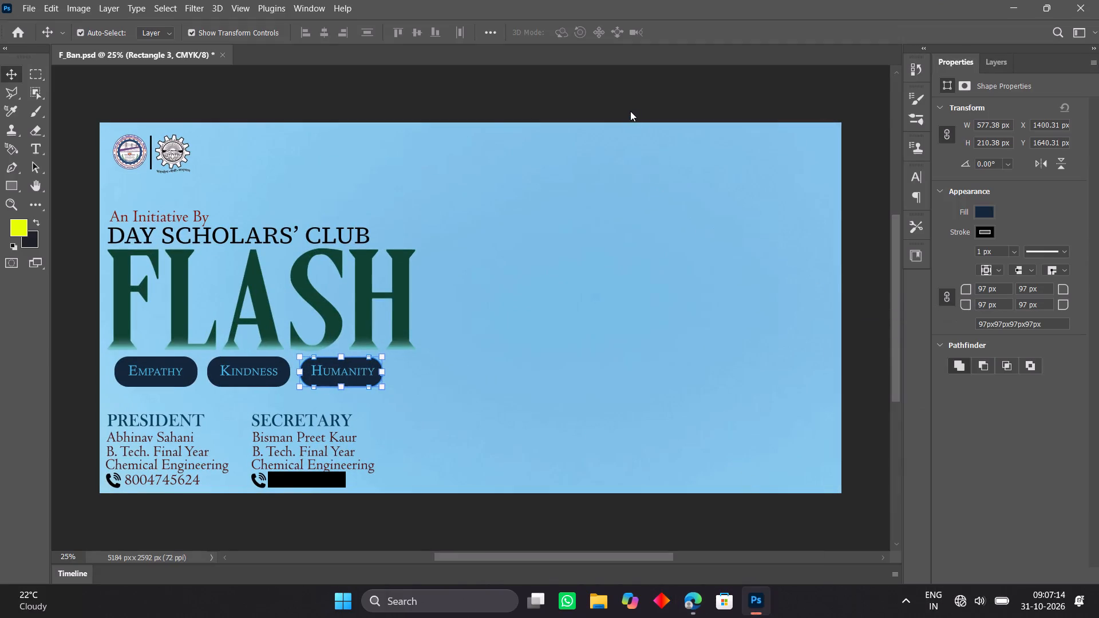
Draw a dark navy rectangle about 2068 px wide by 1714 px high in the banner's empty area beside the FLASH title.
left_click(11, 179)
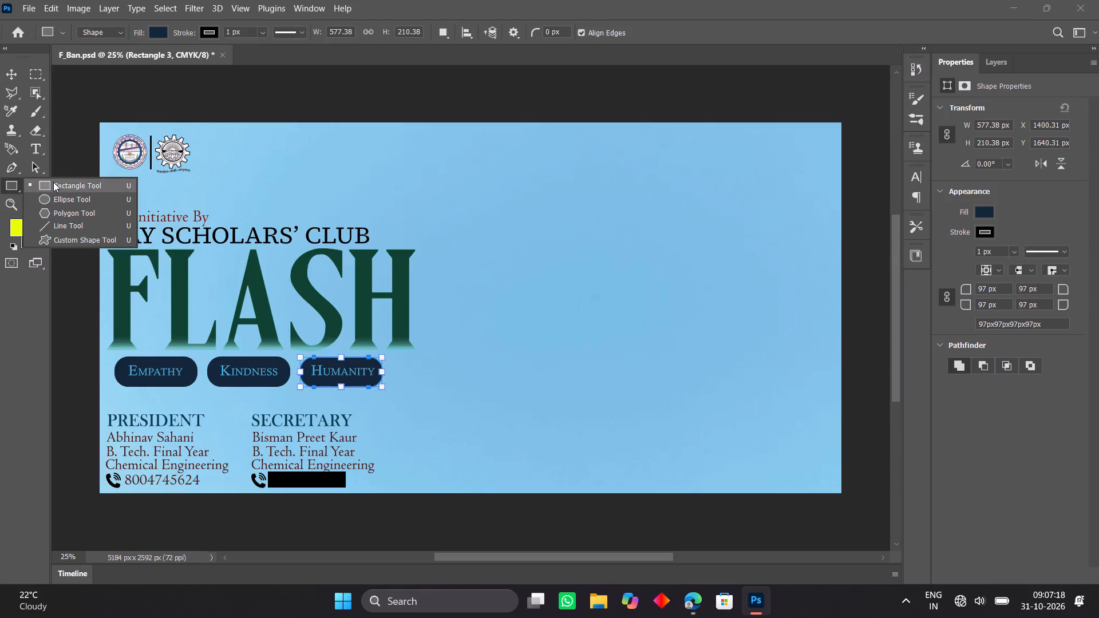
left_click(53, 182)
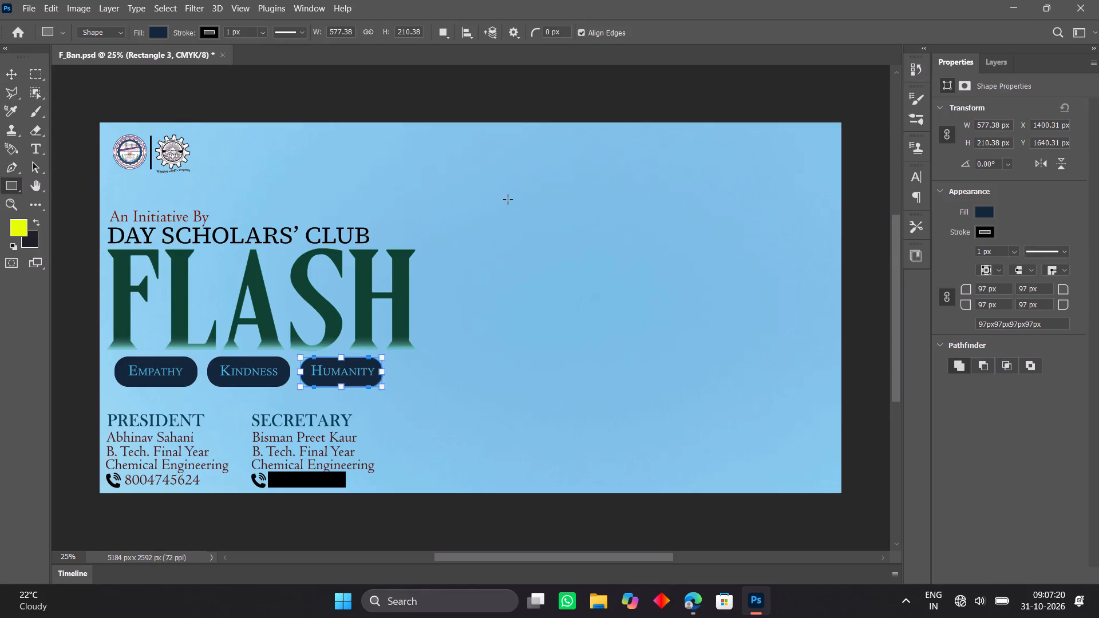
left_click_drag(501, 198, 682, 351)
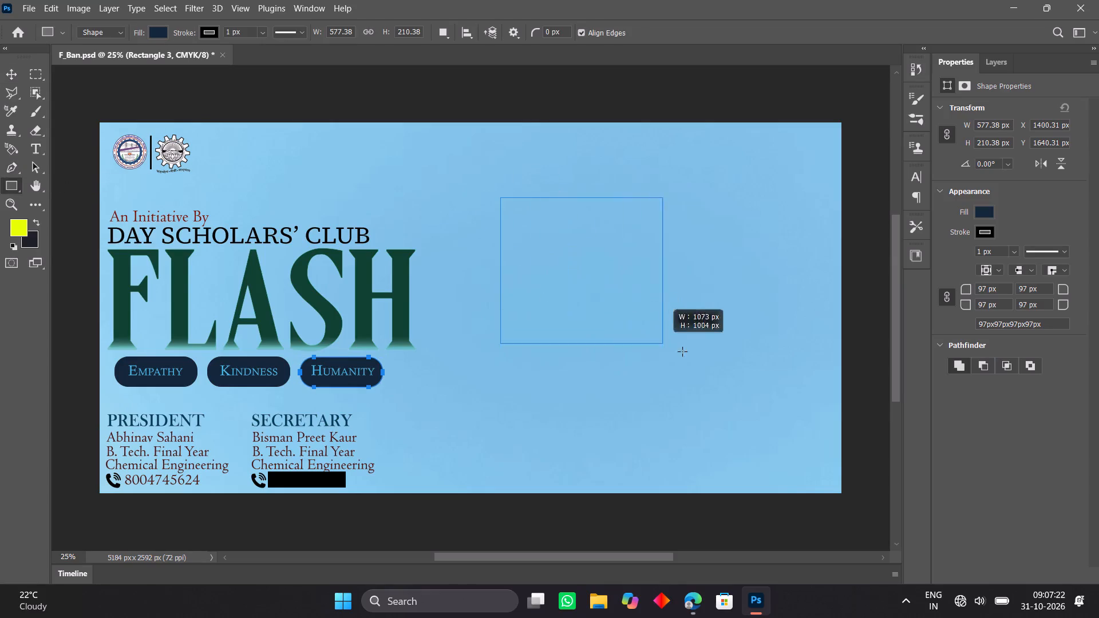
left_click_drag(682, 351, 809, 446)
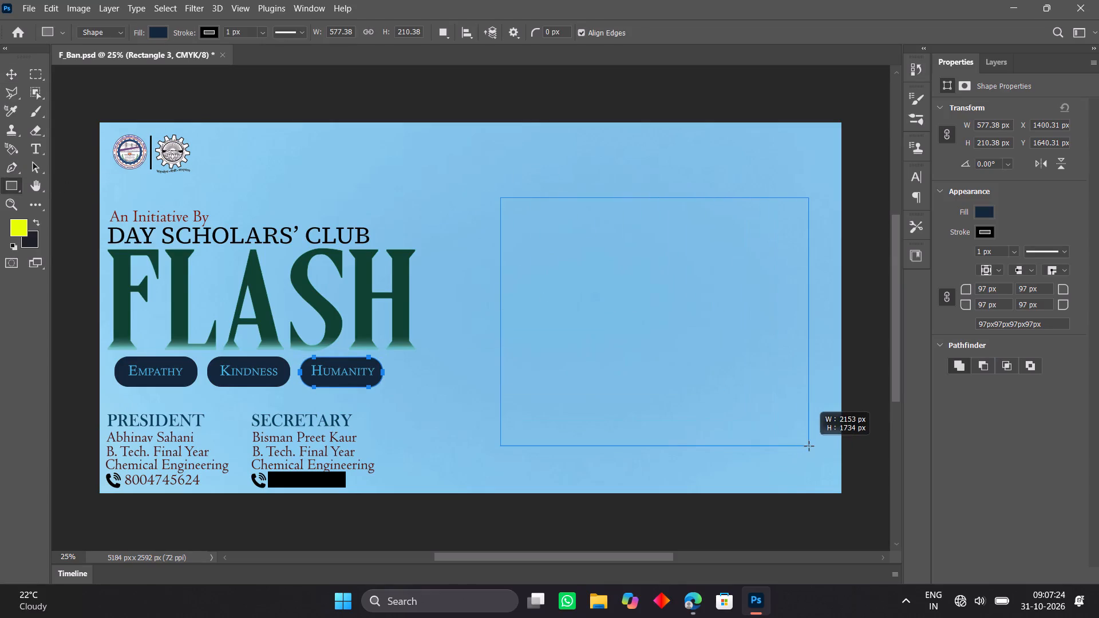
left_click_drag(809, 446, 796, 442)
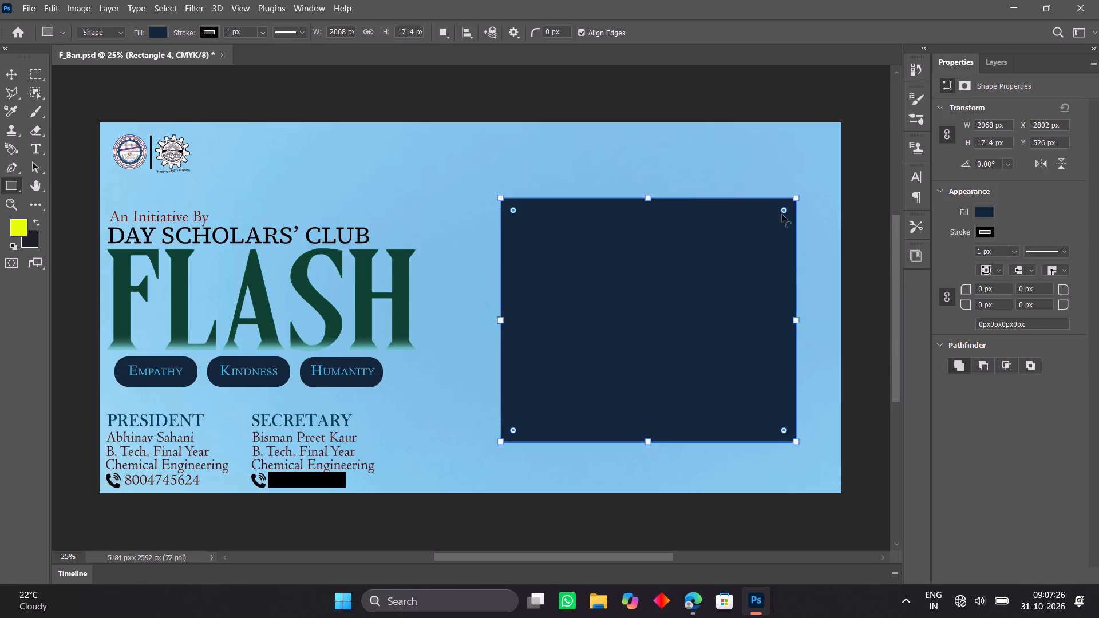
Round all four corners of the new navy rectangle to a radius of about 700 px.
left_click_drag(783, 212, 767, 240)
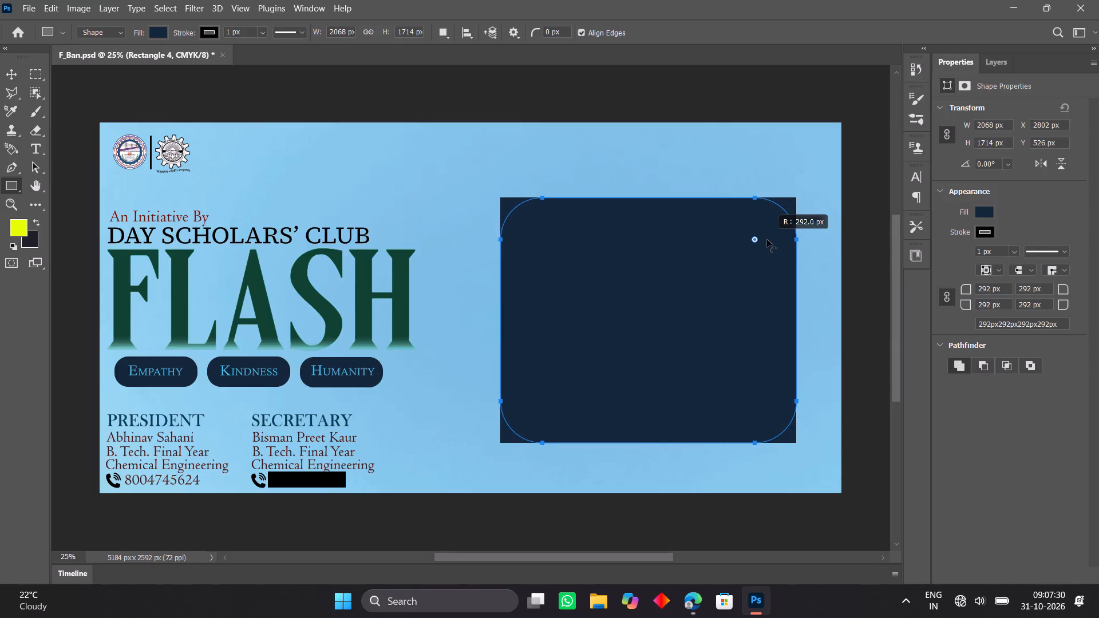
left_click_drag(767, 240, 740, 302)
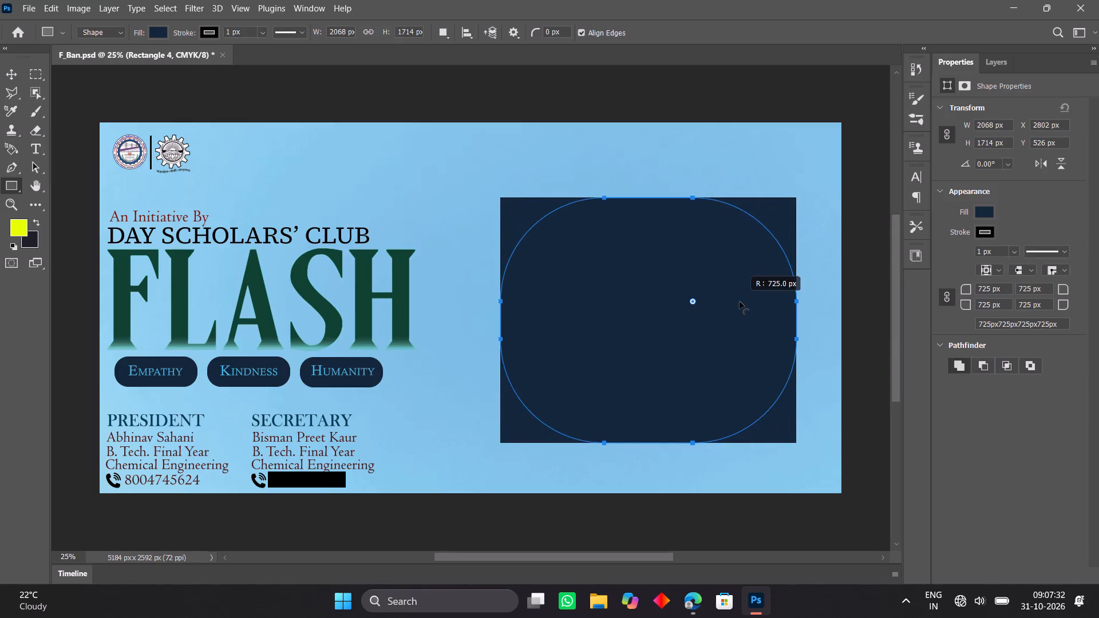
left_click_drag(740, 302, 742, 298)
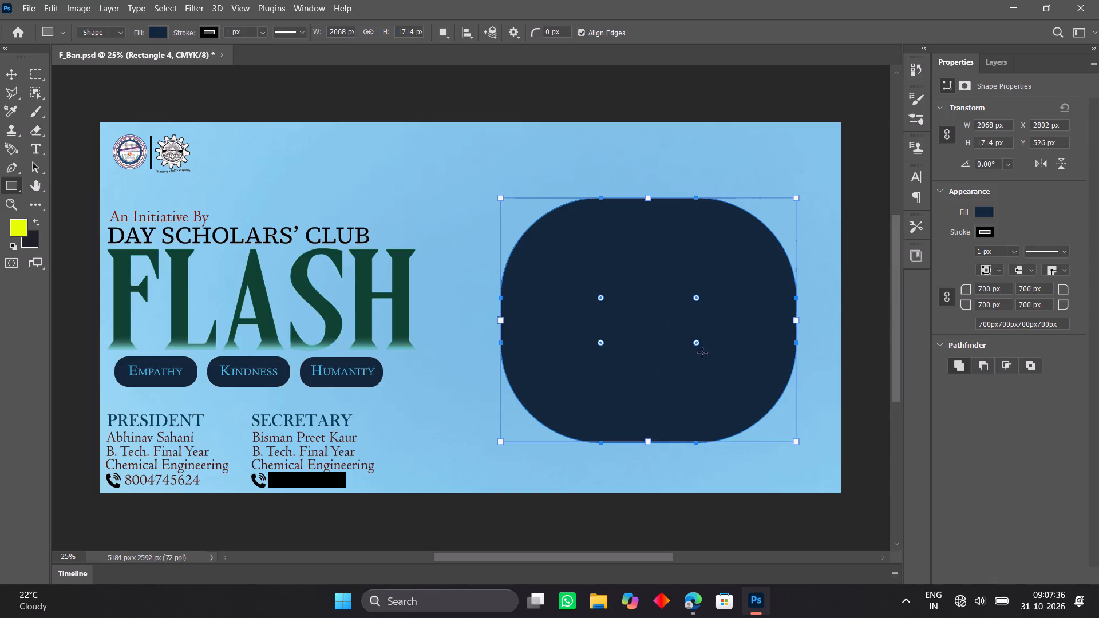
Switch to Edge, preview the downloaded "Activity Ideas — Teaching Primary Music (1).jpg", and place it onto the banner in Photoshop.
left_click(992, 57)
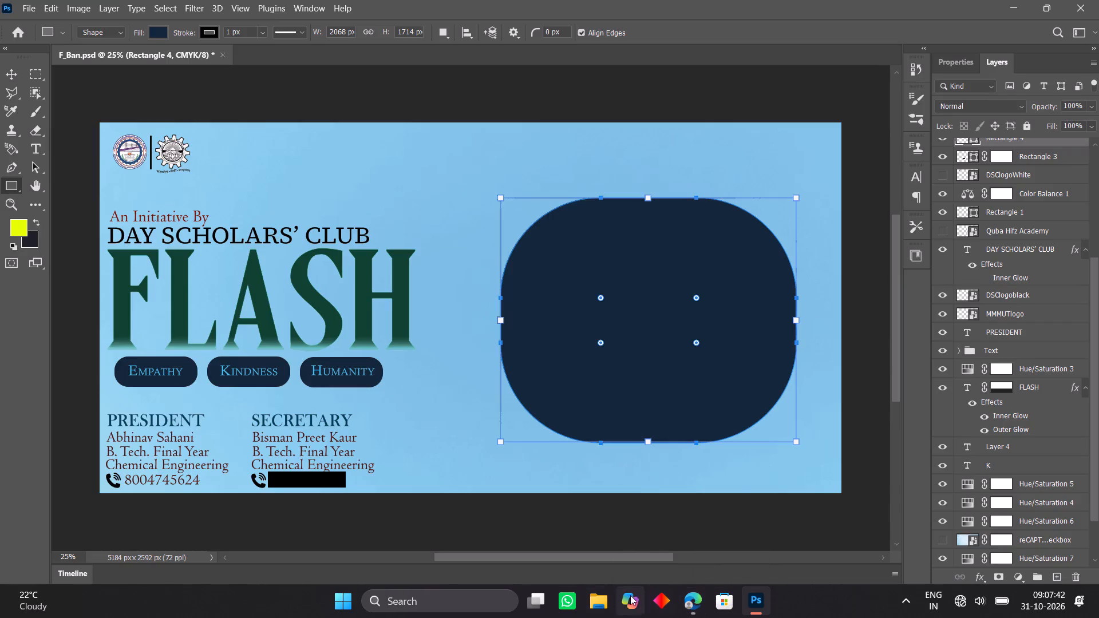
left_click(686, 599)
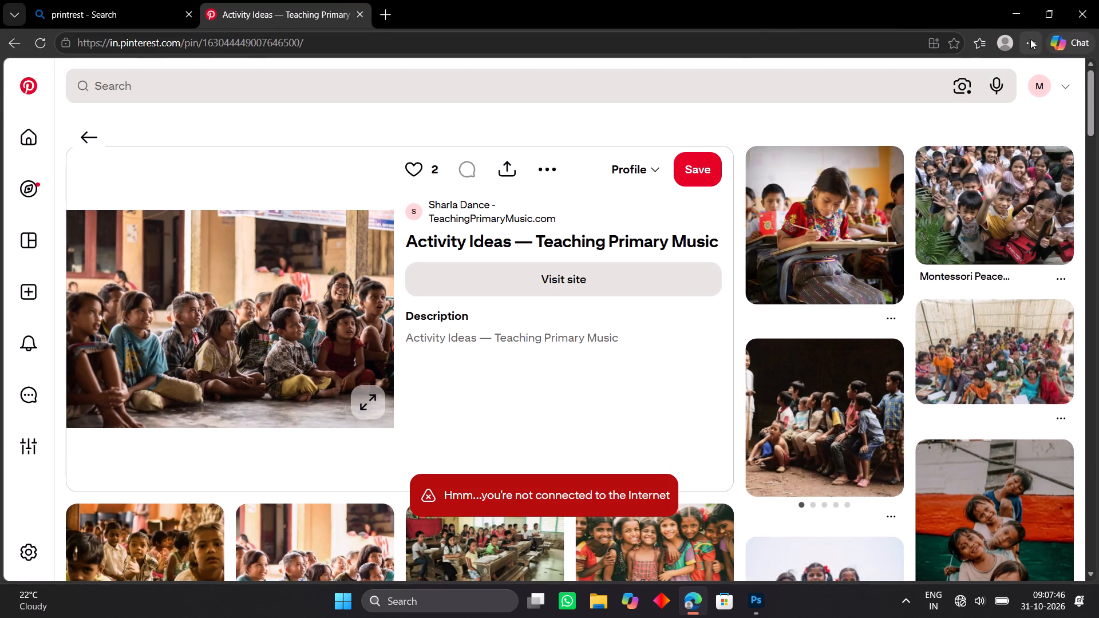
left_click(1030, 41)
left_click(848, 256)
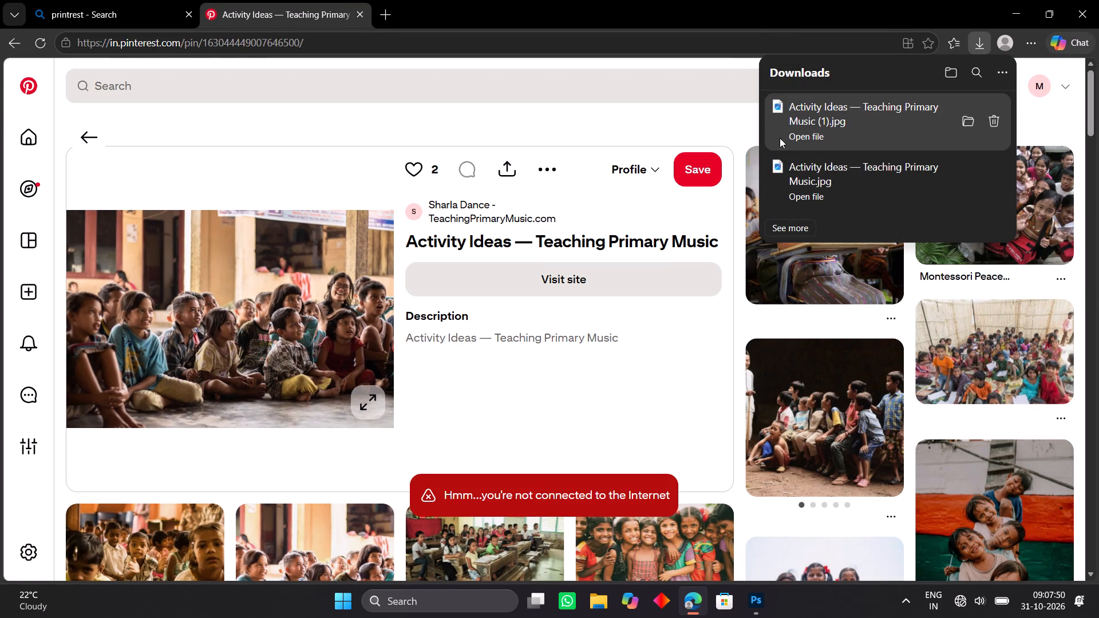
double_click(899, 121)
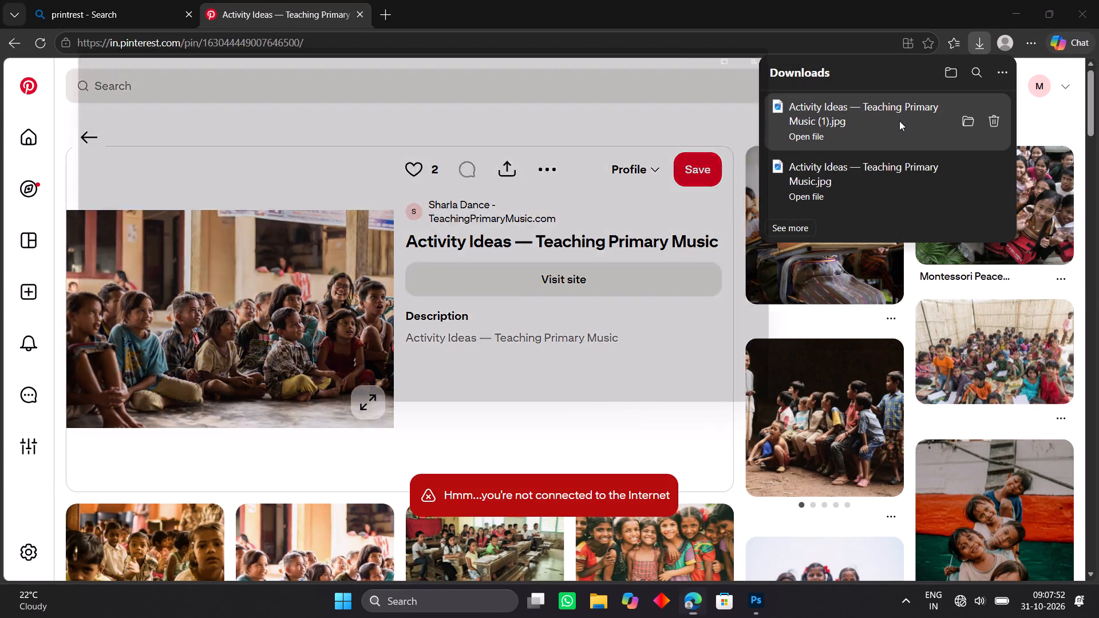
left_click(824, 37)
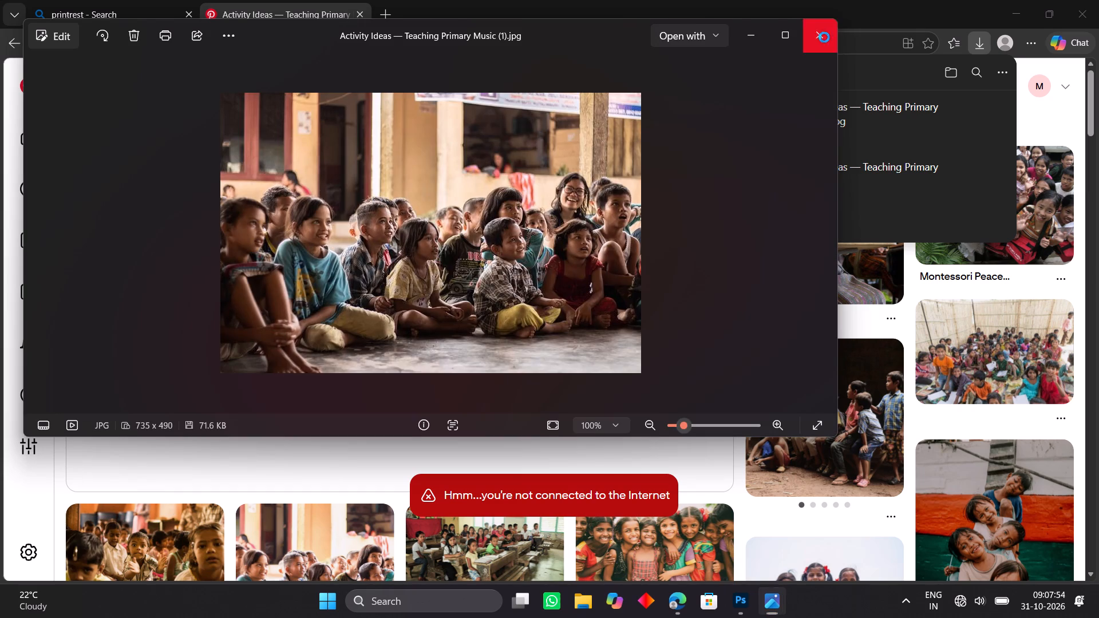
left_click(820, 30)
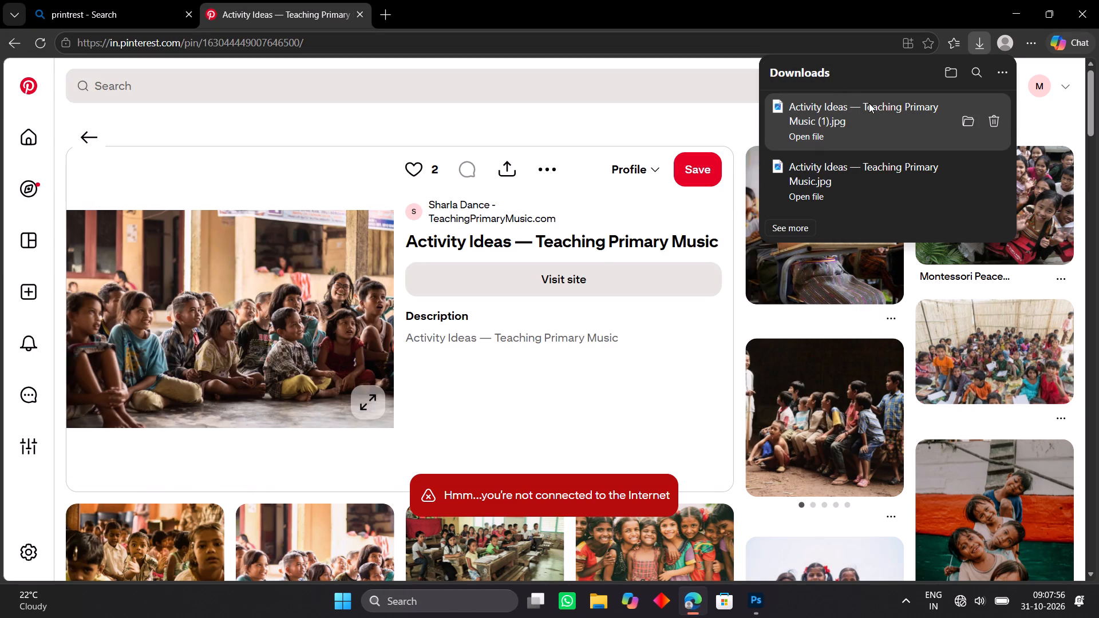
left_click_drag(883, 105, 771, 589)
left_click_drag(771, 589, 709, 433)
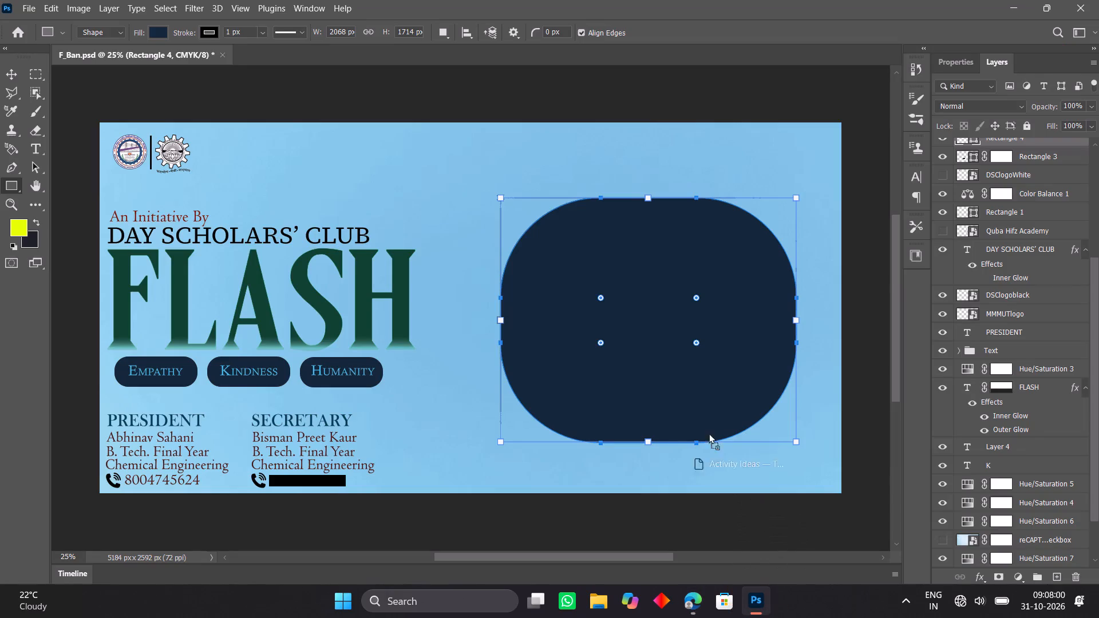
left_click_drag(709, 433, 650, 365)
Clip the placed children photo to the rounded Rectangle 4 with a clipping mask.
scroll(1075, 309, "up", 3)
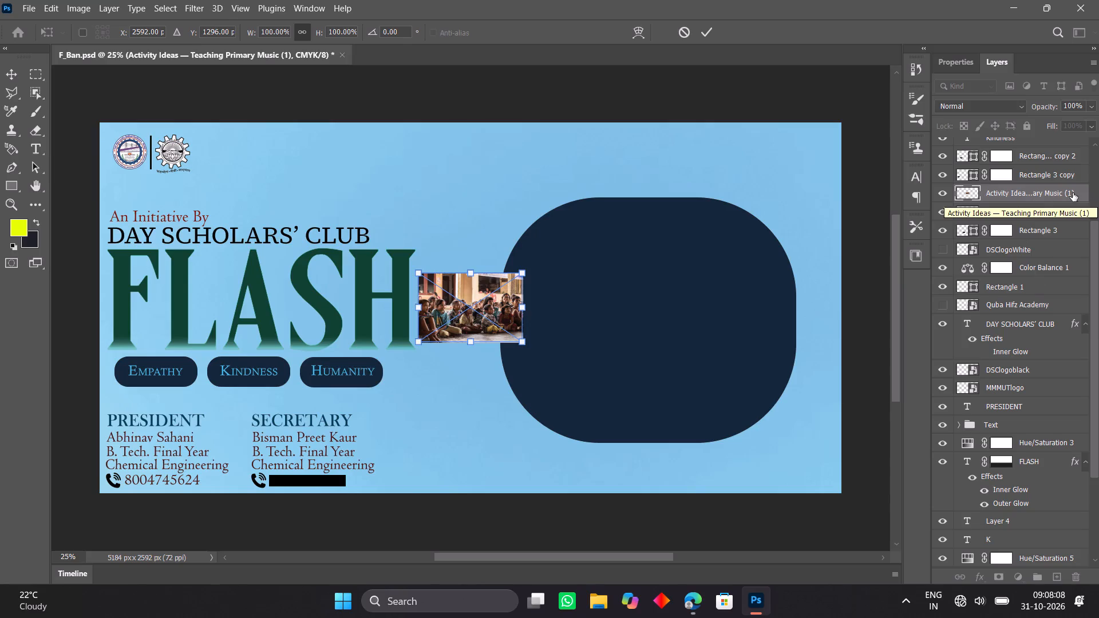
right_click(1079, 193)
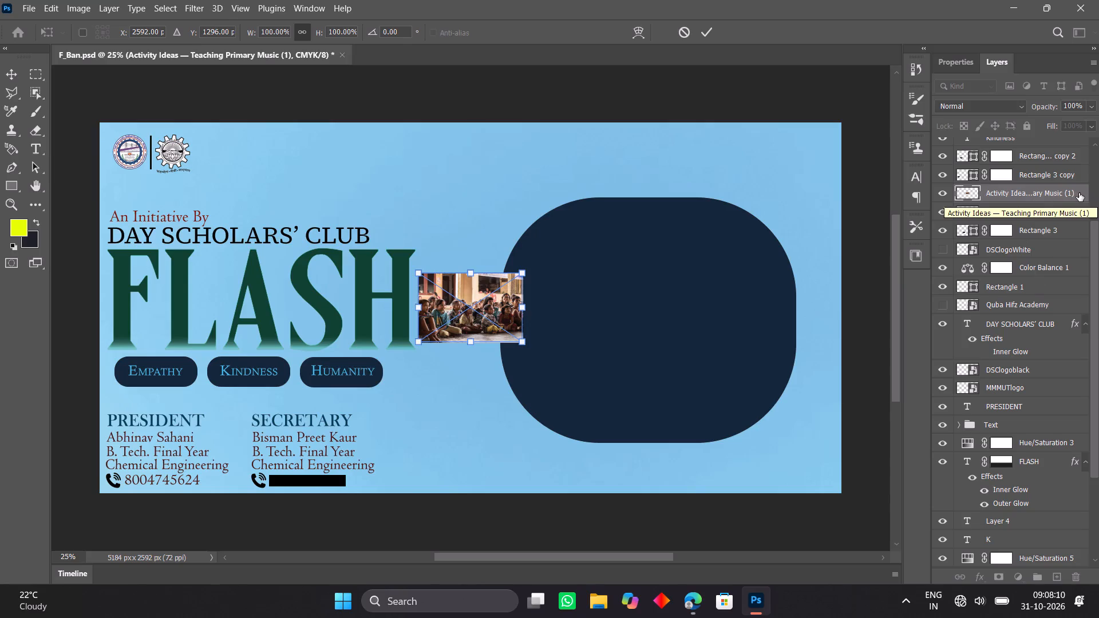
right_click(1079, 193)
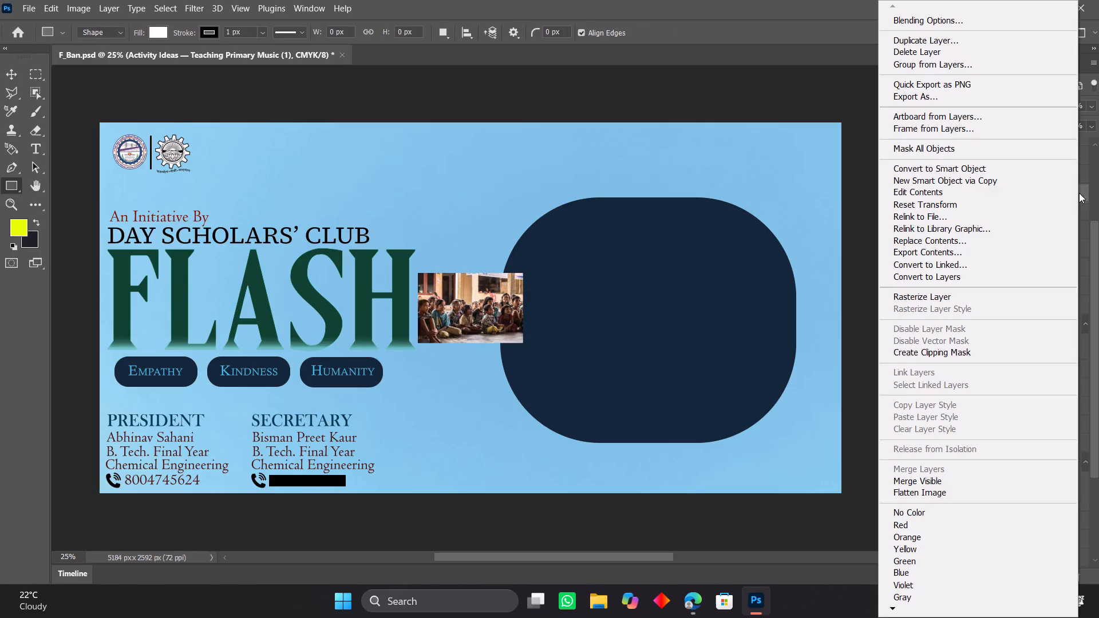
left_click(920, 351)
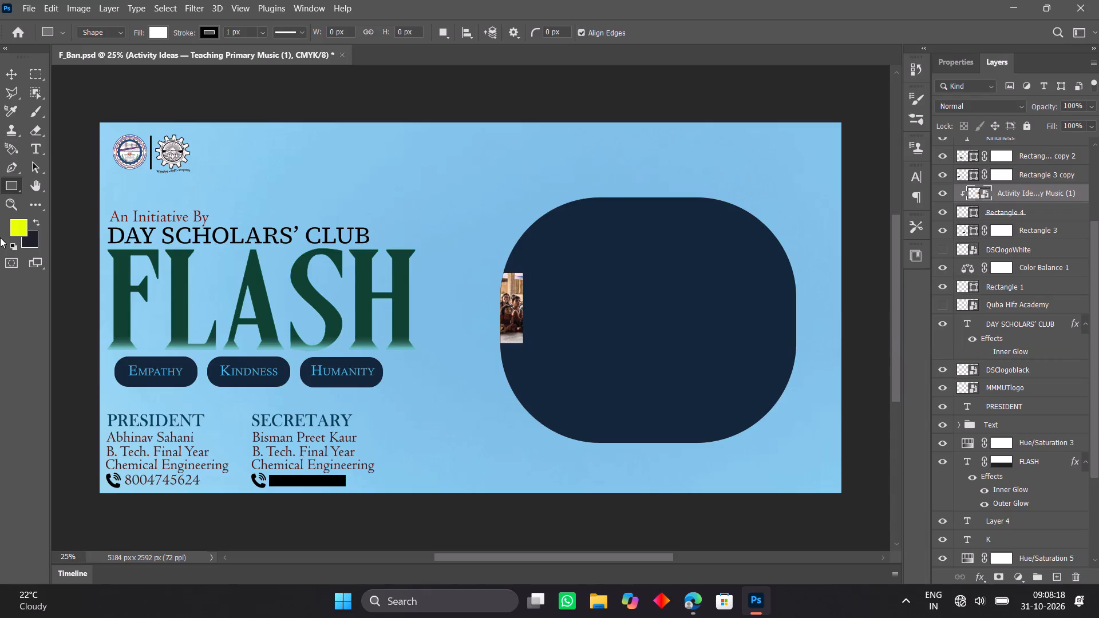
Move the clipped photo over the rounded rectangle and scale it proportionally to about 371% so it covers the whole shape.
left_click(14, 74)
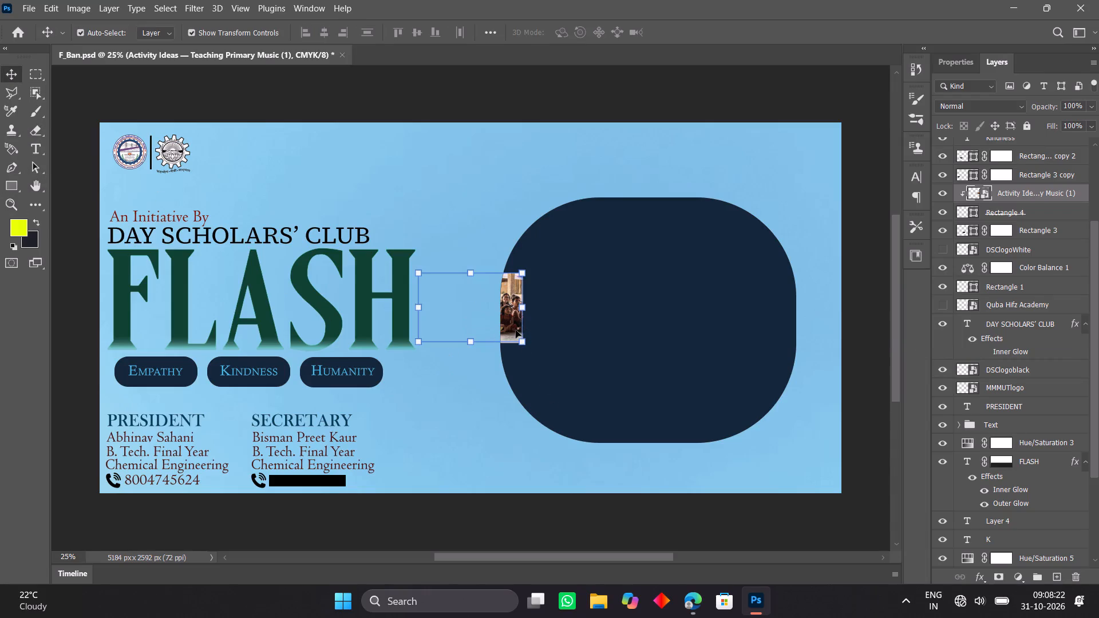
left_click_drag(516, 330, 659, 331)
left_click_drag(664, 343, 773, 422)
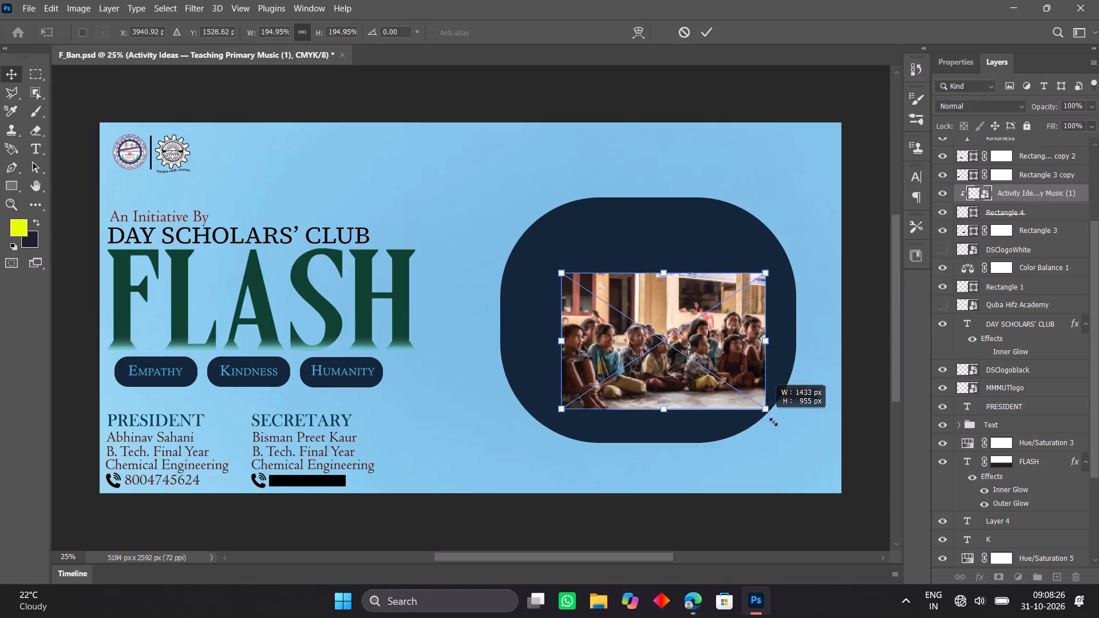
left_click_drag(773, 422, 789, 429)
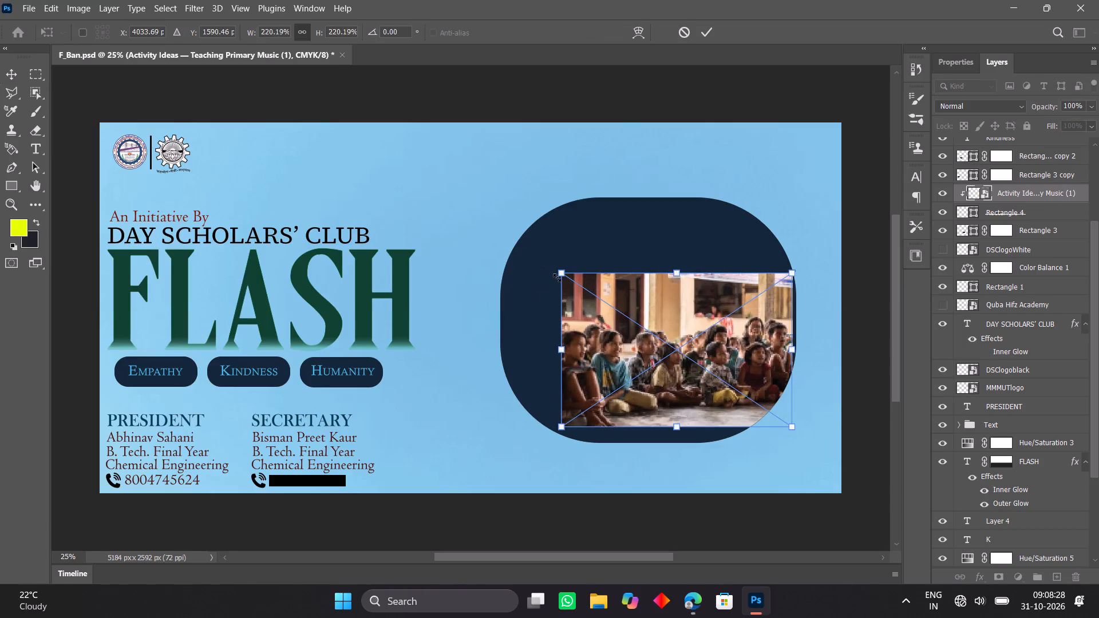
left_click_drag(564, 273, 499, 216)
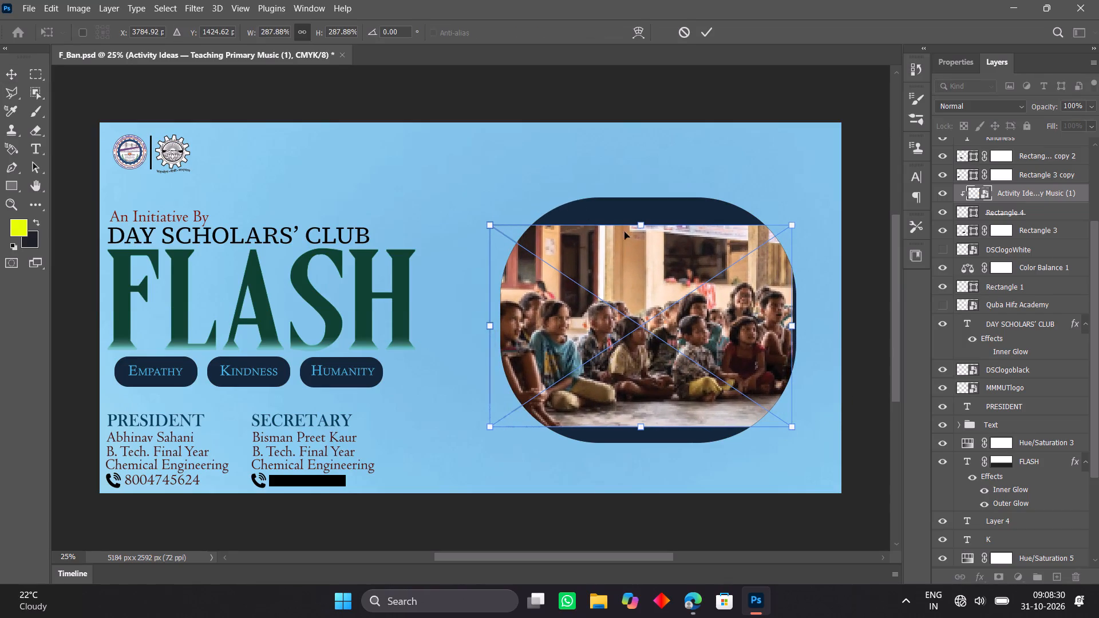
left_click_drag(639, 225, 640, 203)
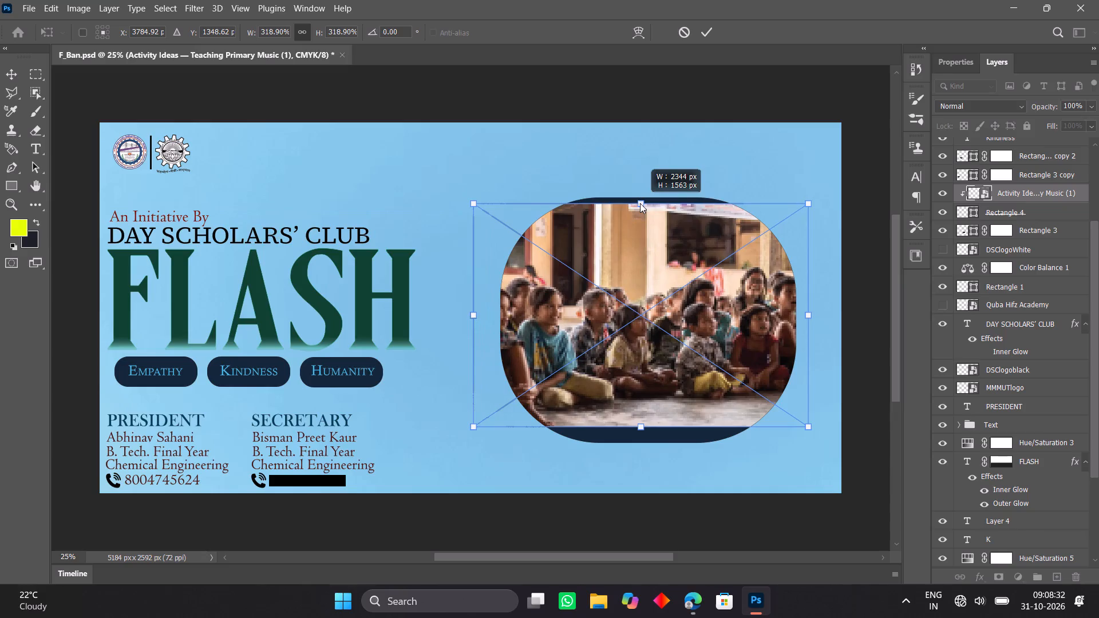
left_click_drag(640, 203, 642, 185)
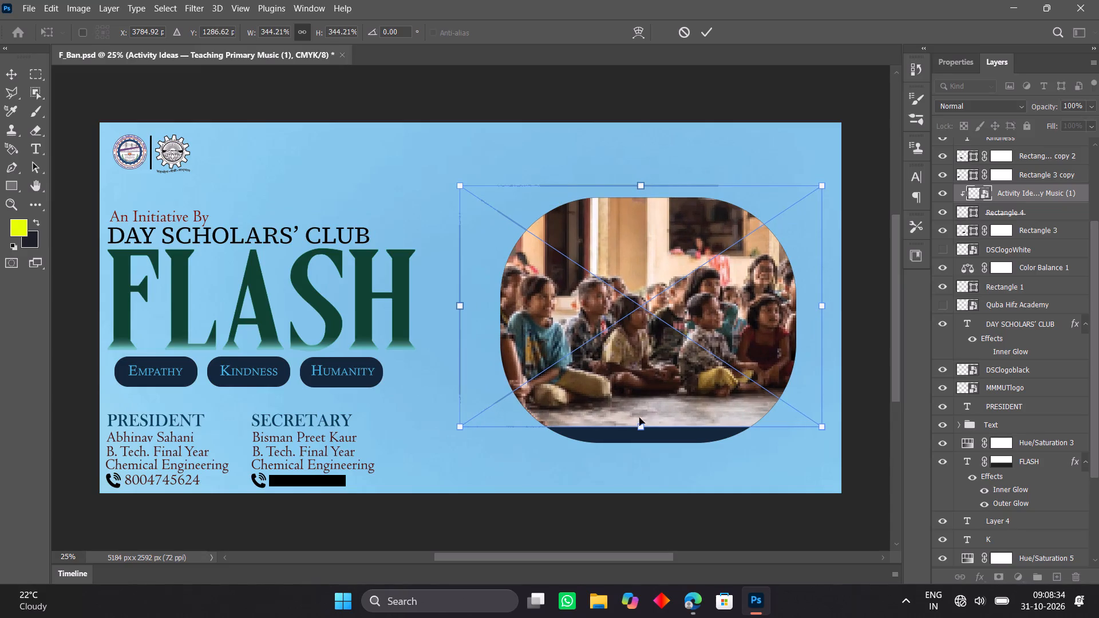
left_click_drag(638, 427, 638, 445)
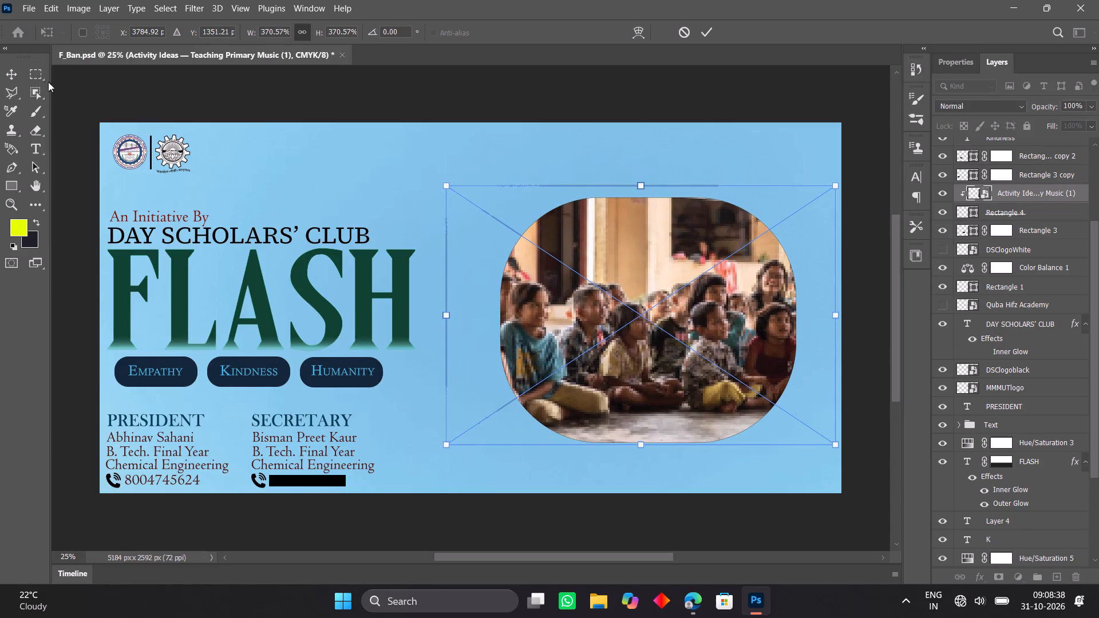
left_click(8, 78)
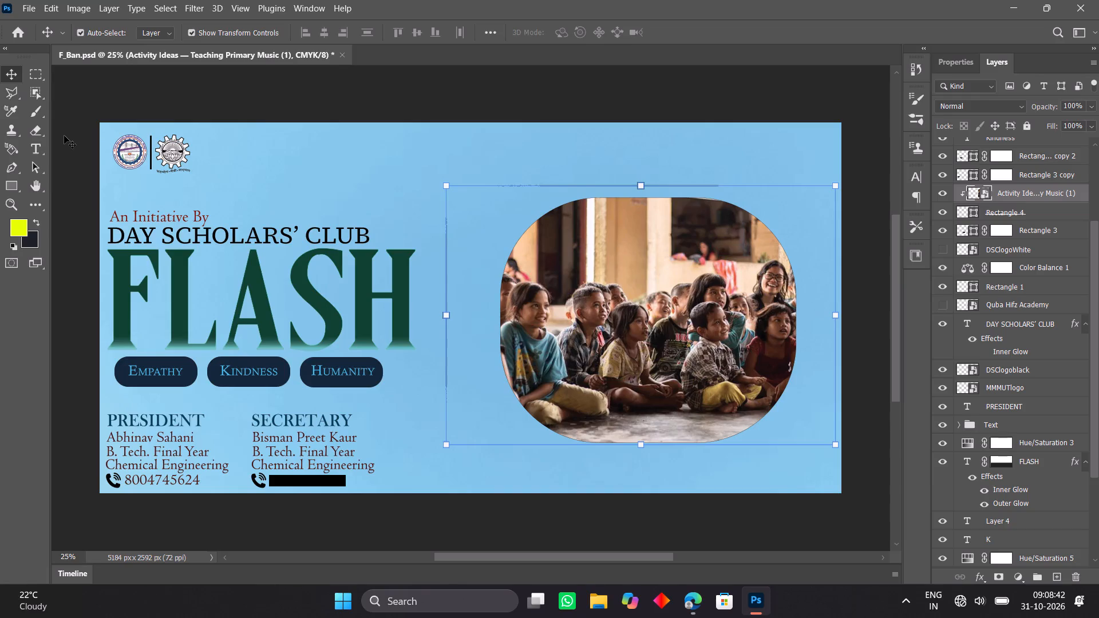
Examine the clipped photo and the edges of its rounded frame up close, ending with the whole banner in view.
key("ctrl+plus")
key("ctrl+plus")
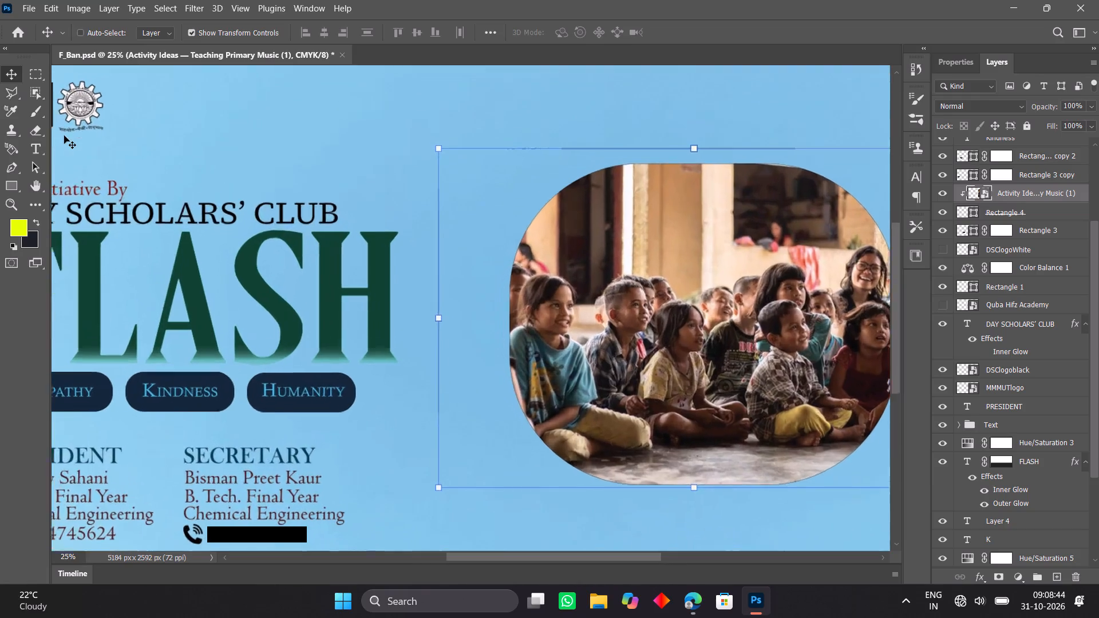
key("ctrl+plus")
key("ctrl+plus")
key("ctrl+plus")
scroll(64, 136, "right", 2)
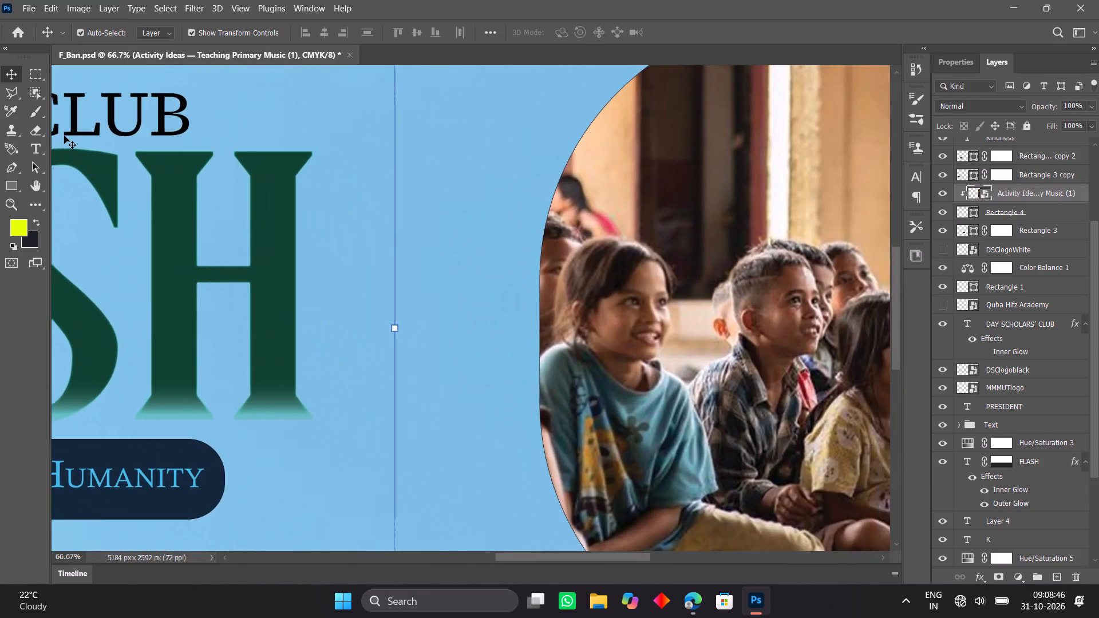
scroll(64, 136, "right", 5)
scroll(64, 136, "down", 5, "ctrl")
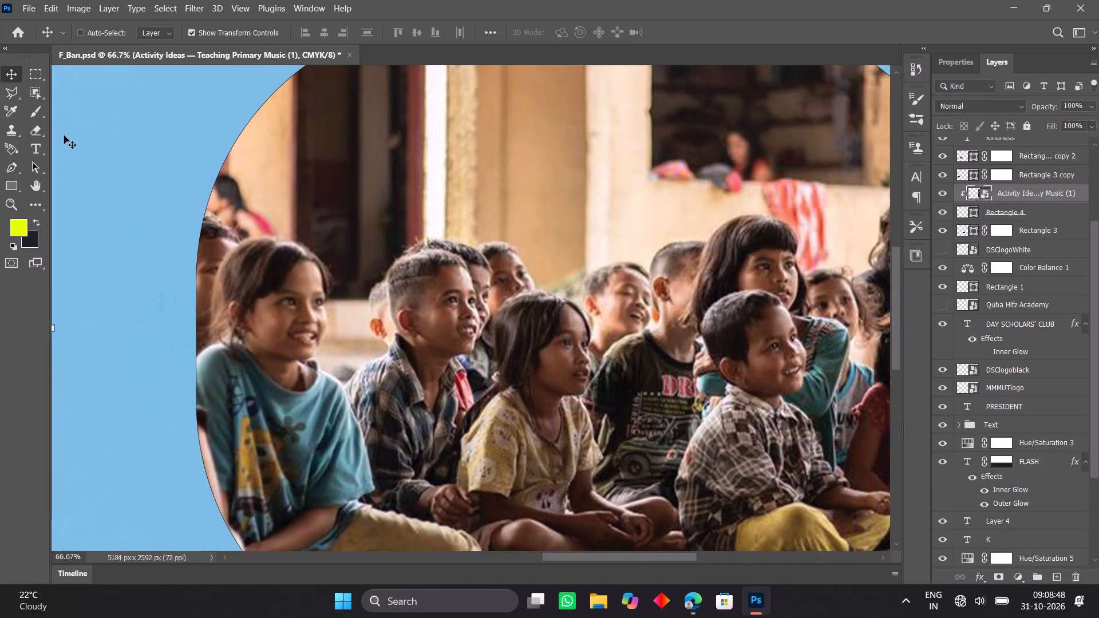
key("ctrl+0")
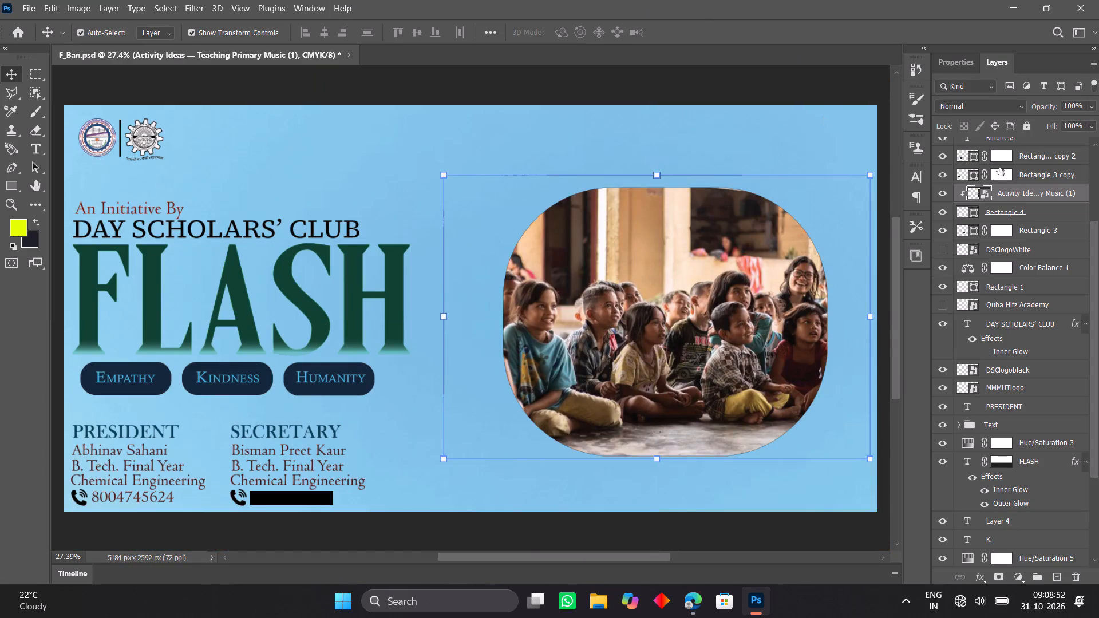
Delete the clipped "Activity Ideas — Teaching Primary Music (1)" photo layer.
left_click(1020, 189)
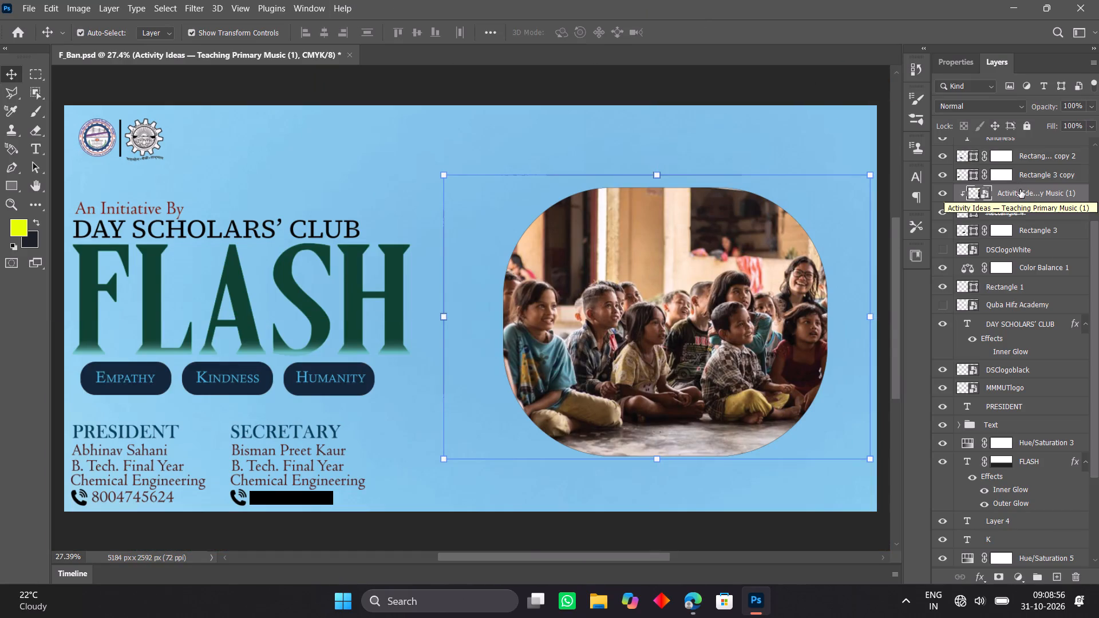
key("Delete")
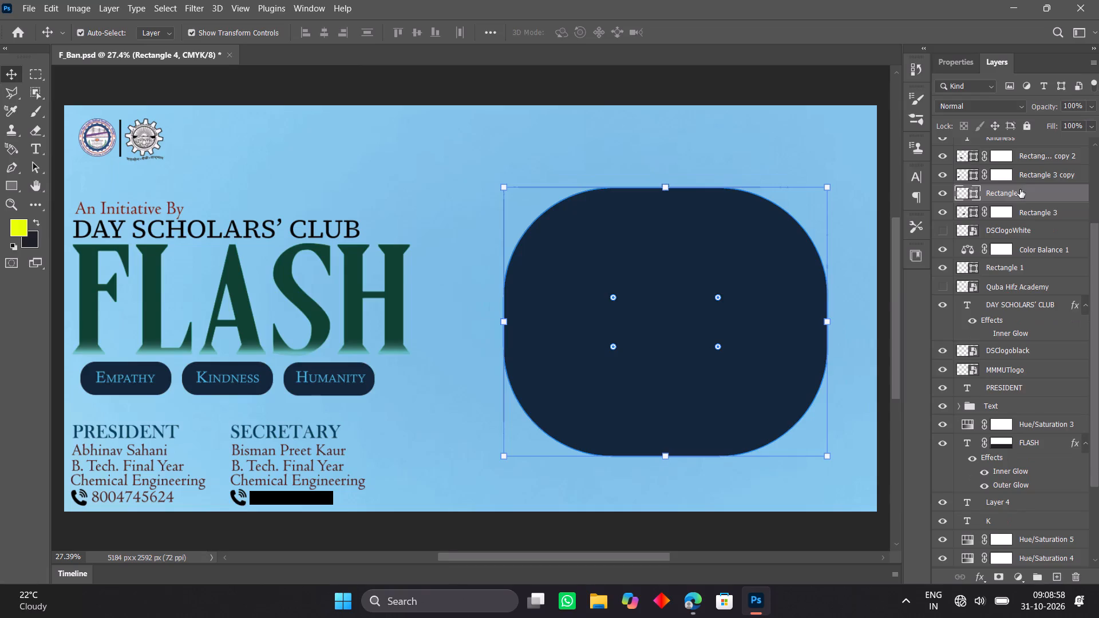
Leave Photoshop and Edge and launch Firefox from the desktop.
left_click(1010, 11)
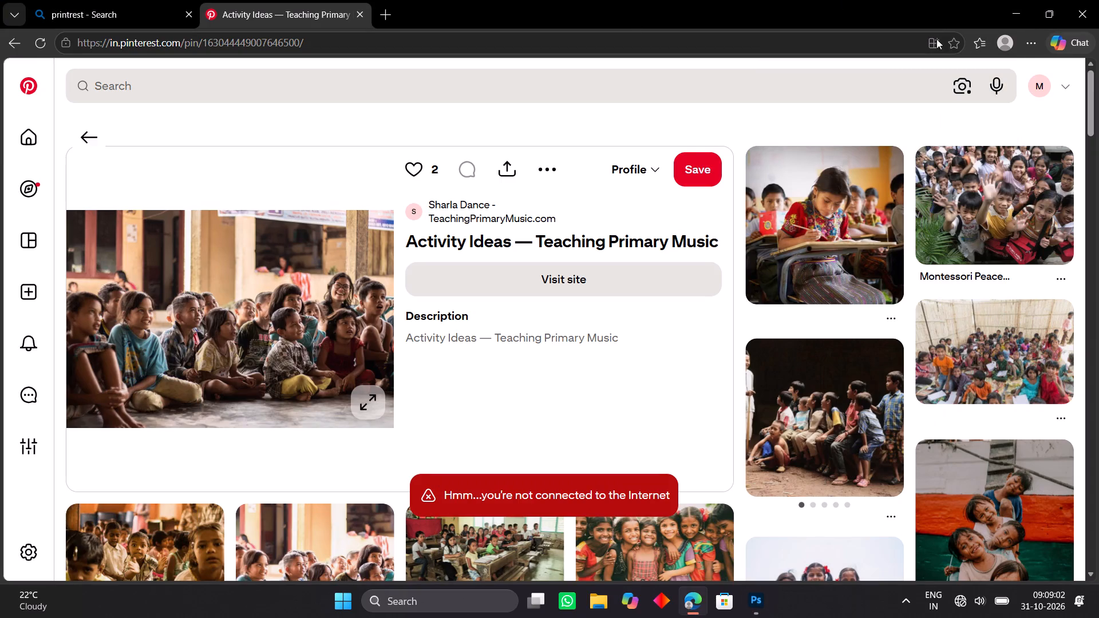
left_click(1018, 9)
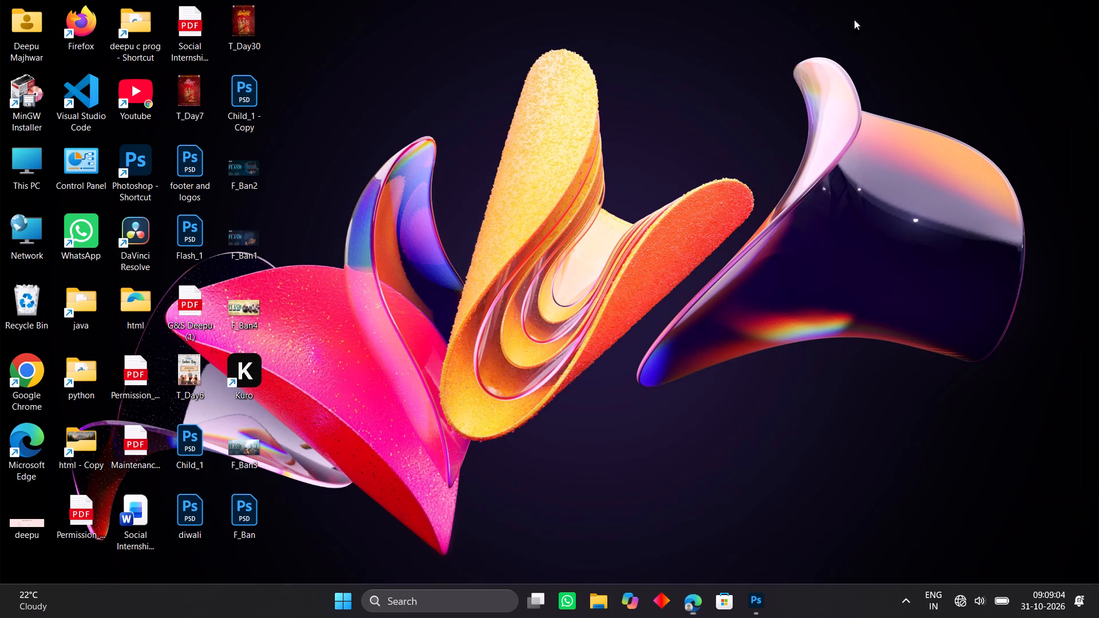
double_click(69, 23)
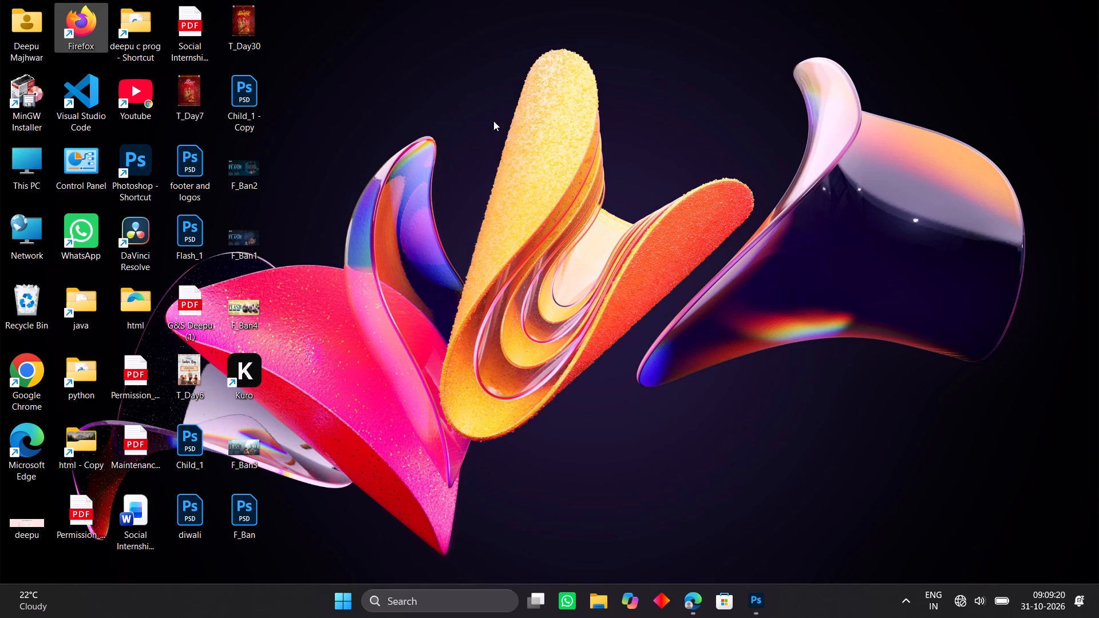
left_click(690, 45)
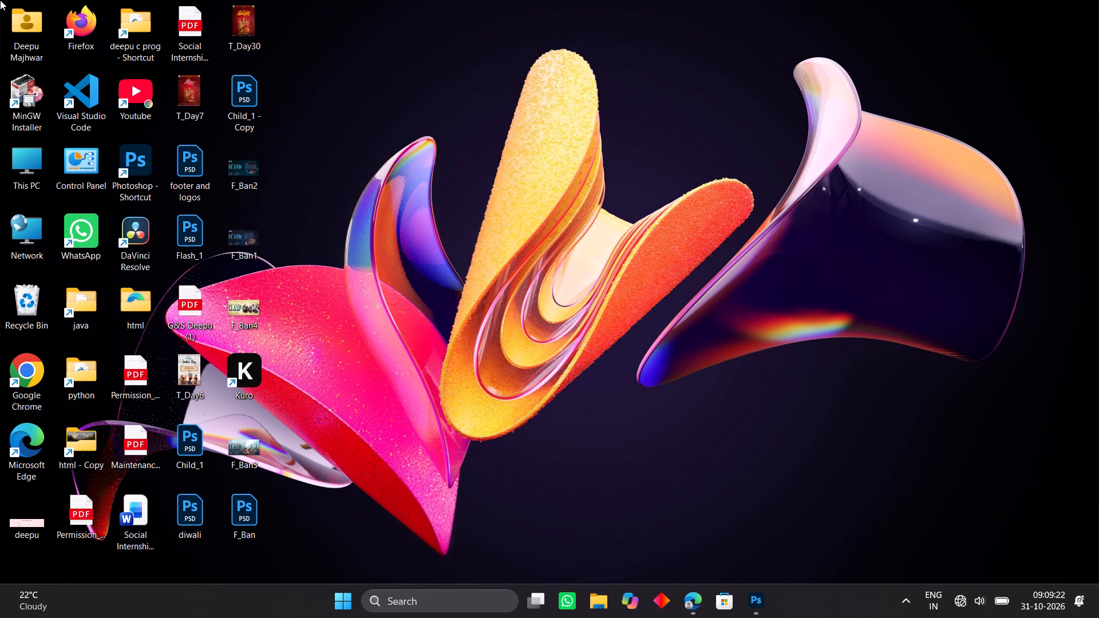
double_click(90, 27)
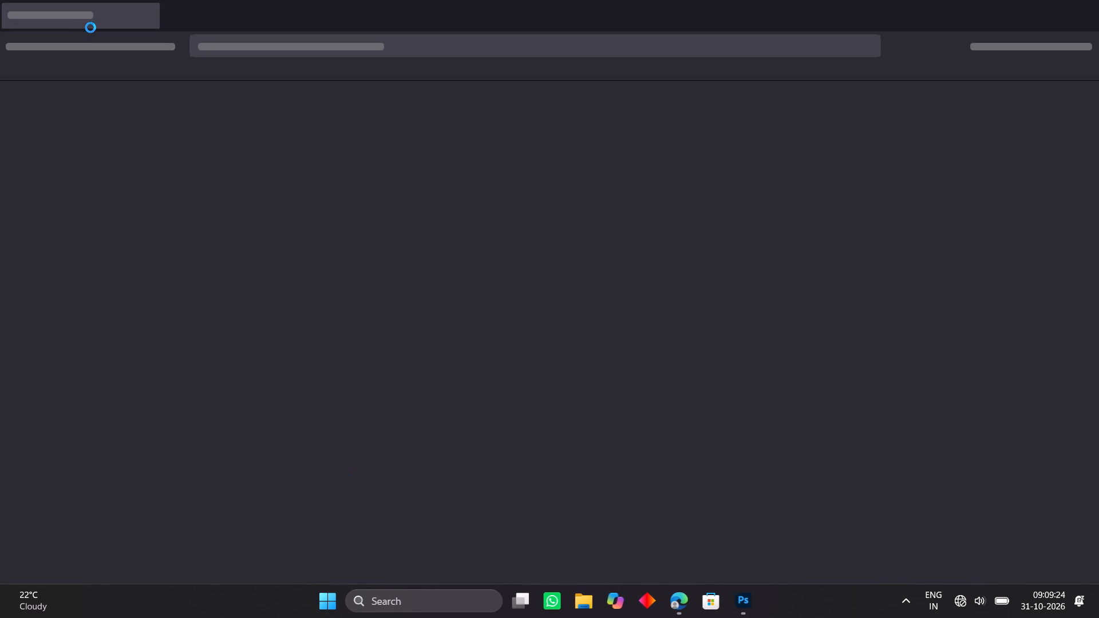
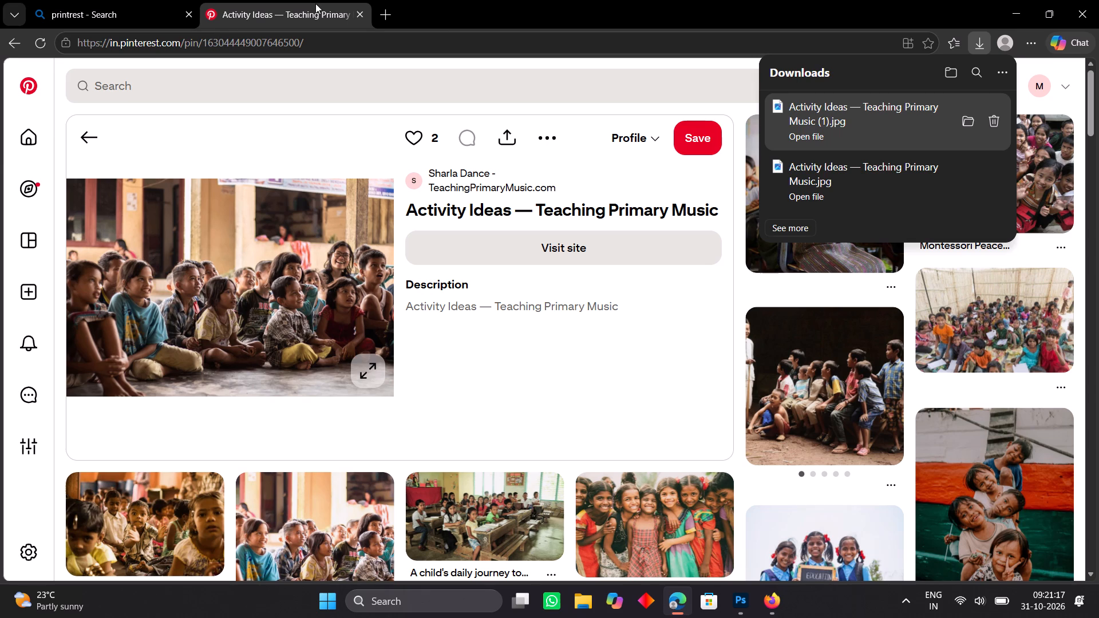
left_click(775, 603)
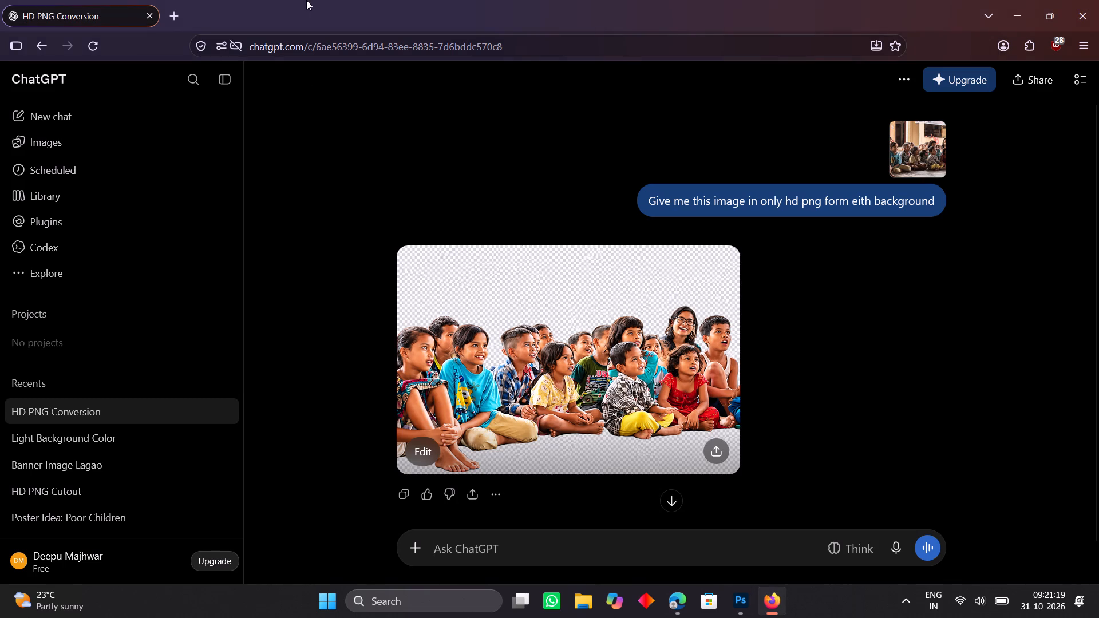
Search for pixelcut in a new Firefox tab and open the Pixelcut photo editor site.
left_click(180, 14)
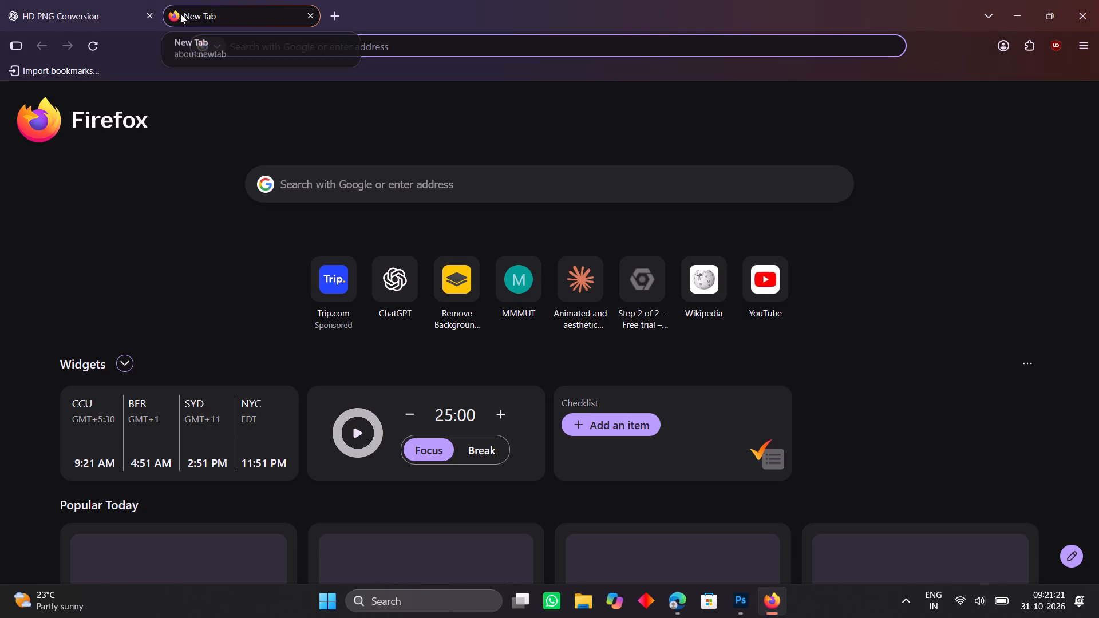
left_click(308, 51)
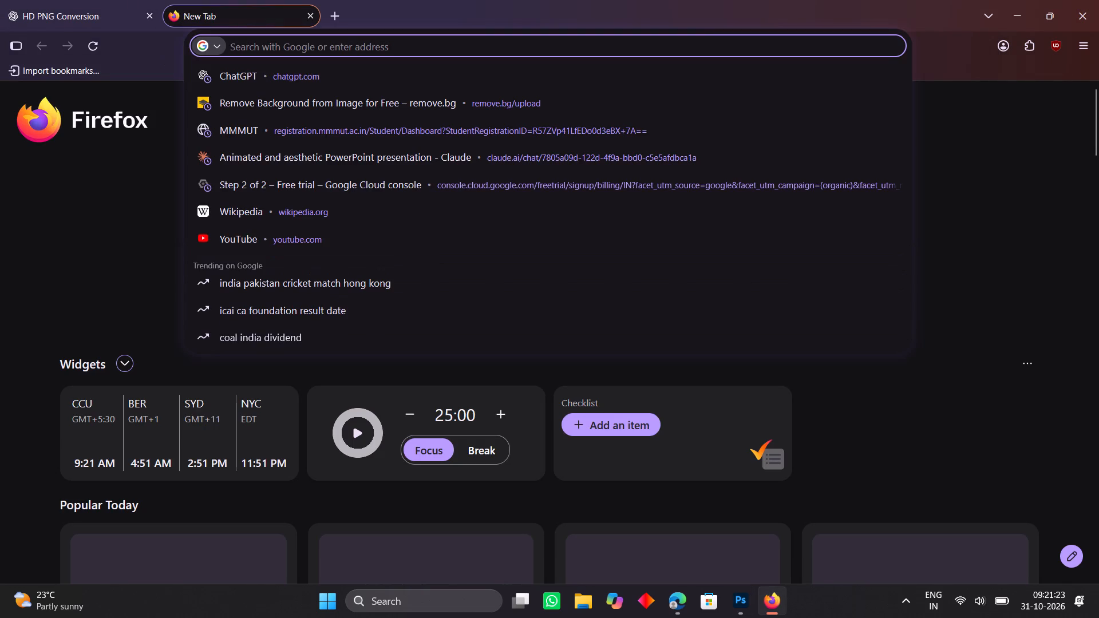
key("p")
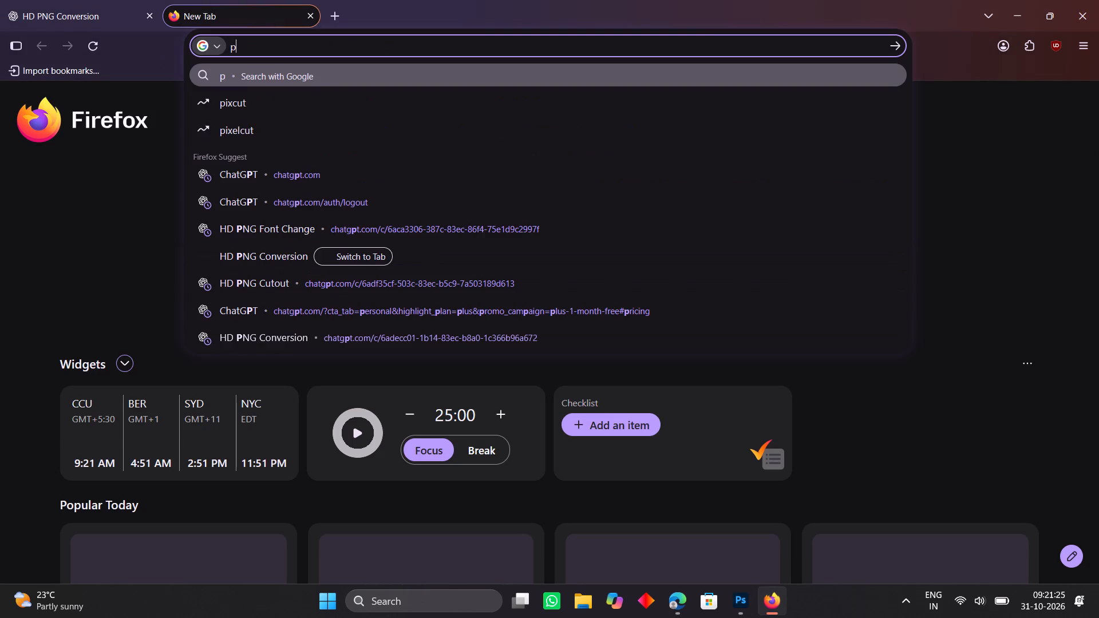
key("i")
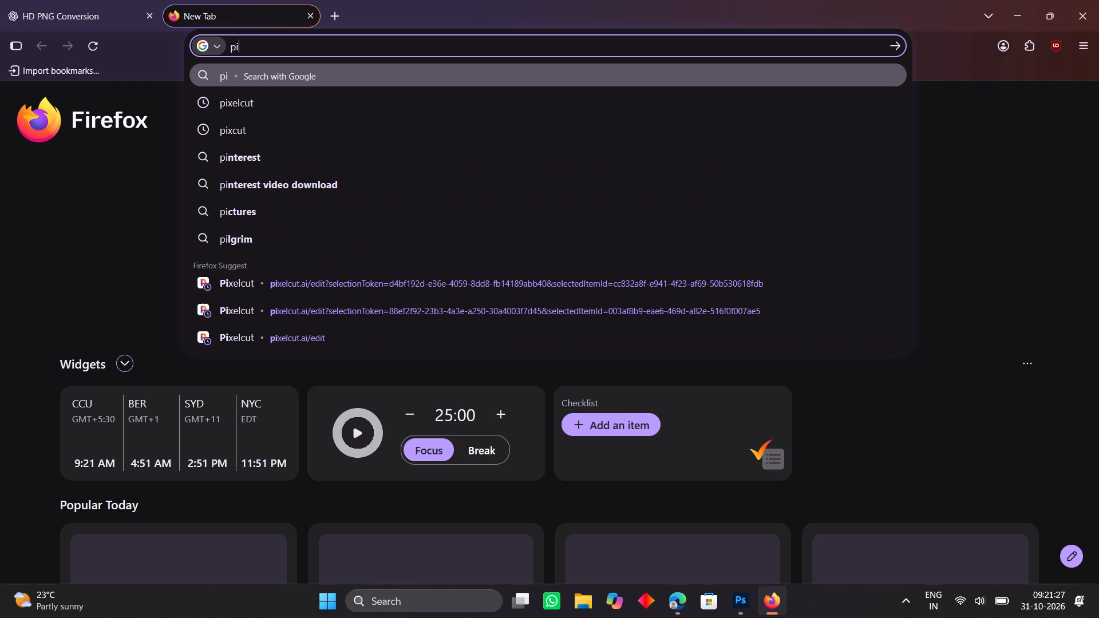
type("xw")
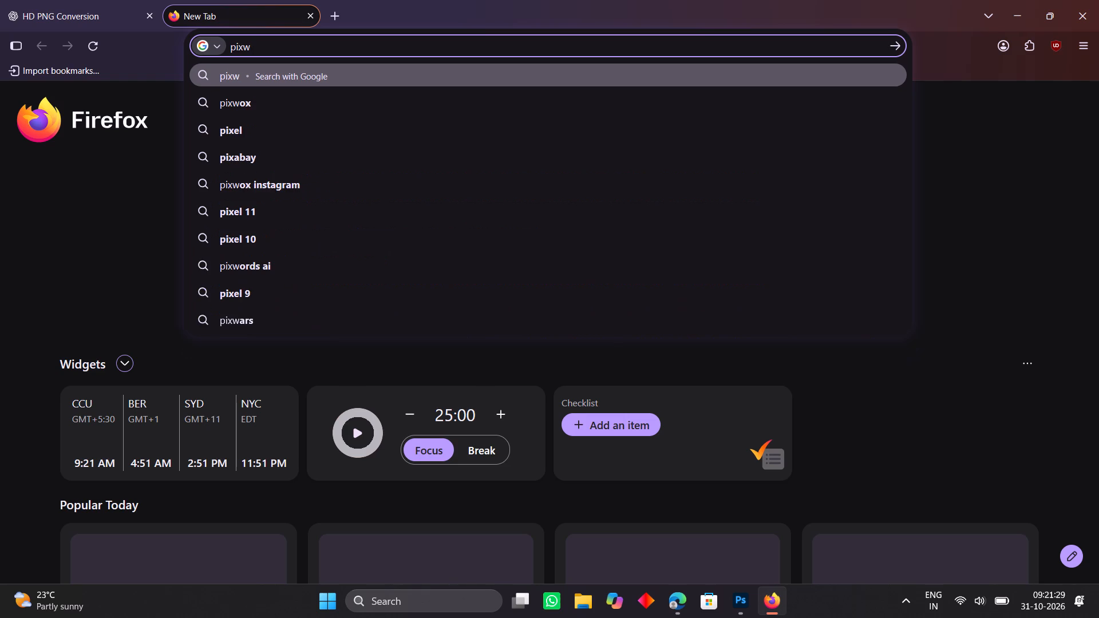
key("BackSpace")
type("el")
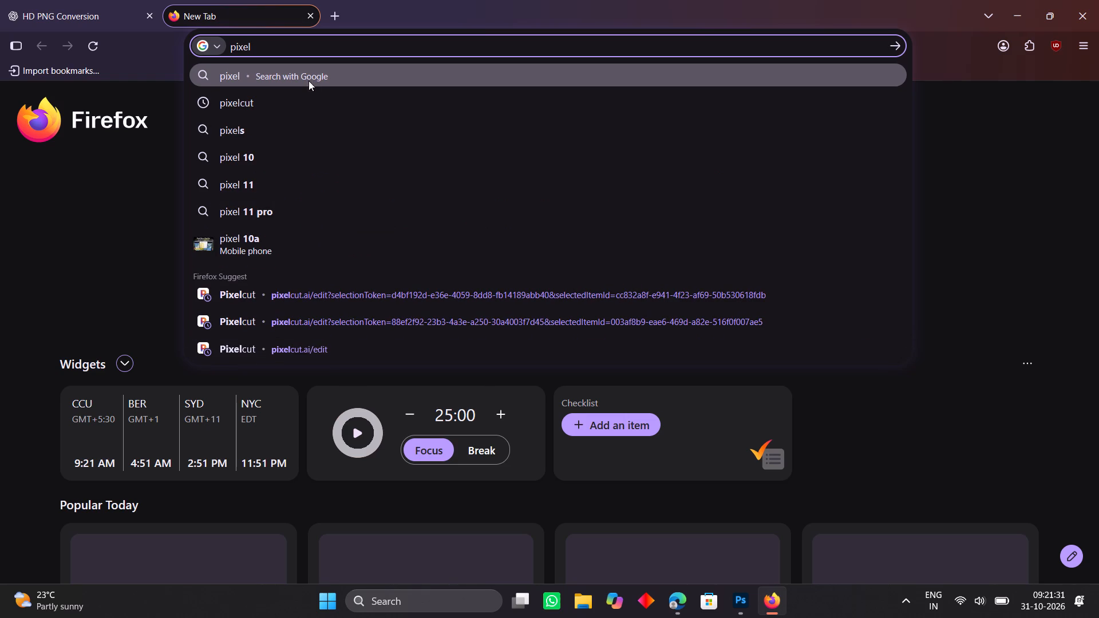
left_click(299, 93)
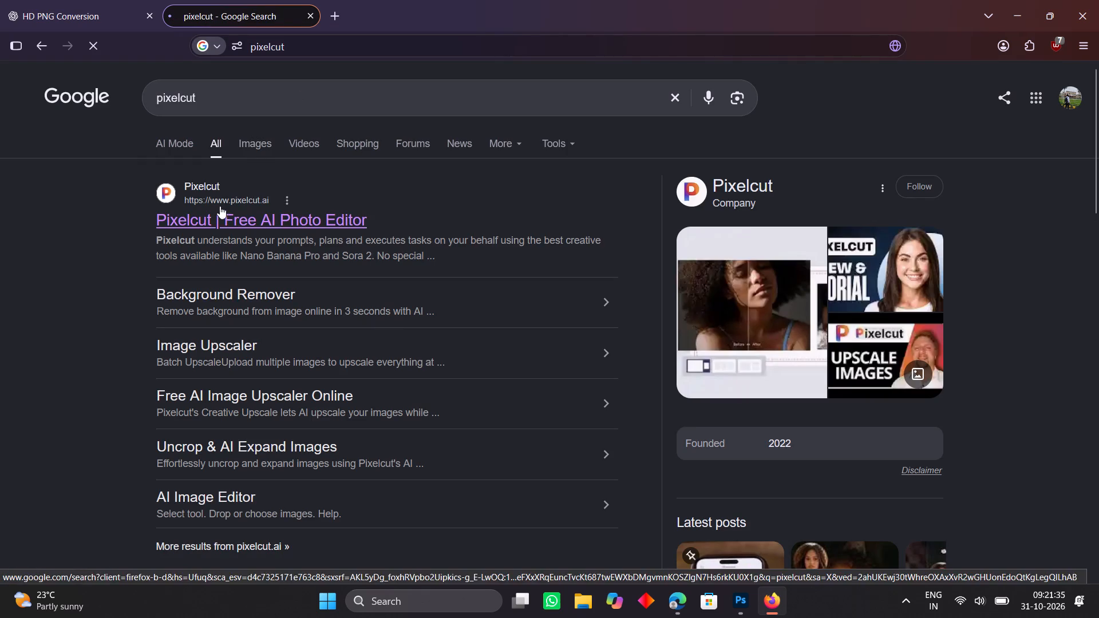
left_click(217, 213)
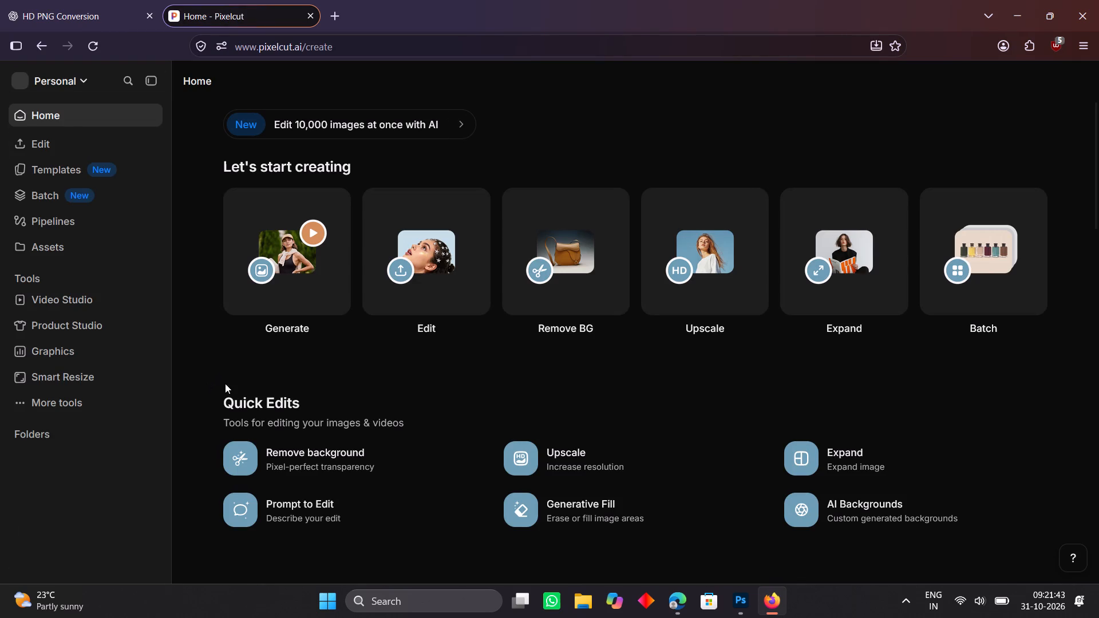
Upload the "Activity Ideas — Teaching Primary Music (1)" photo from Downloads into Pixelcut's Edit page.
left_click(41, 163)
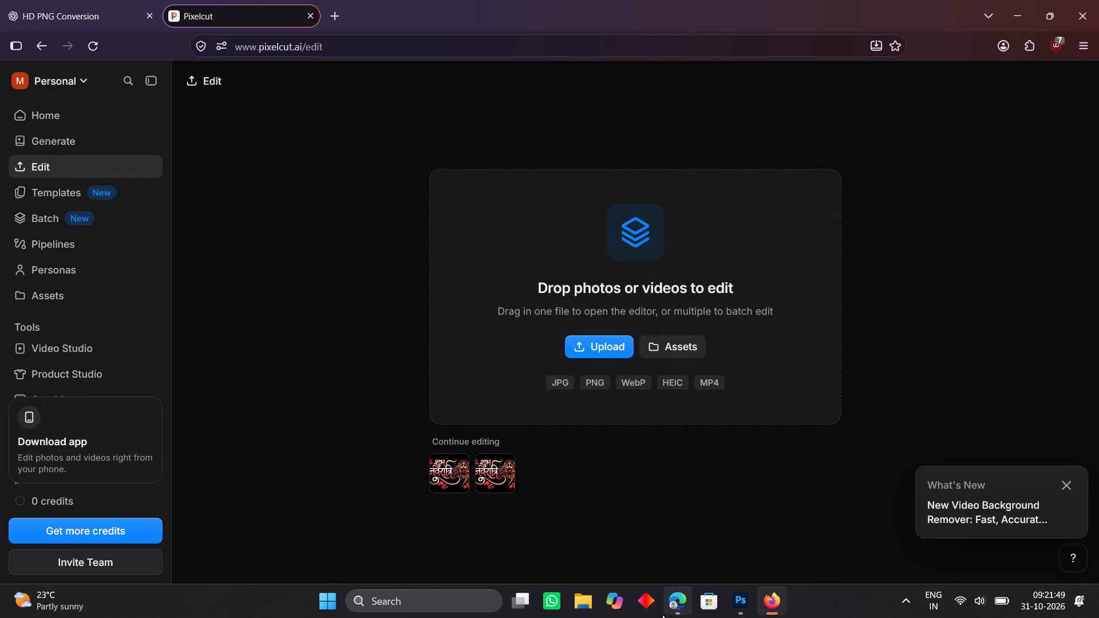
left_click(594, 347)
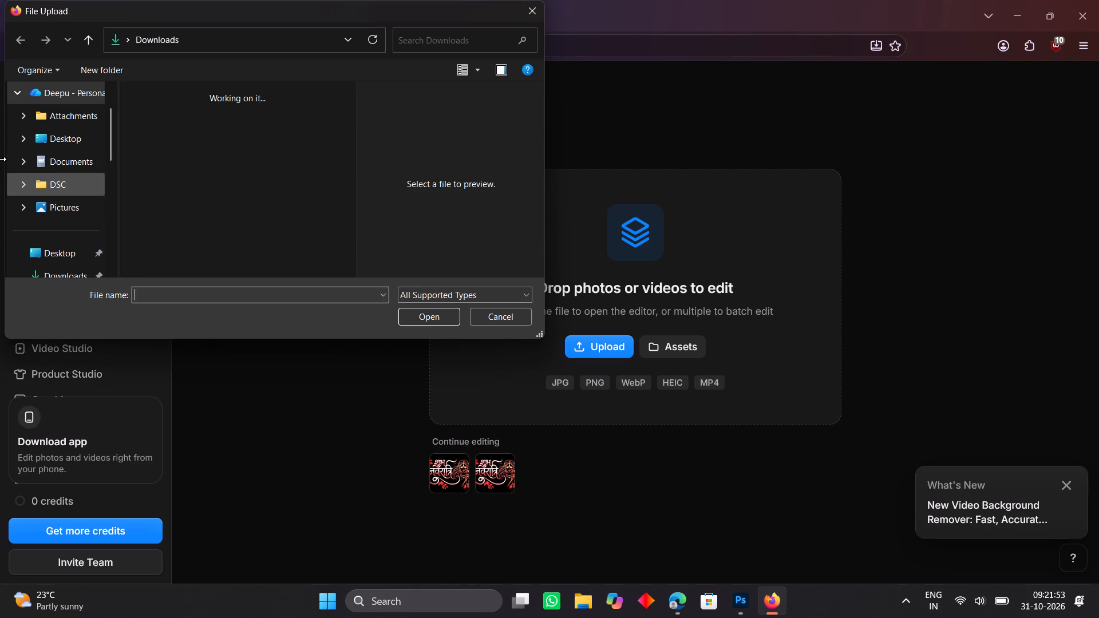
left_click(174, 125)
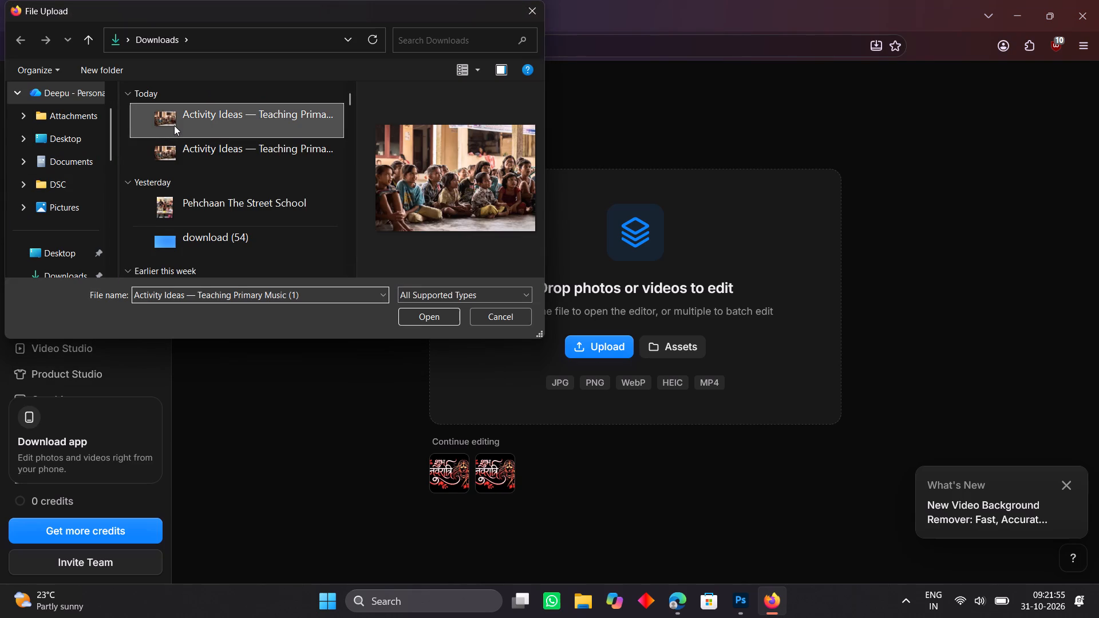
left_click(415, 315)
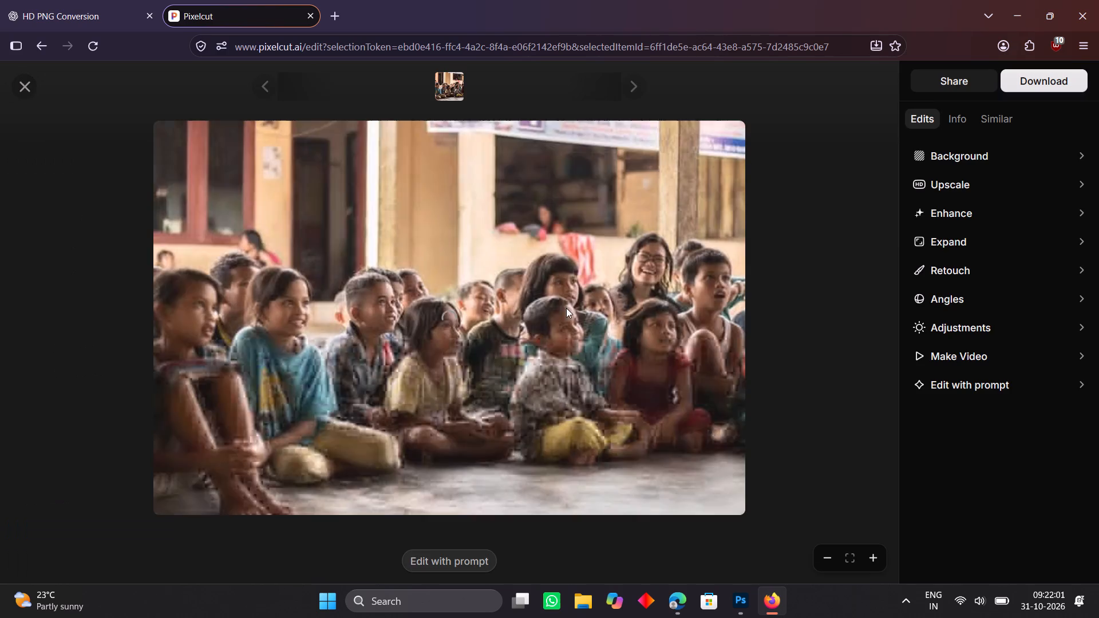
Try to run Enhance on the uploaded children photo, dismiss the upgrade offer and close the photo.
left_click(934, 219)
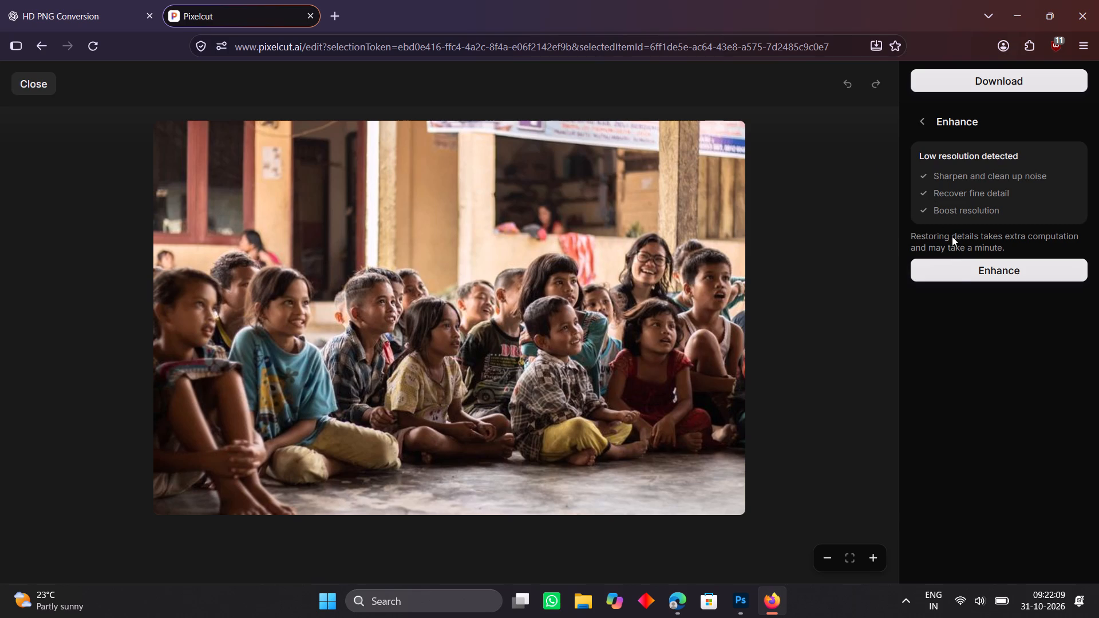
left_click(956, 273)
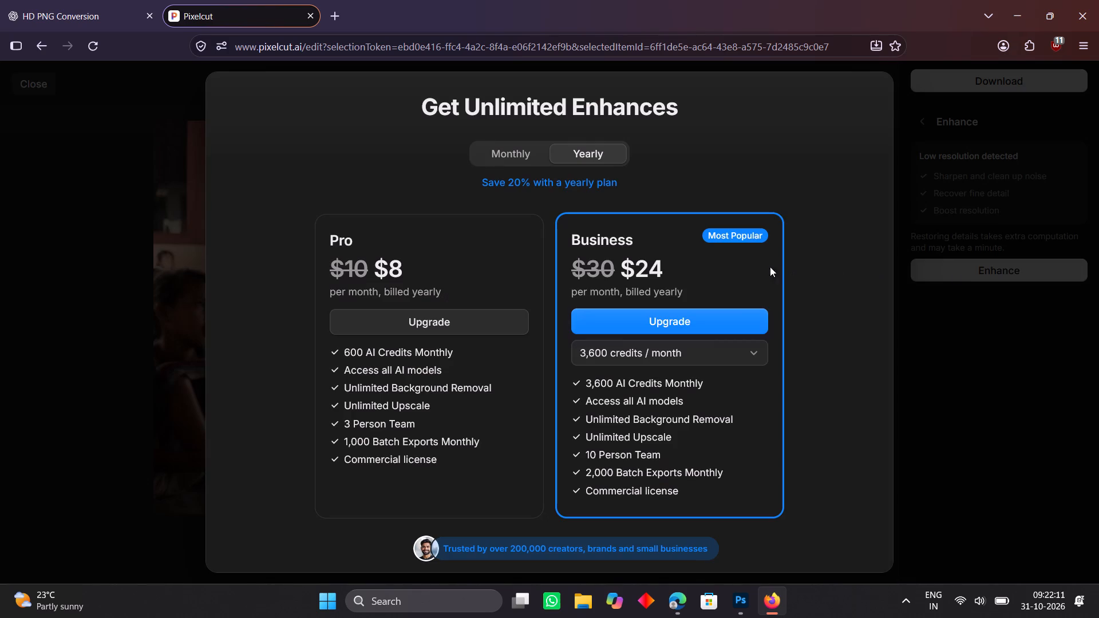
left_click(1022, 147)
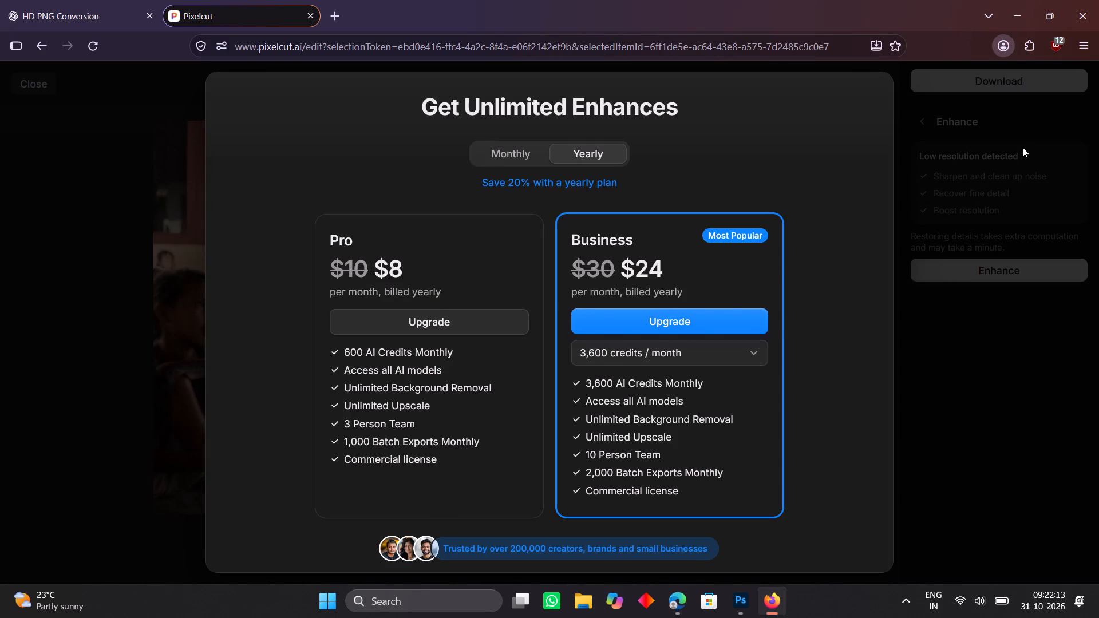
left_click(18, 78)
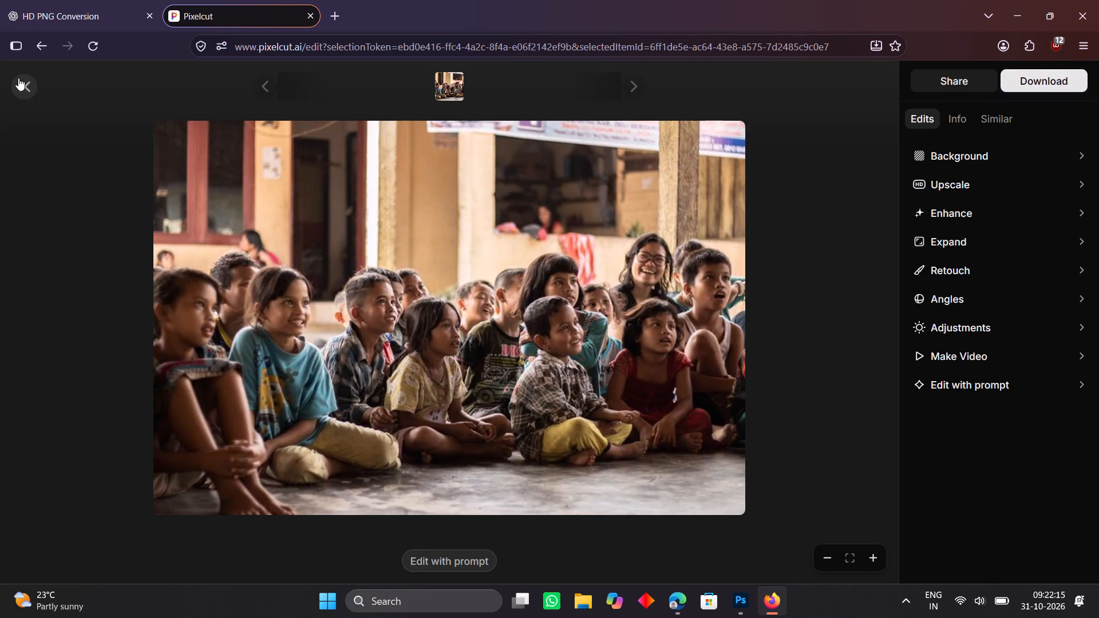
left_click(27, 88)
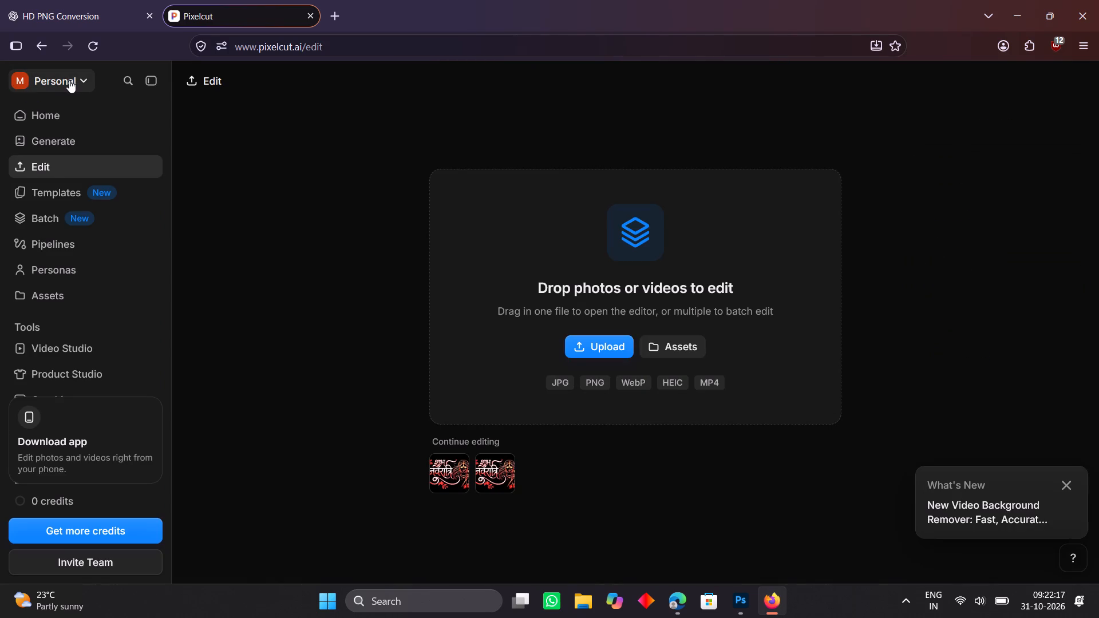
Sign out of the current Pixelcut account and sign in with the first suggested Google account.
left_click(78, 80)
left_click(59, 367)
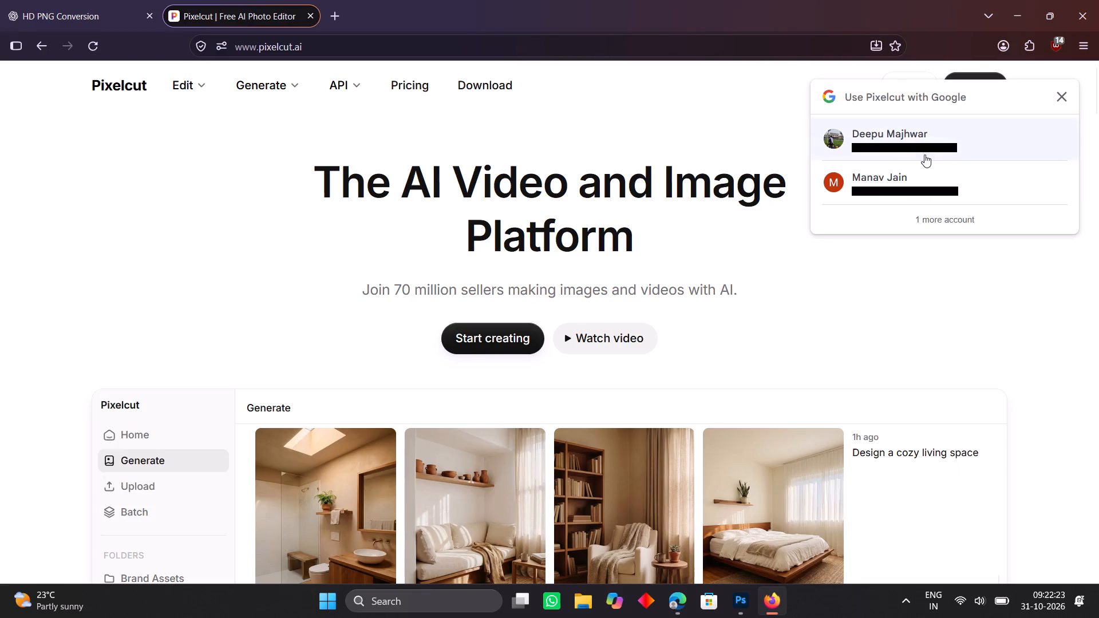
left_click(924, 154)
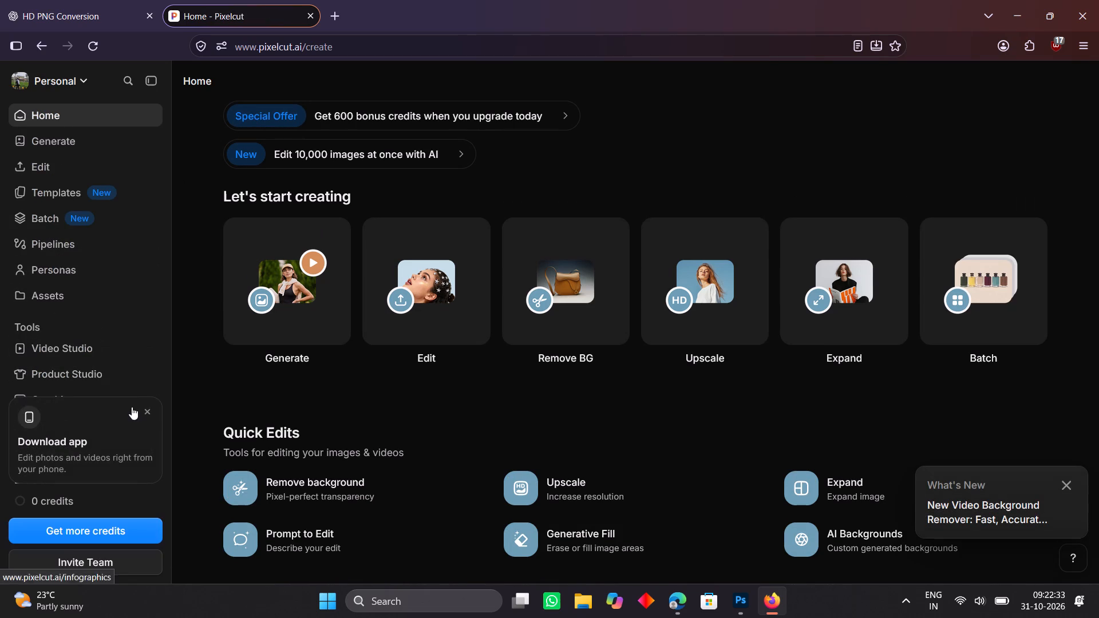
Dismiss the app download card and upload "Activity Ideas — Teaching Primary Music (1)" from Downloads into Pixelcut's Edit page.
left_click(152, 409)
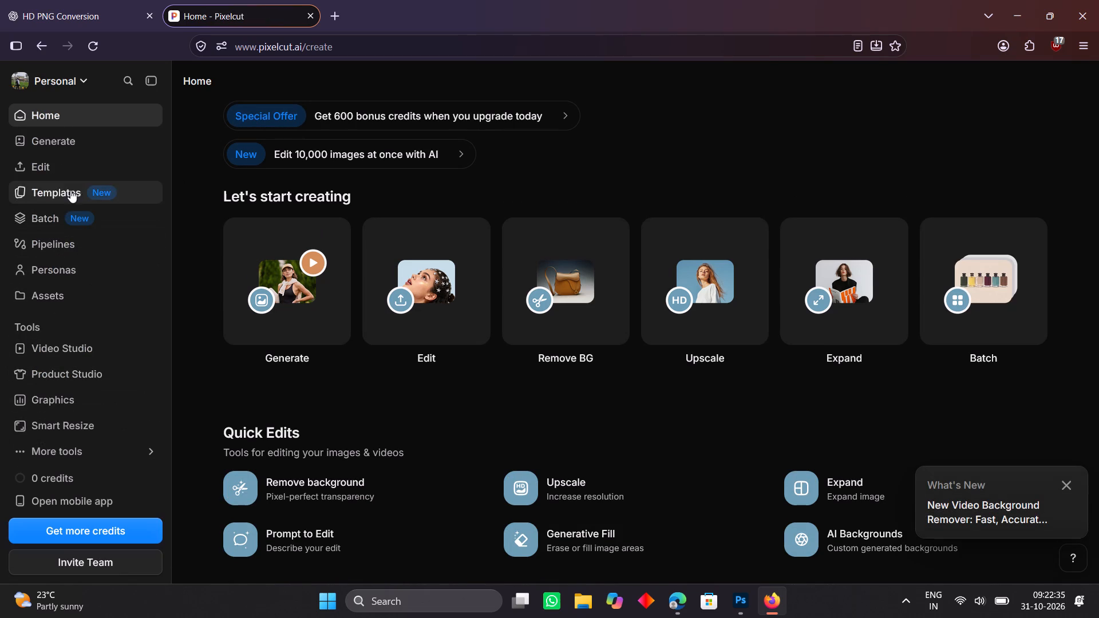
left_click(68, 168)
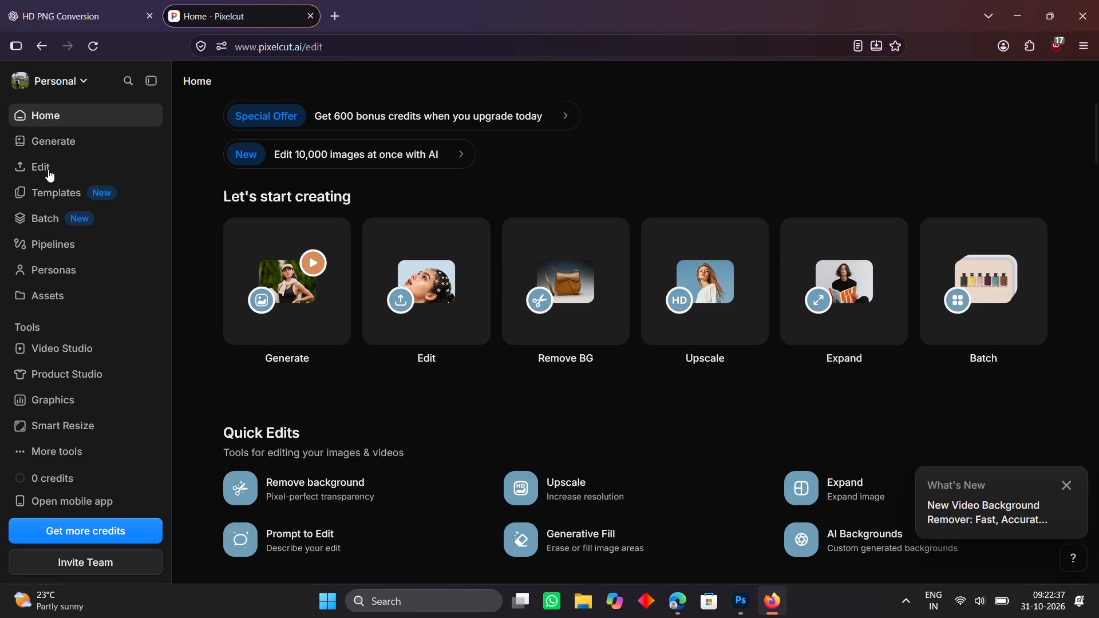
left_click(32, 160)
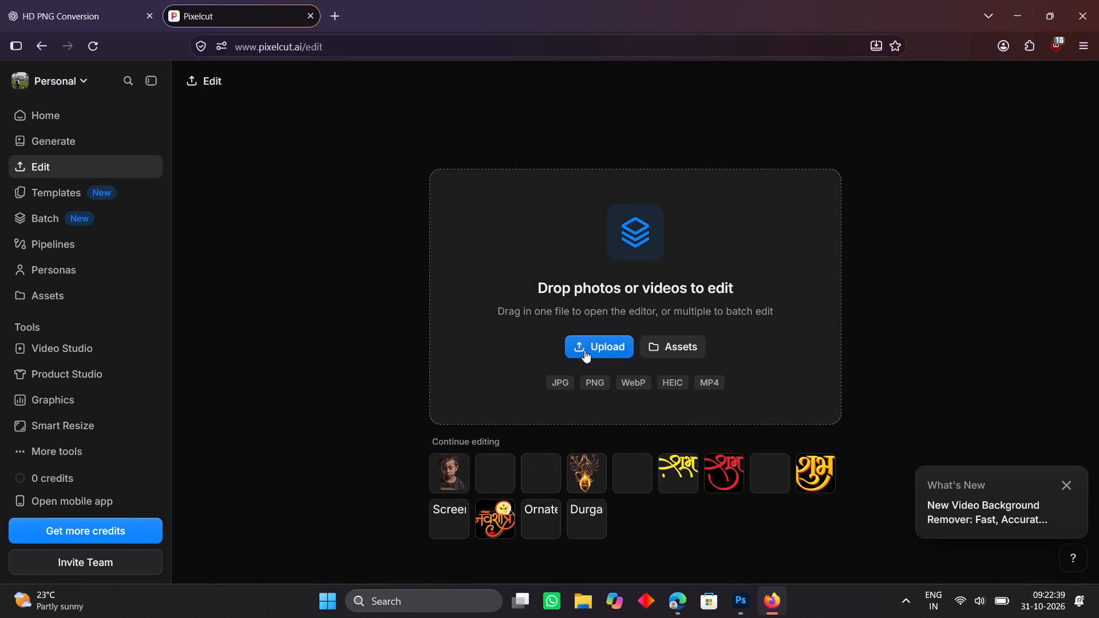
left_click(583, 347)
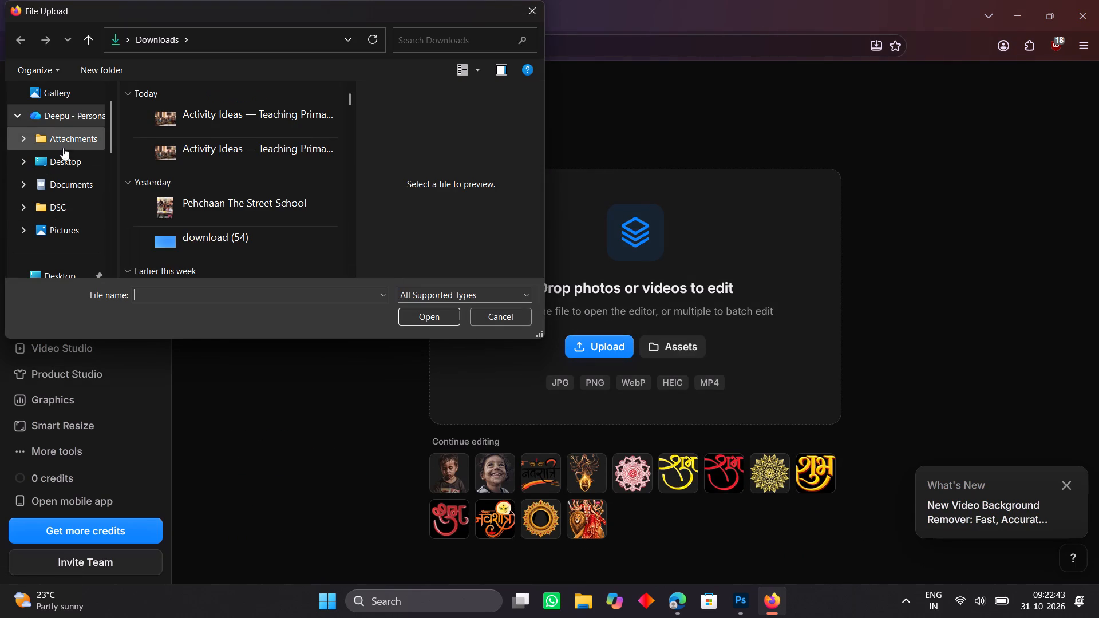
scroll(59, 197, "down", 1)
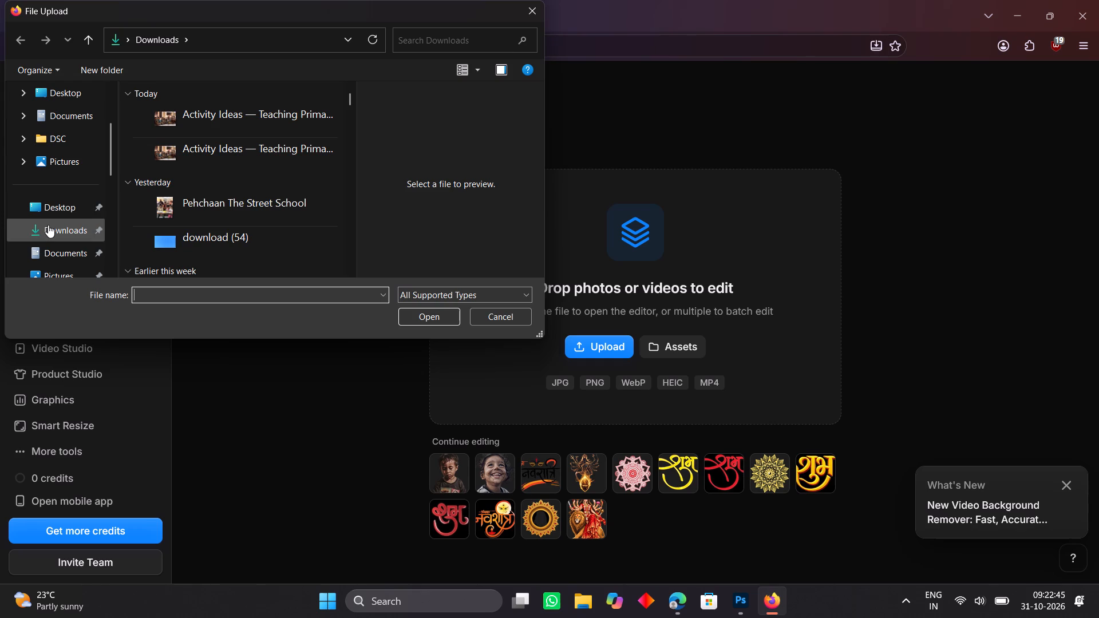
left_click(48, 225)
left_click(187, 120)
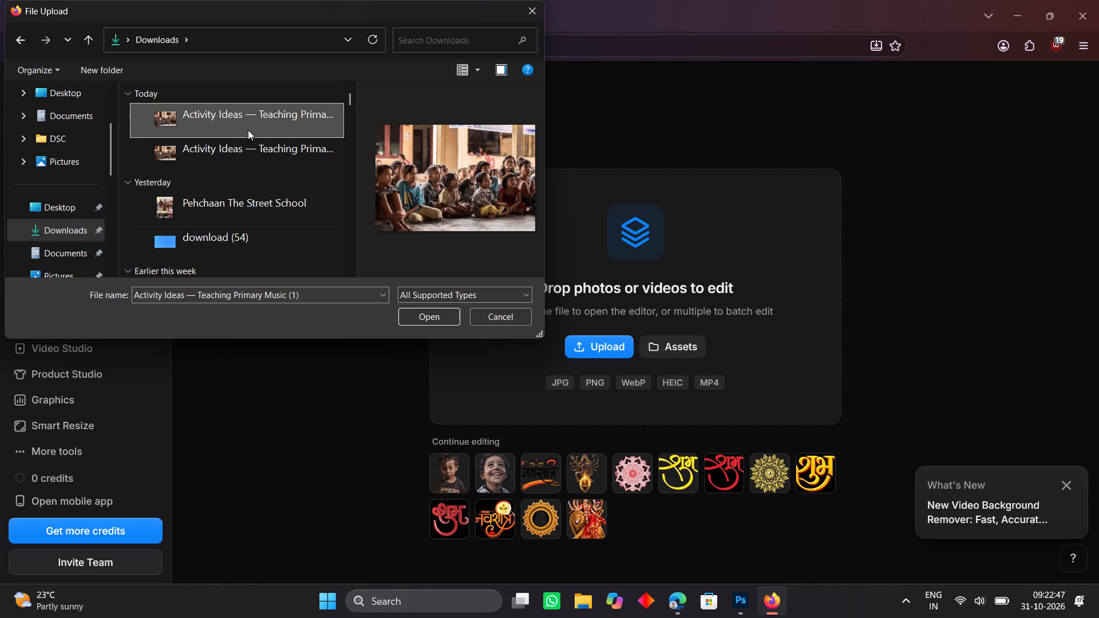
left_click(432, 312)
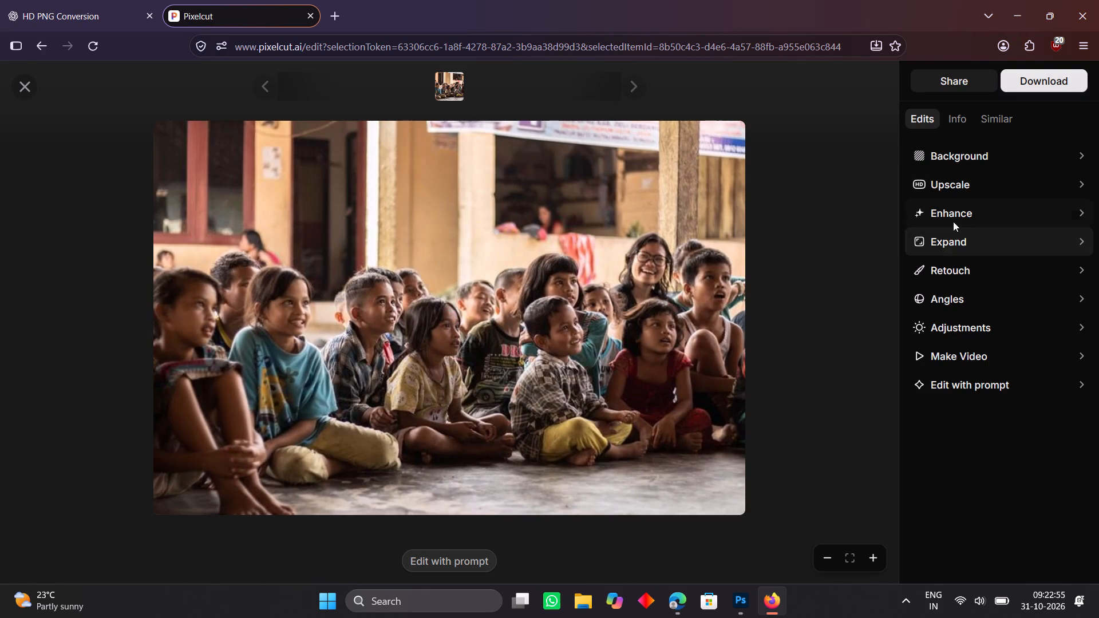
Run Enhance on the uploaded children photo.
left_click(953, 216)
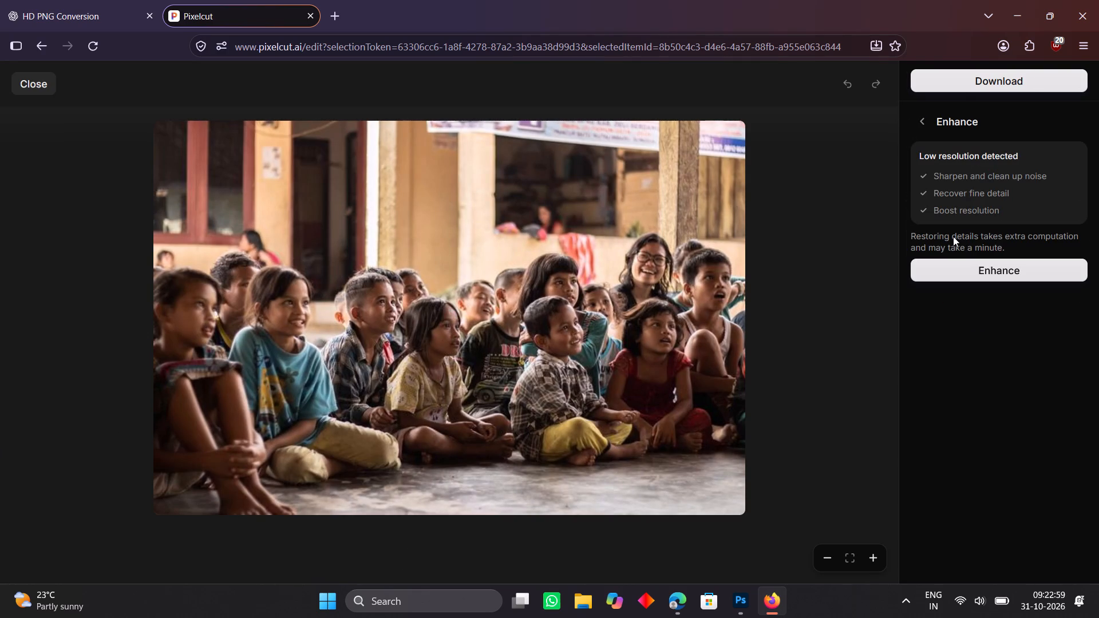
left_click(969, 264)
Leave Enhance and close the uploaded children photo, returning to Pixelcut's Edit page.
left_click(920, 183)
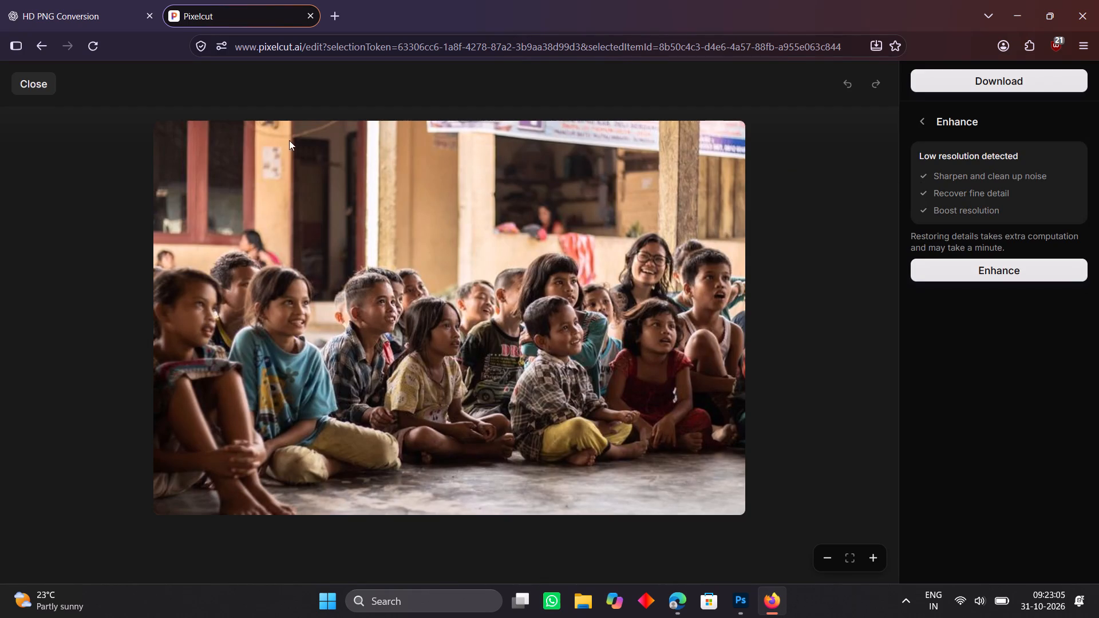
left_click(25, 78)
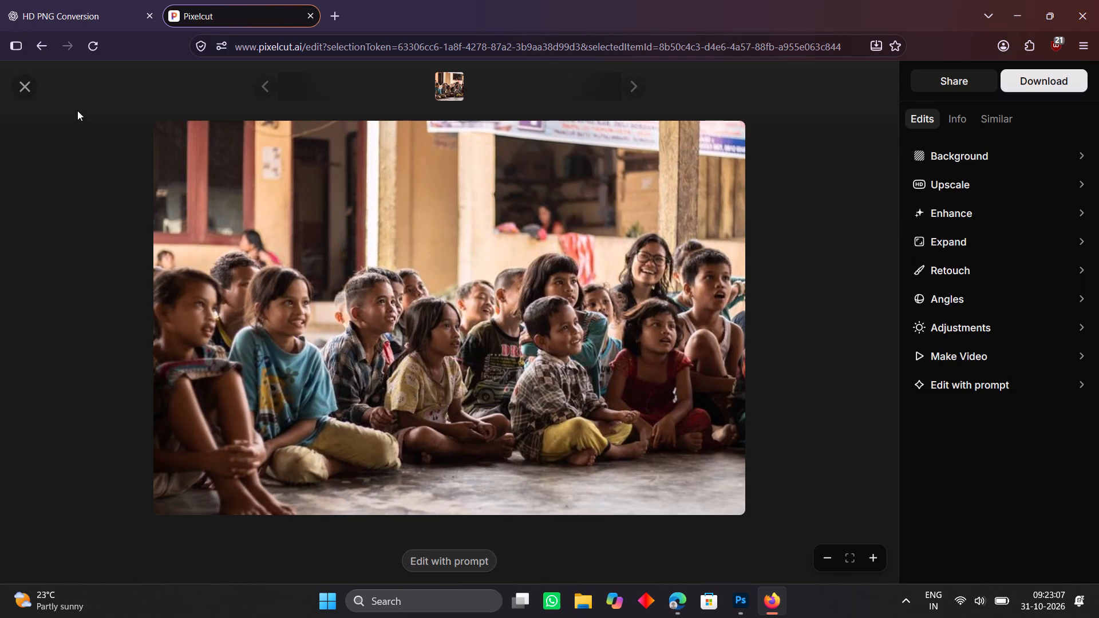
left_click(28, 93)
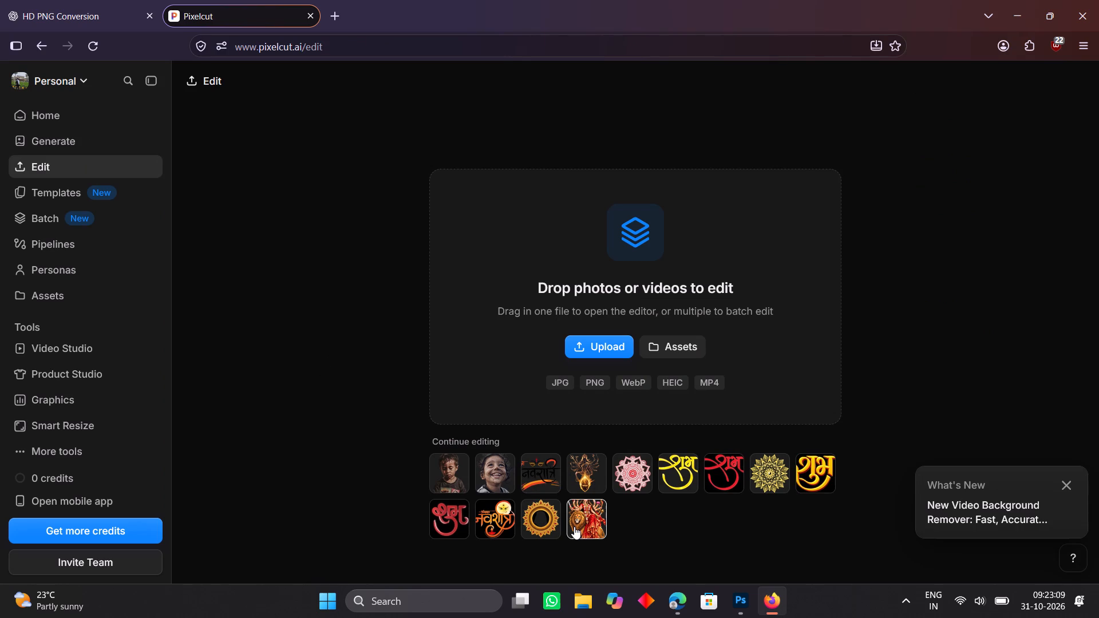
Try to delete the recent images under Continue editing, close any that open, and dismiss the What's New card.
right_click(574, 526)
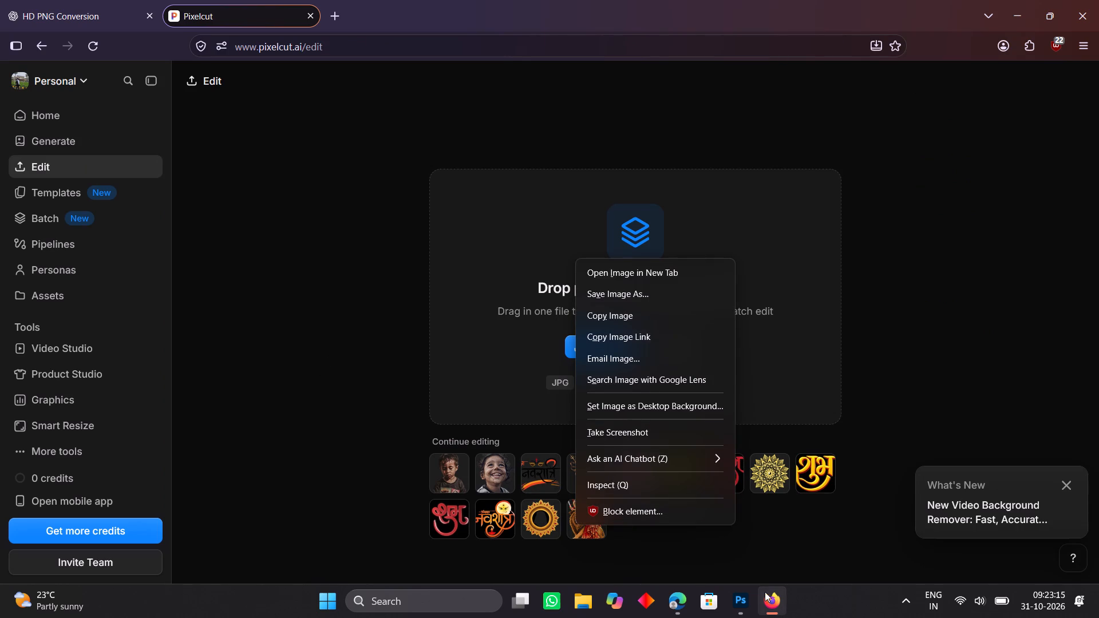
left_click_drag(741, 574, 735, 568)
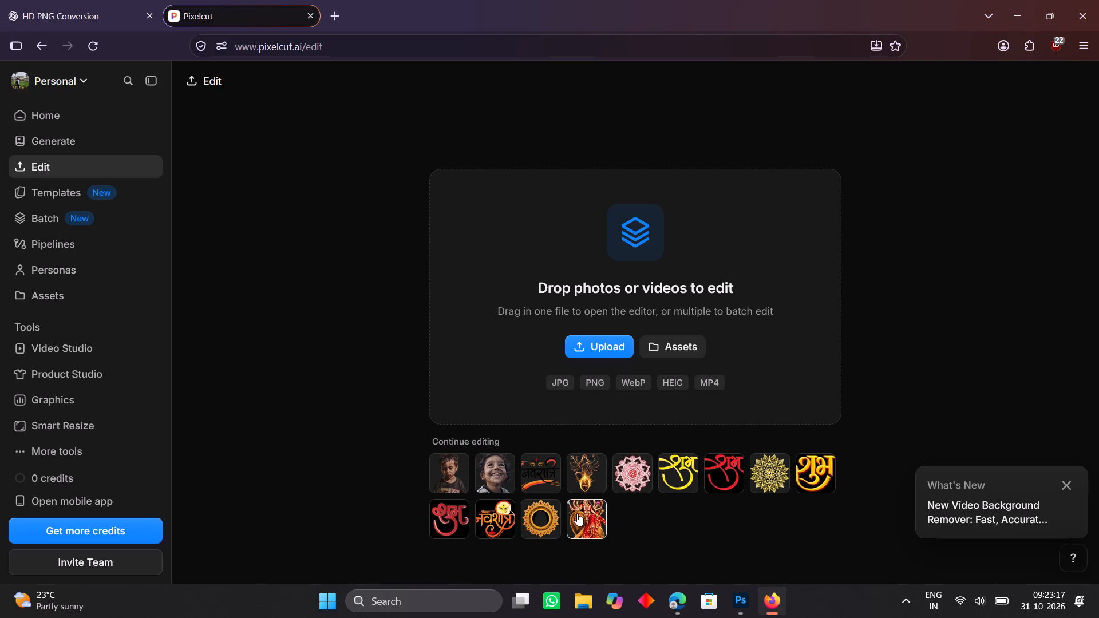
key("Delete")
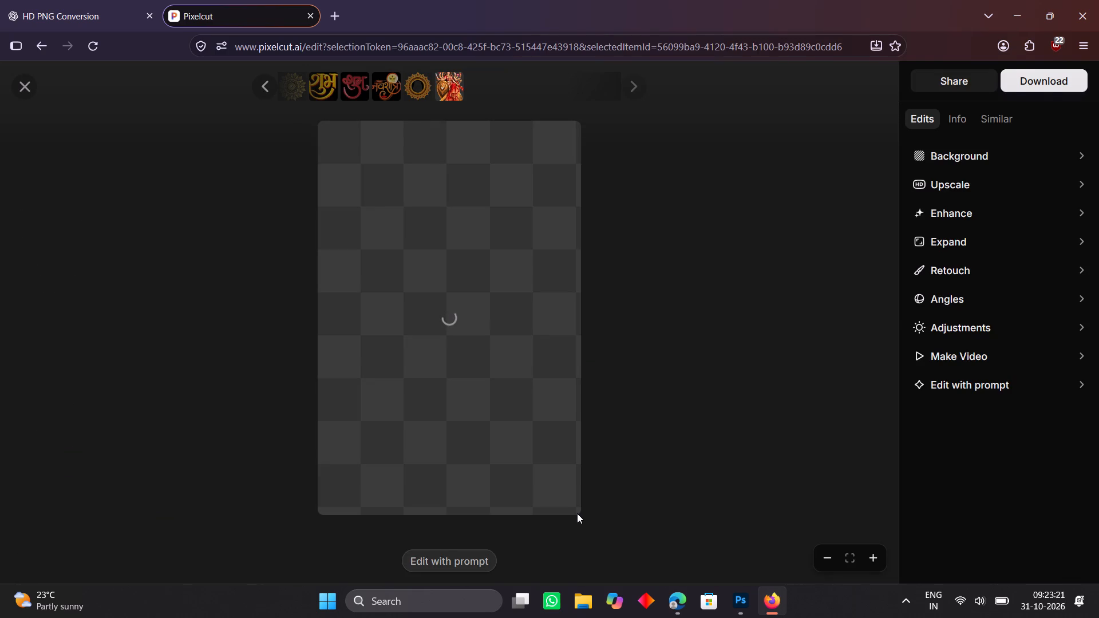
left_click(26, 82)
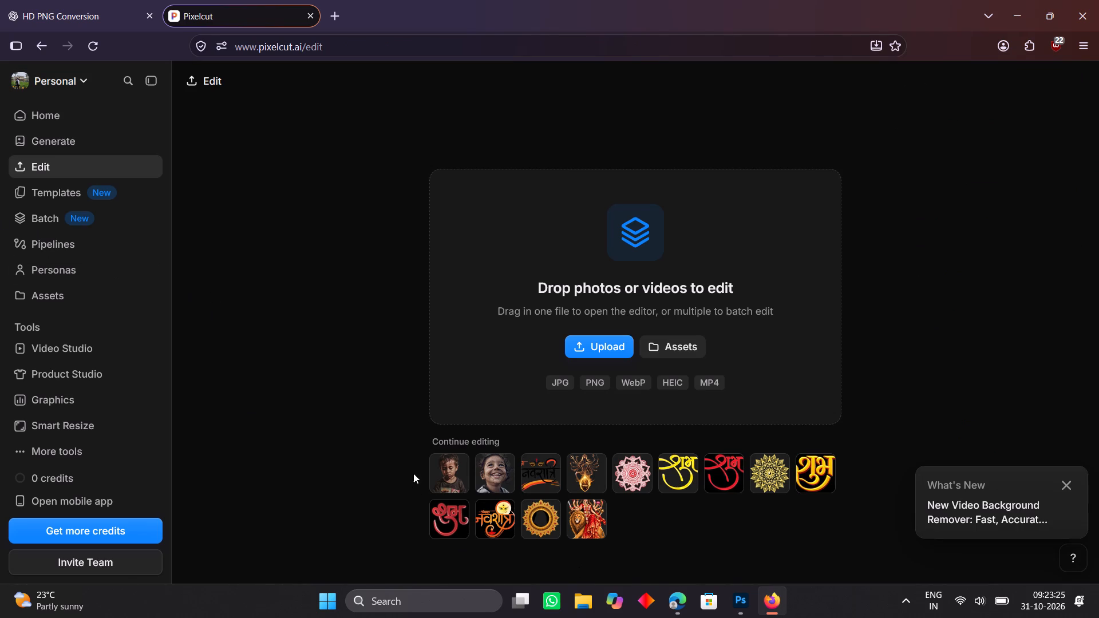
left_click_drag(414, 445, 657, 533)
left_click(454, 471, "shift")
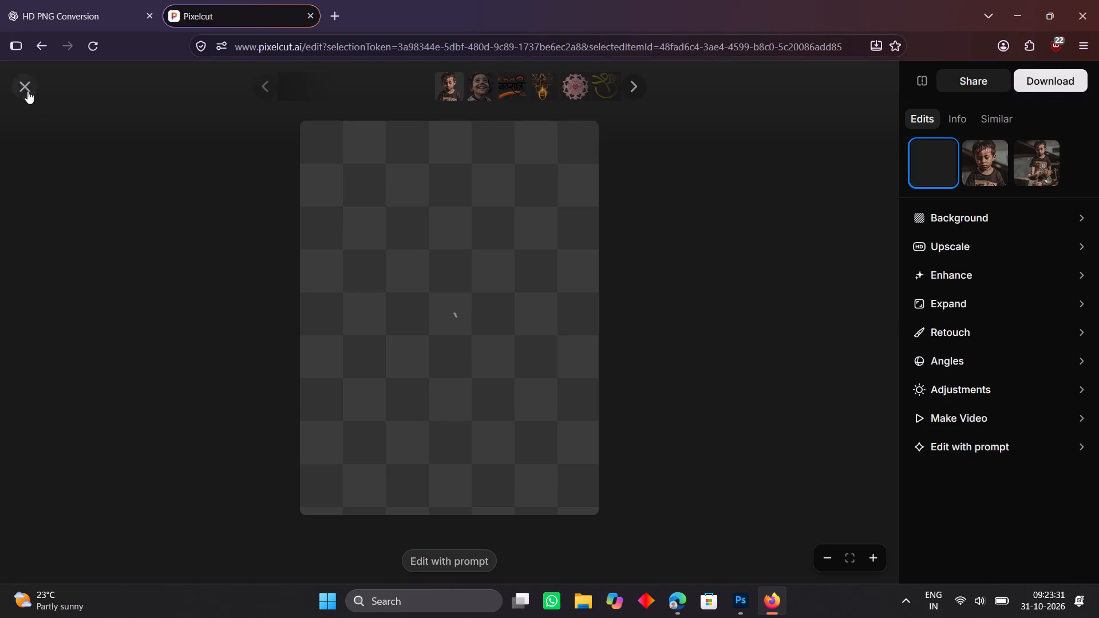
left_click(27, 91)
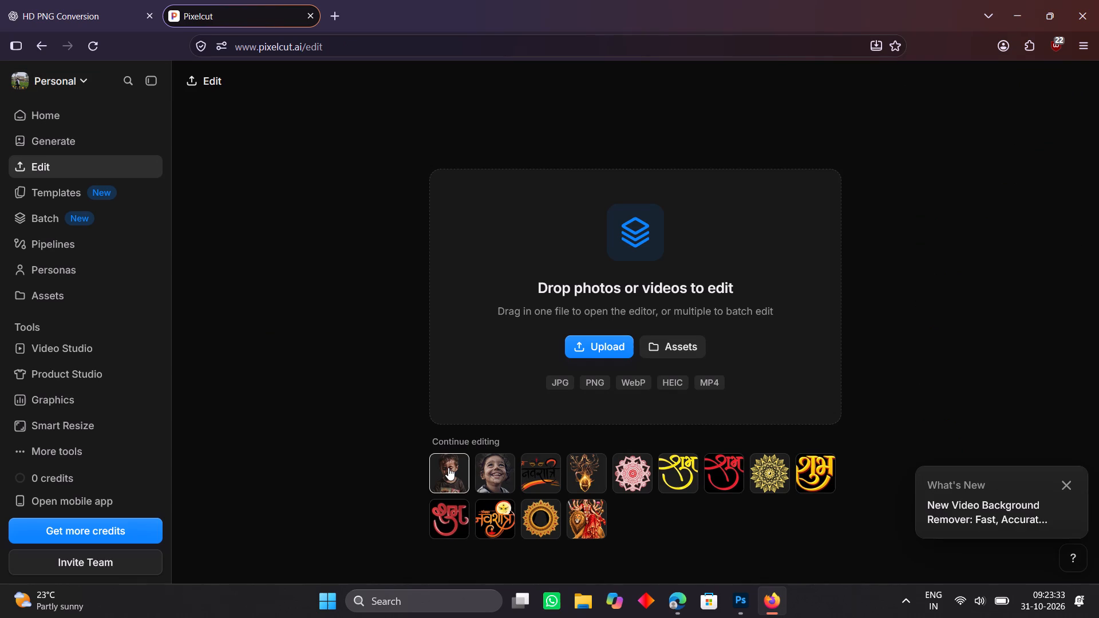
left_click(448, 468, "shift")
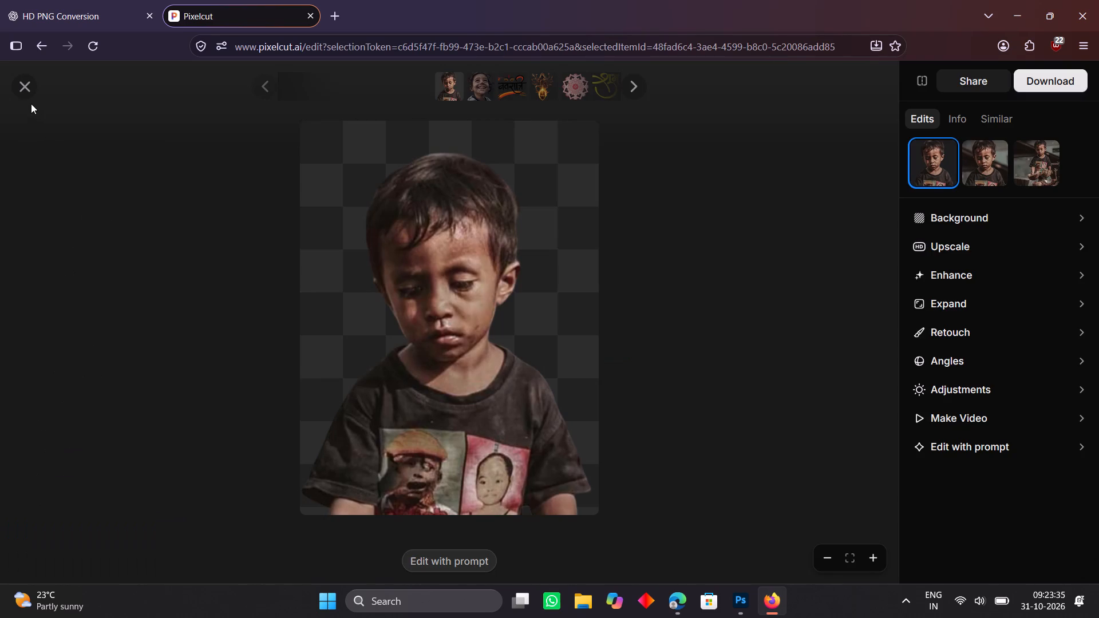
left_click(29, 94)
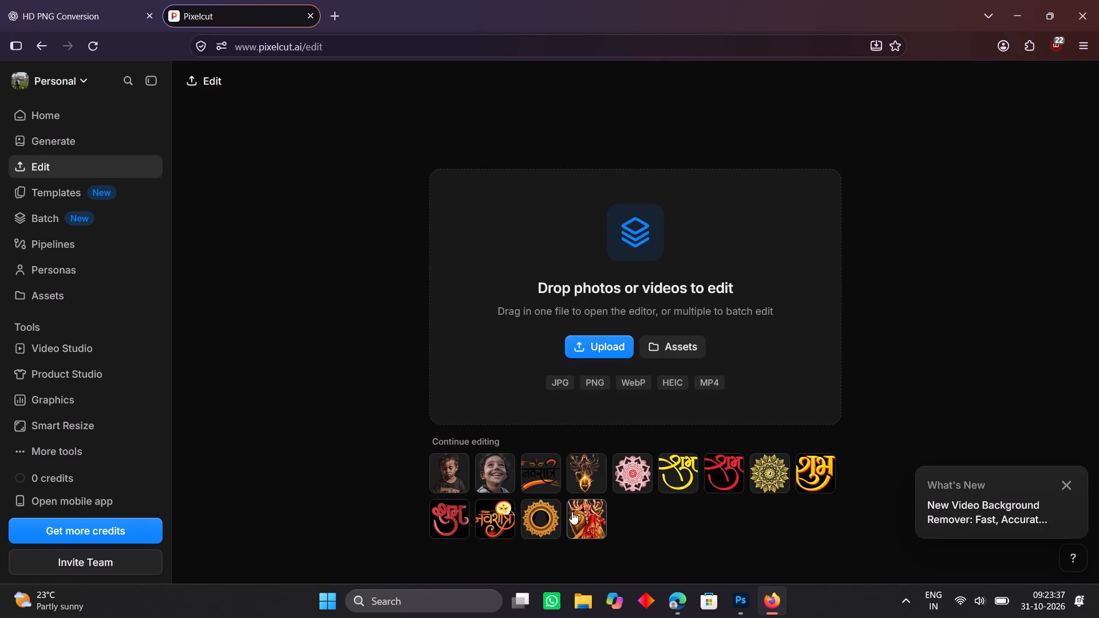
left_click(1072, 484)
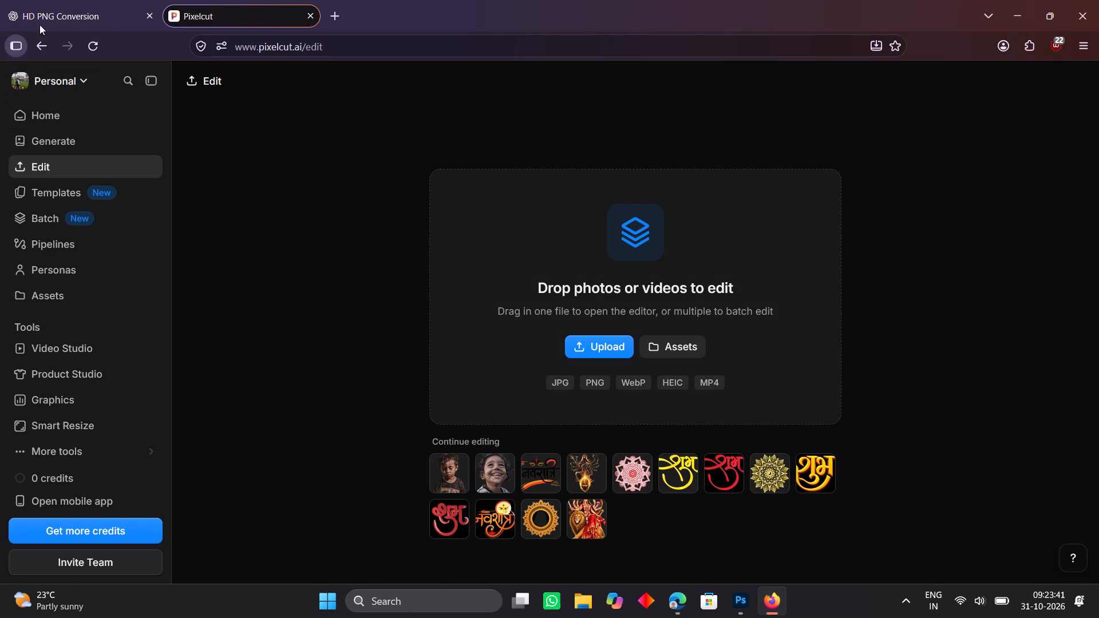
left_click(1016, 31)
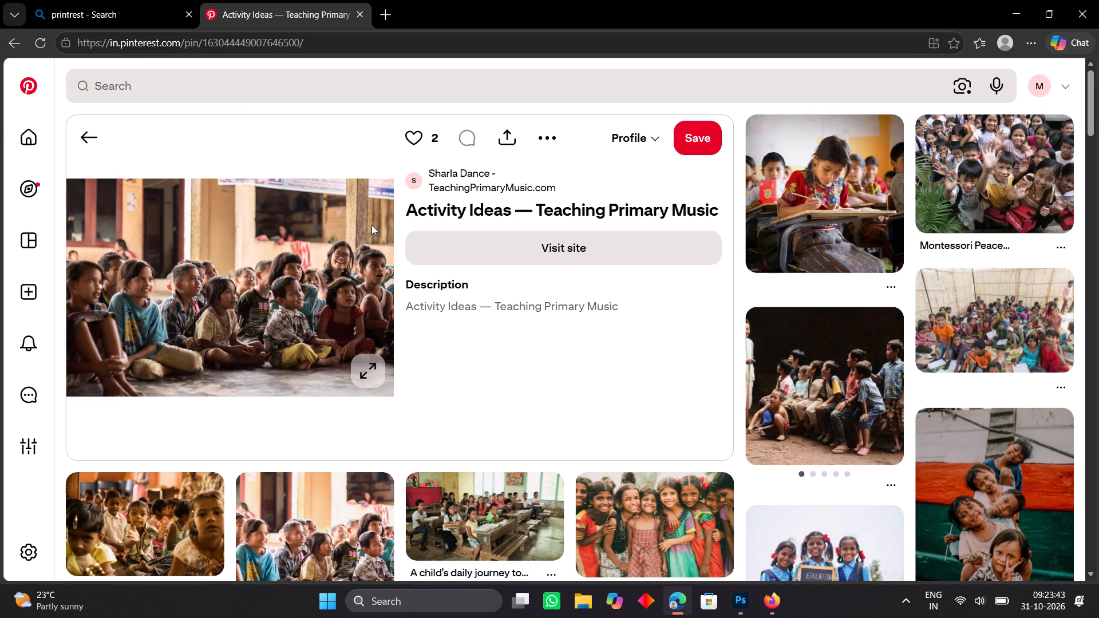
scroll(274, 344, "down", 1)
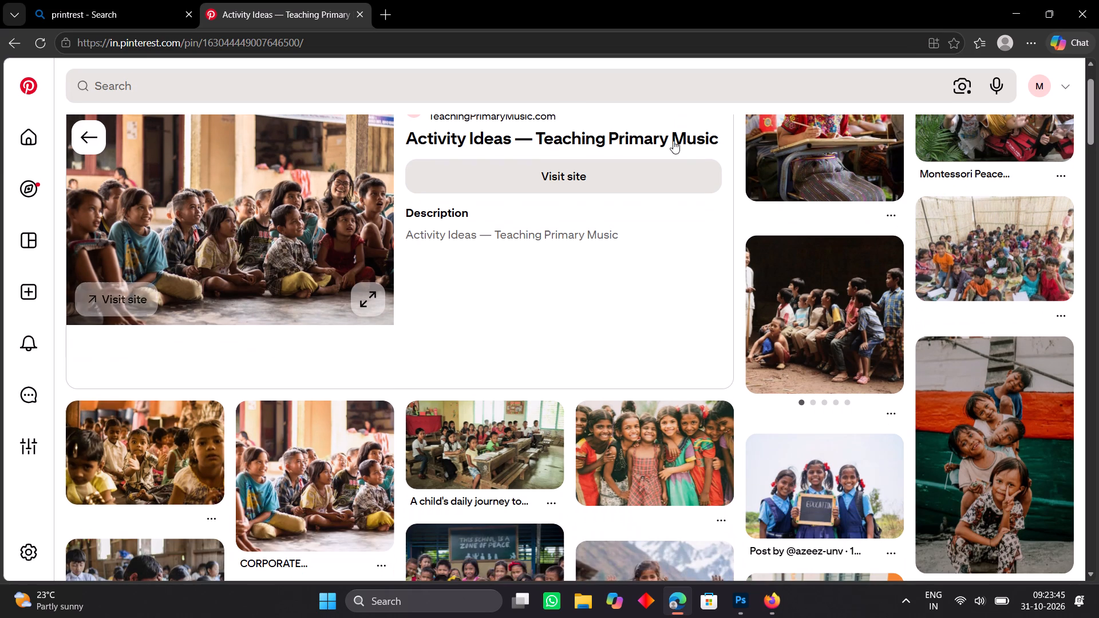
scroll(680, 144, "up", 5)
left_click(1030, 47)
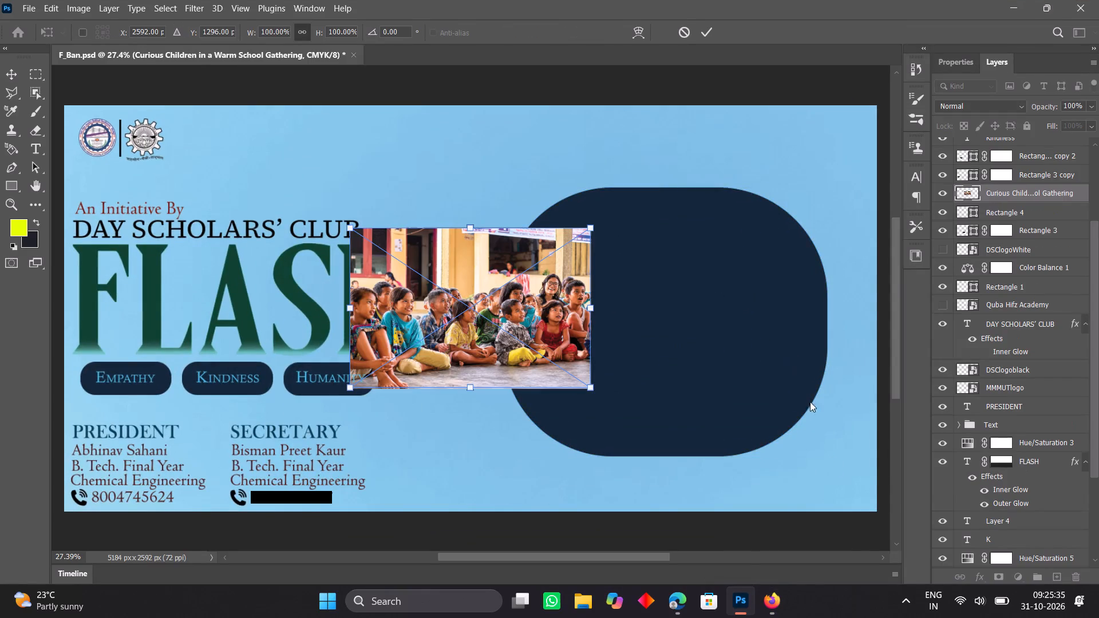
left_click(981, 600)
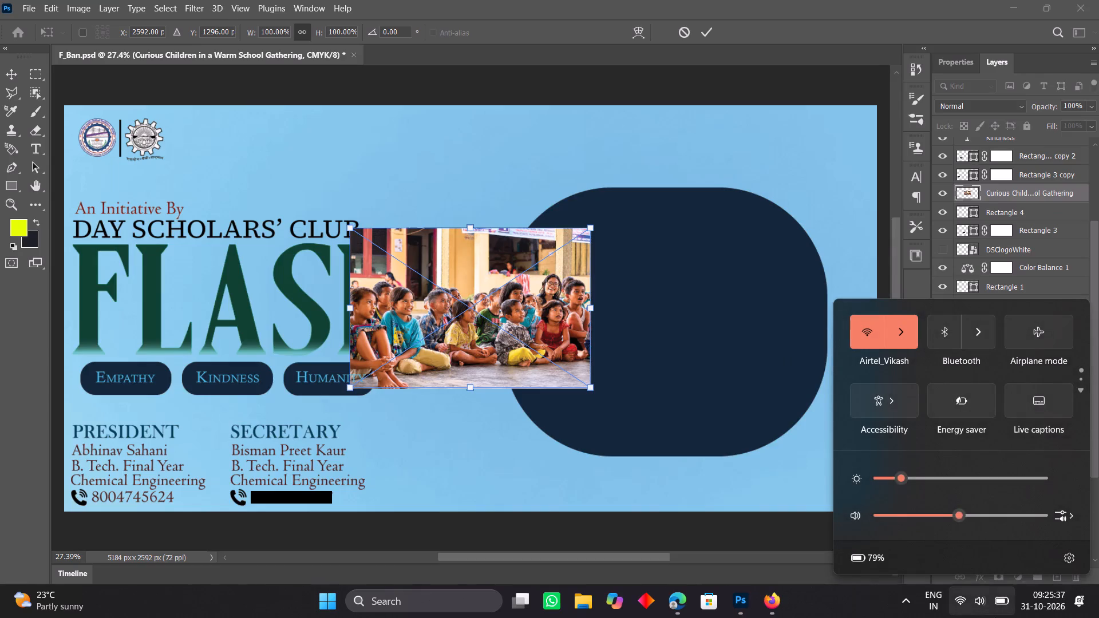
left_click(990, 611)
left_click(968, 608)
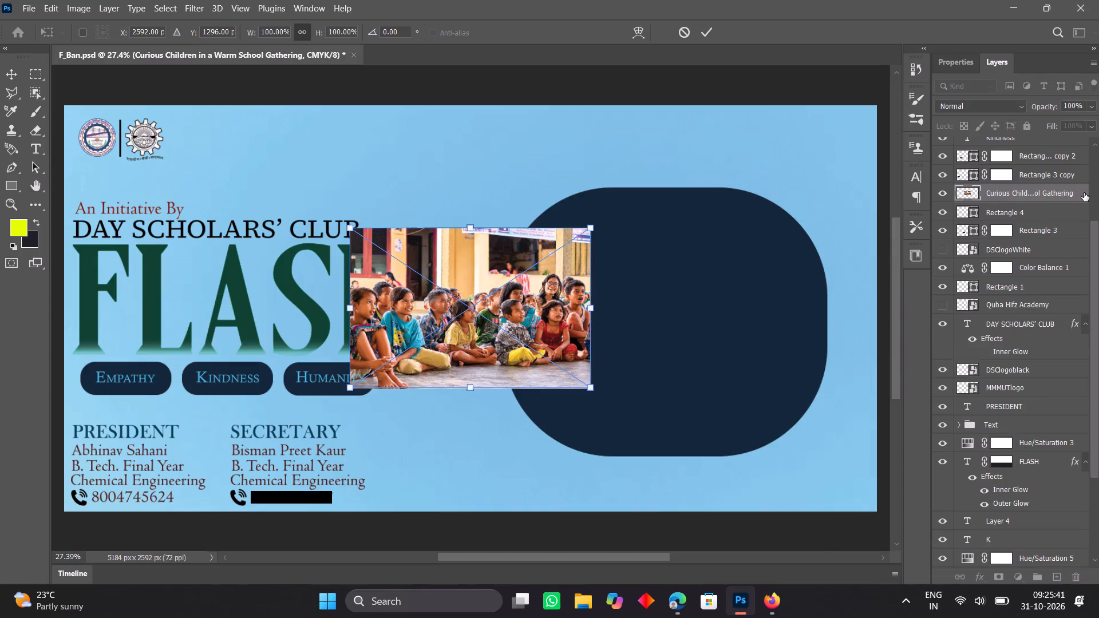
Commit the placed children photo and clip its layer to the Rectangle 4 layer with a clipping mask.
right_click(1084, 193)
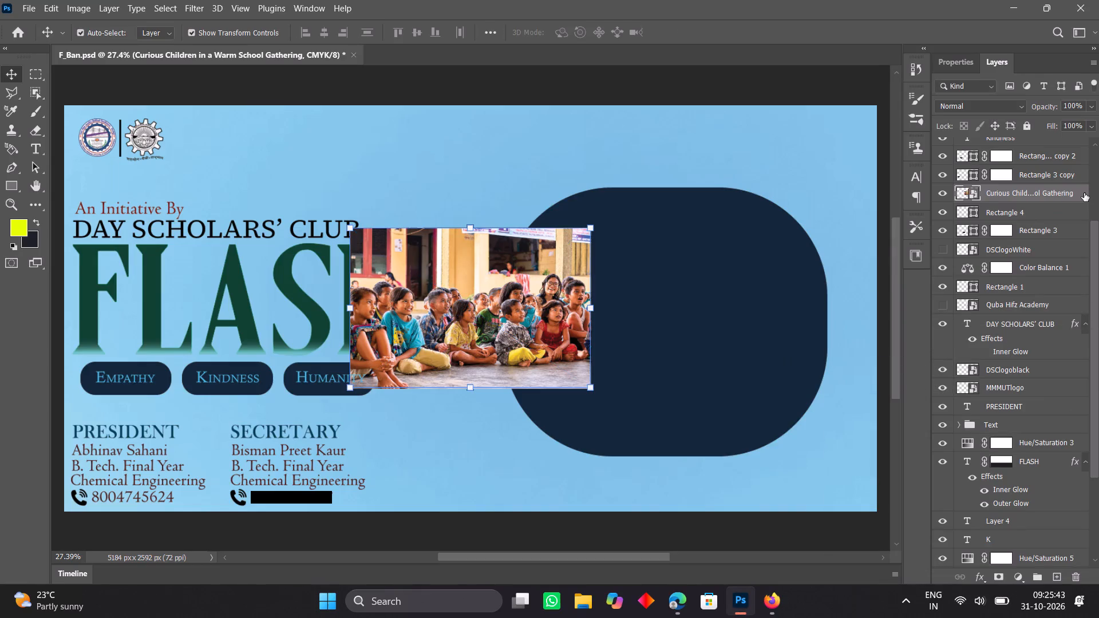
right_click(1084, 193)
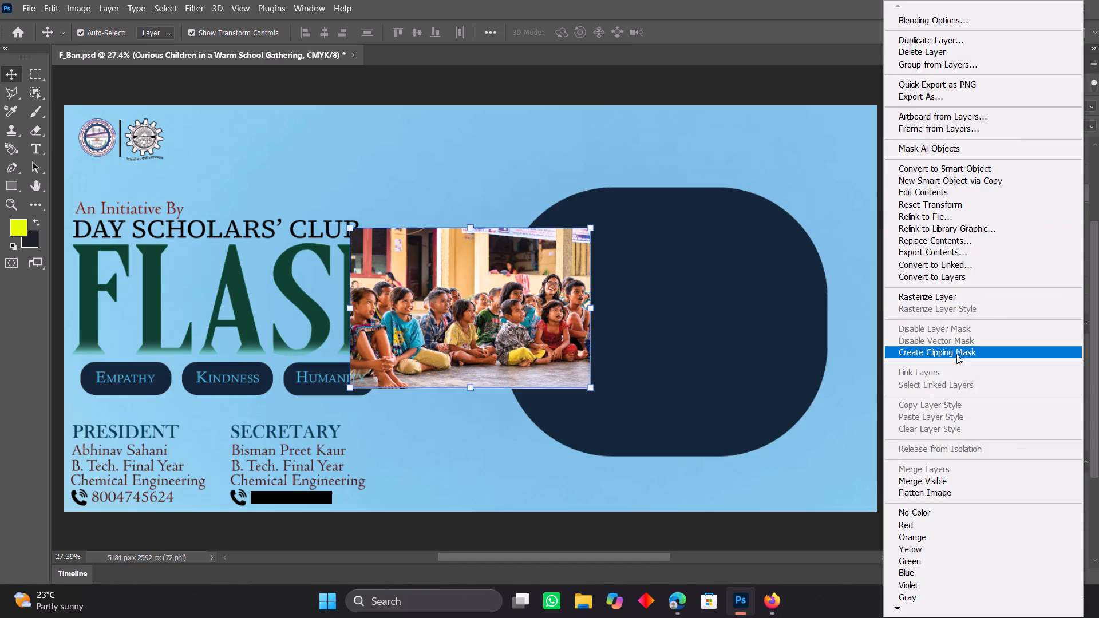
left_click(956, 354)
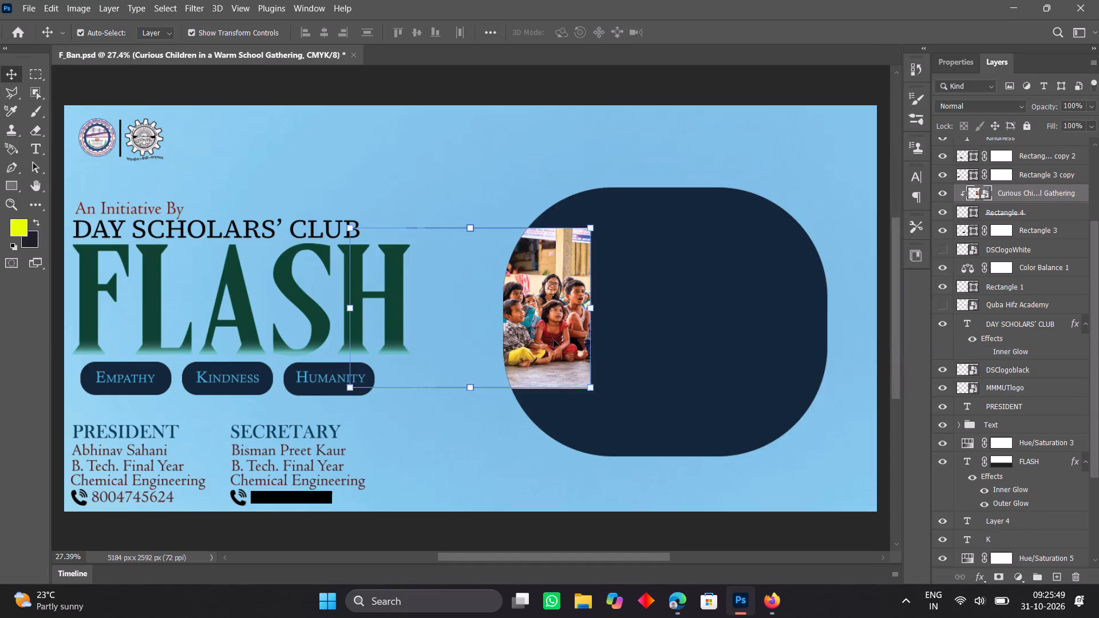
Move the clipped photo over the dark rounded rectangle, scale it to about 169% so it fills the shape, and deselect it.
left_click_drag(554, 340, 733, 326)
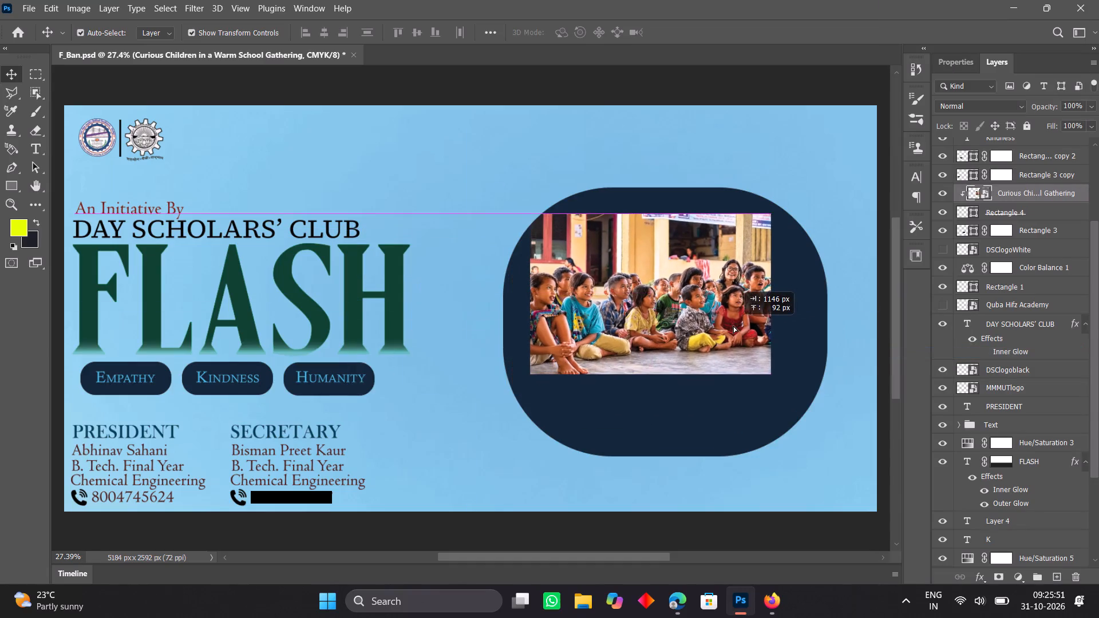
left_click_drag(733, 326, 710, 309)
left_click_drag(746, 352, 817, 445)
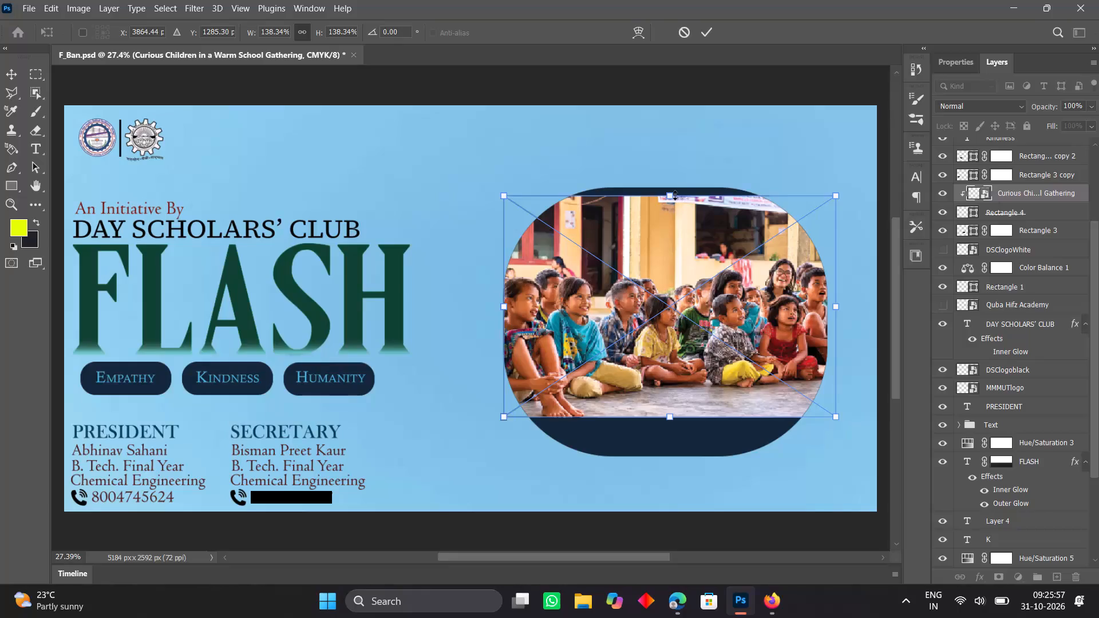
left_click_drag(675, 195, 677, 185)
left_click_drag(672, 417, 671, 431)
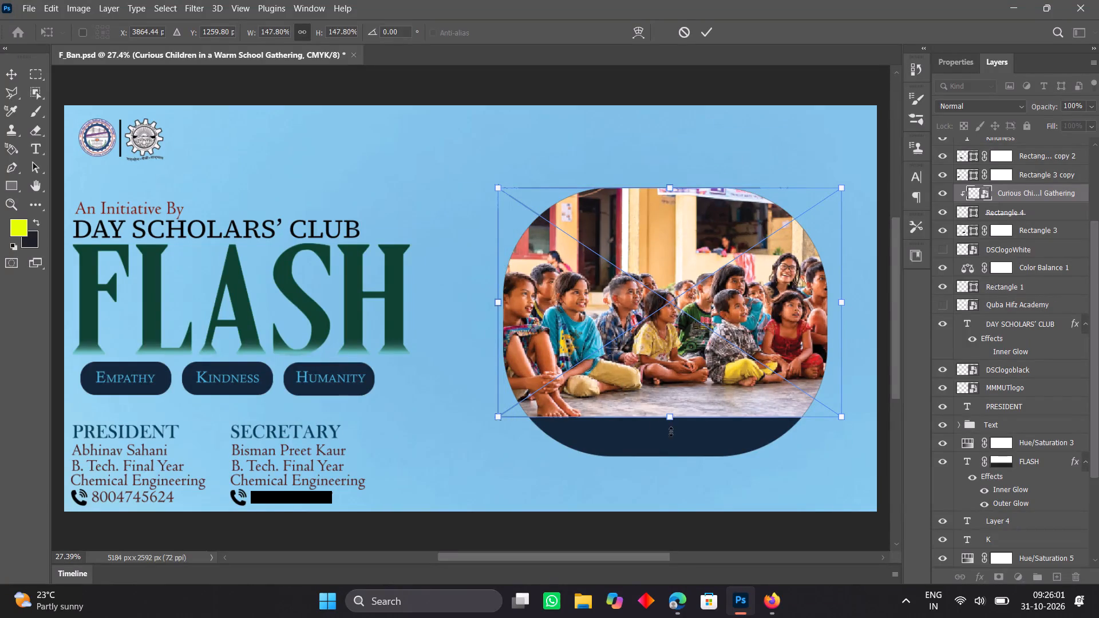
left_click_drag(671, 431, 669, 459)
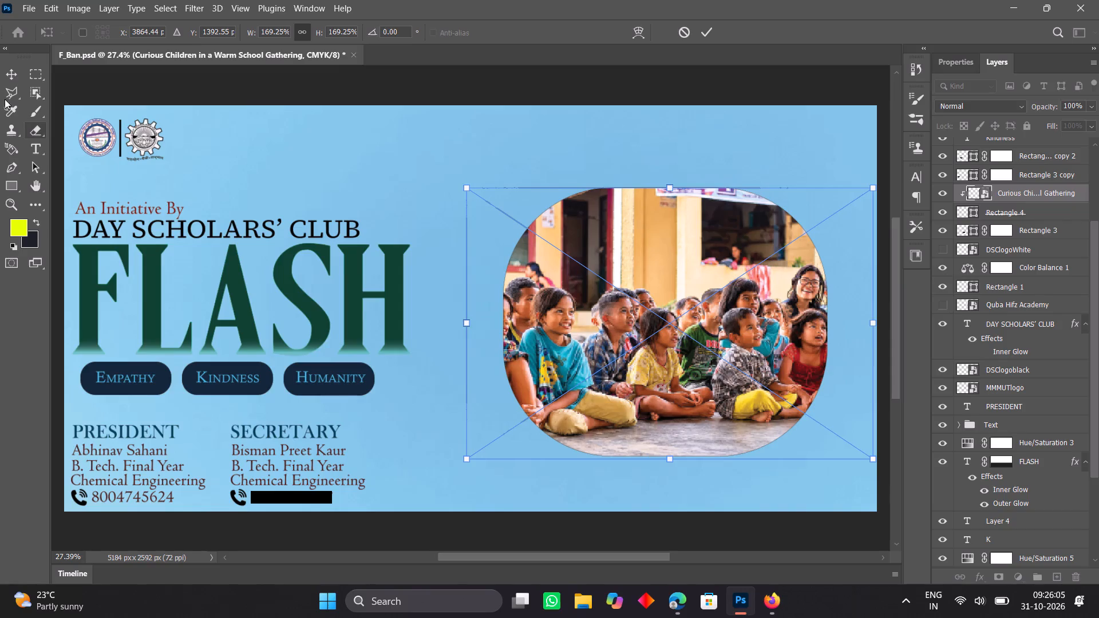
left_click(7, 70)
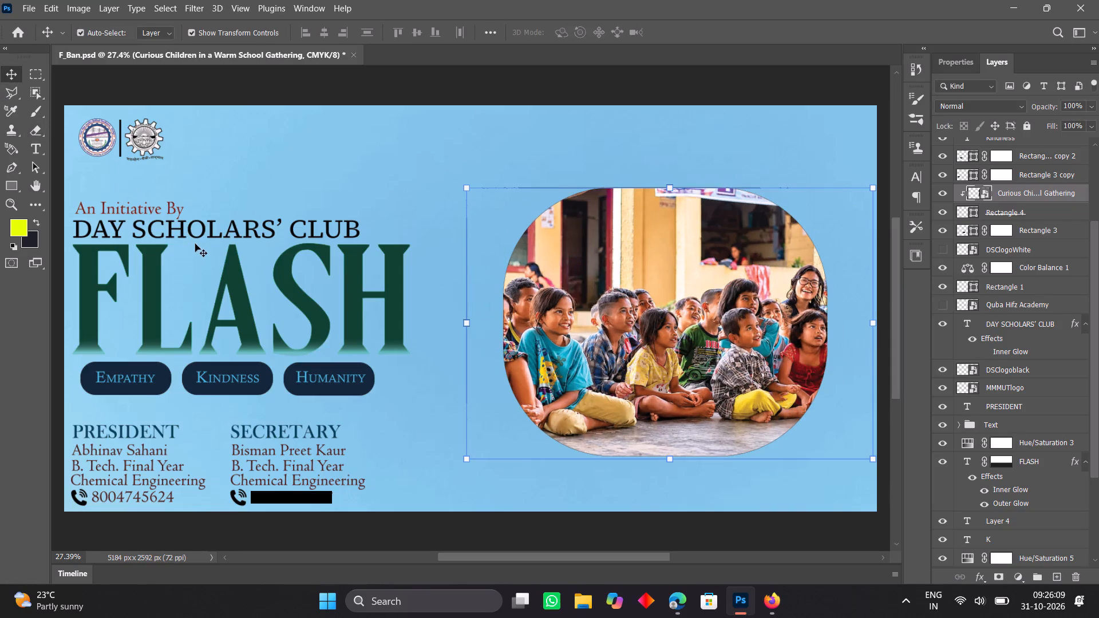
left_click(274, 73)
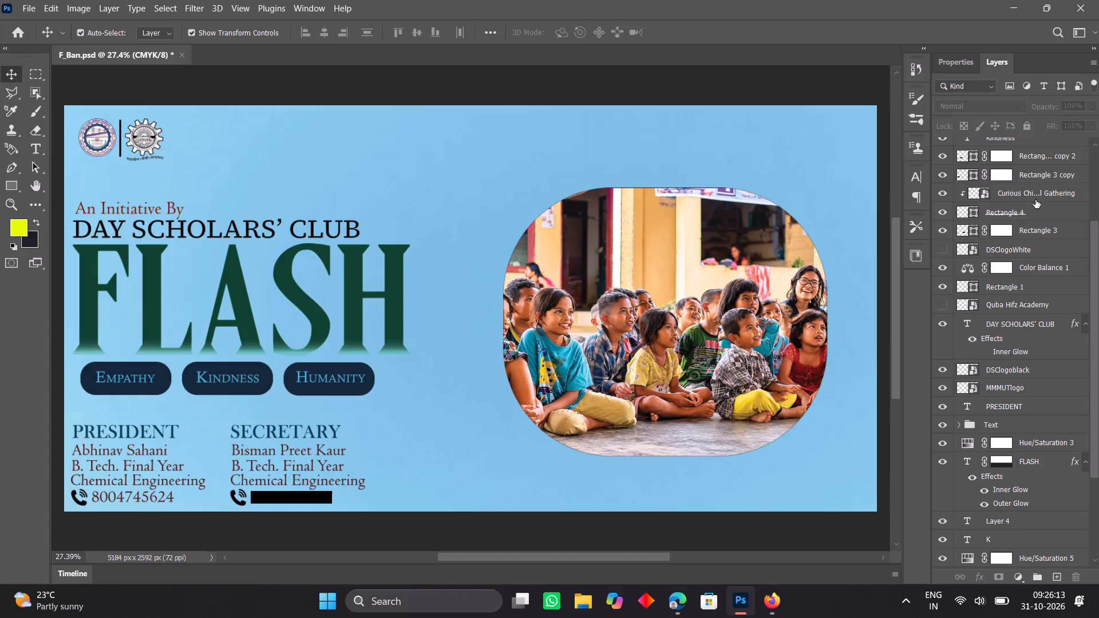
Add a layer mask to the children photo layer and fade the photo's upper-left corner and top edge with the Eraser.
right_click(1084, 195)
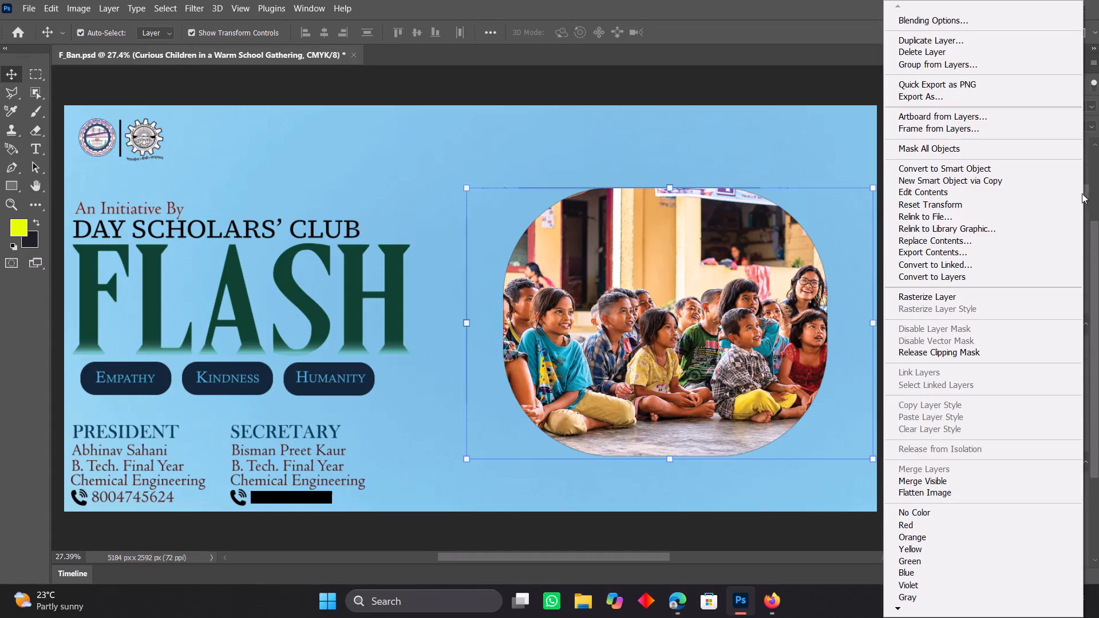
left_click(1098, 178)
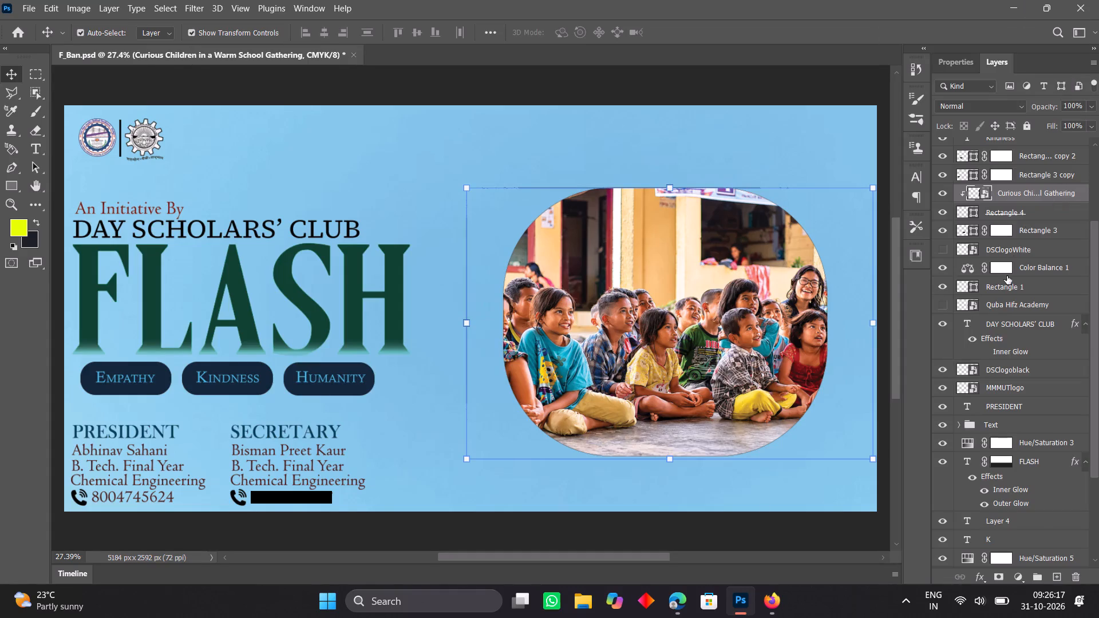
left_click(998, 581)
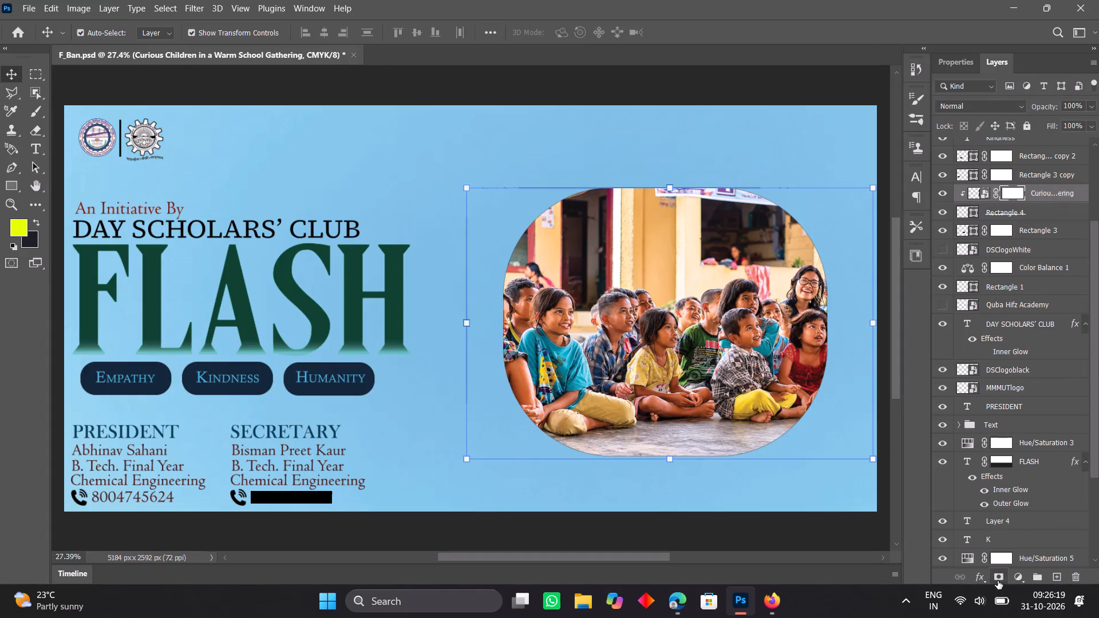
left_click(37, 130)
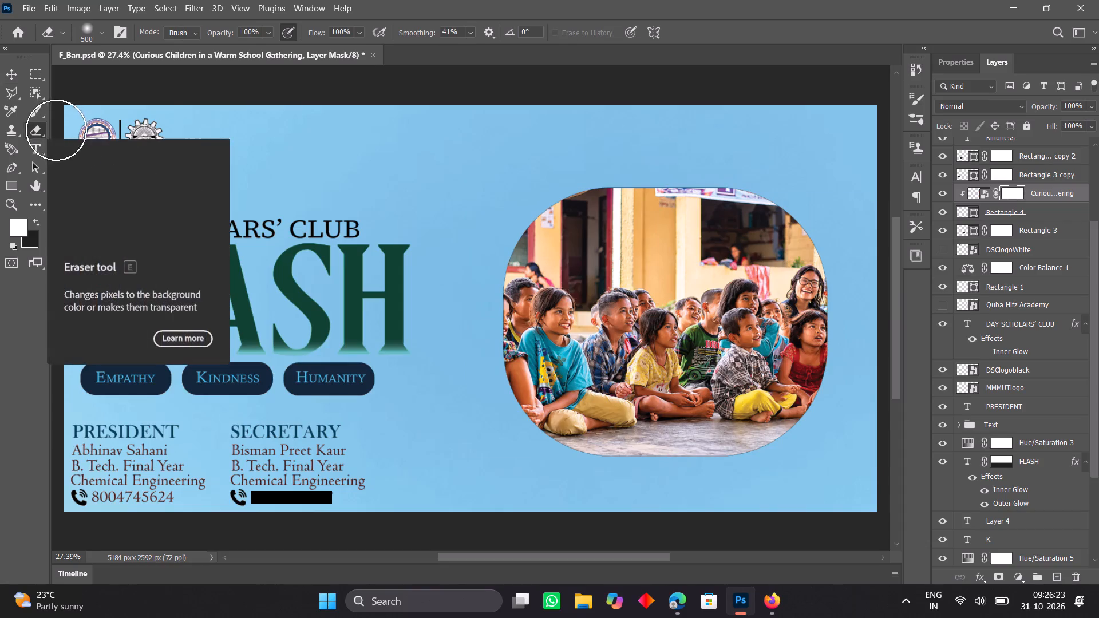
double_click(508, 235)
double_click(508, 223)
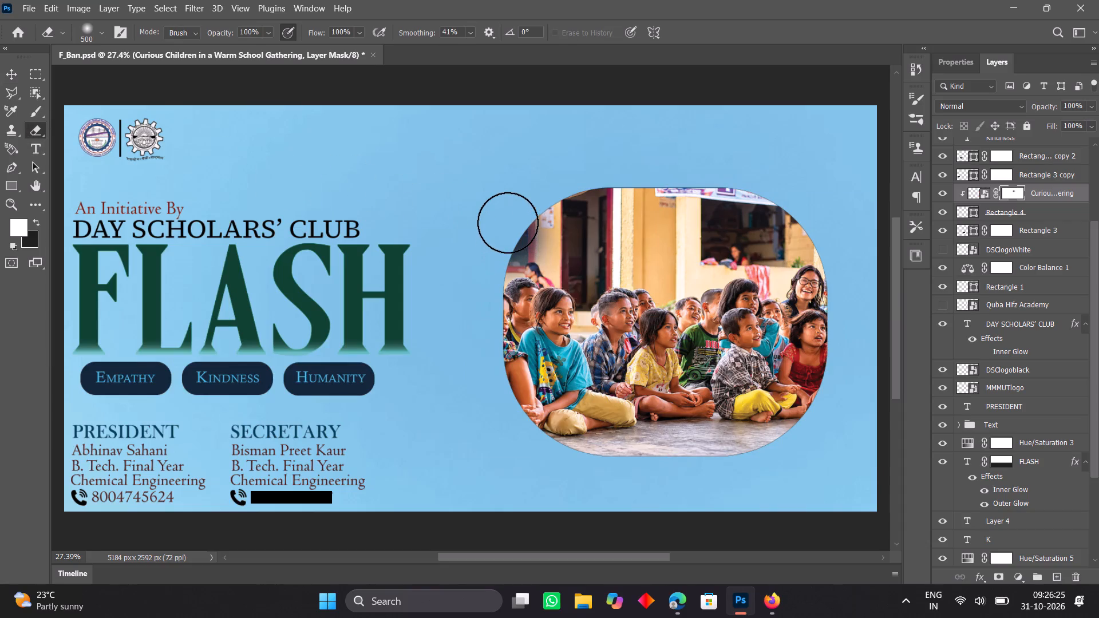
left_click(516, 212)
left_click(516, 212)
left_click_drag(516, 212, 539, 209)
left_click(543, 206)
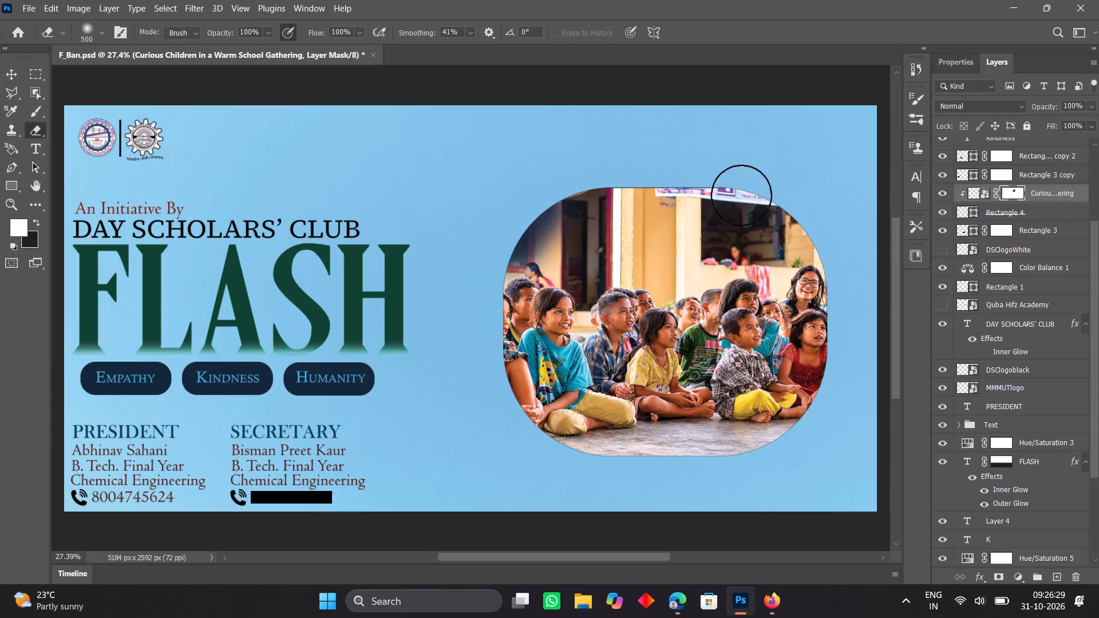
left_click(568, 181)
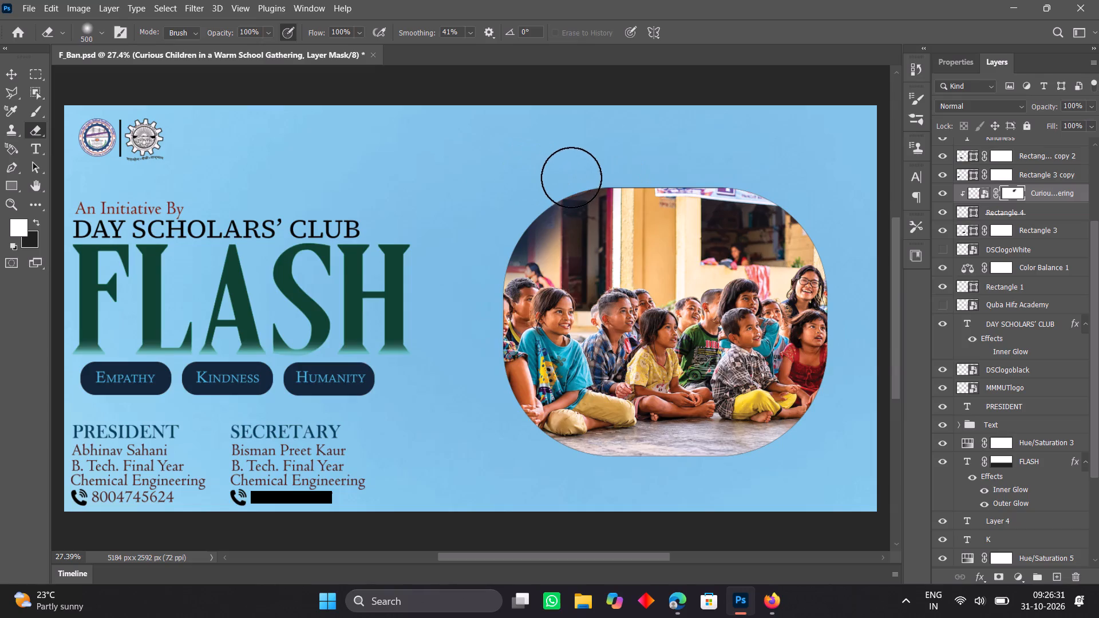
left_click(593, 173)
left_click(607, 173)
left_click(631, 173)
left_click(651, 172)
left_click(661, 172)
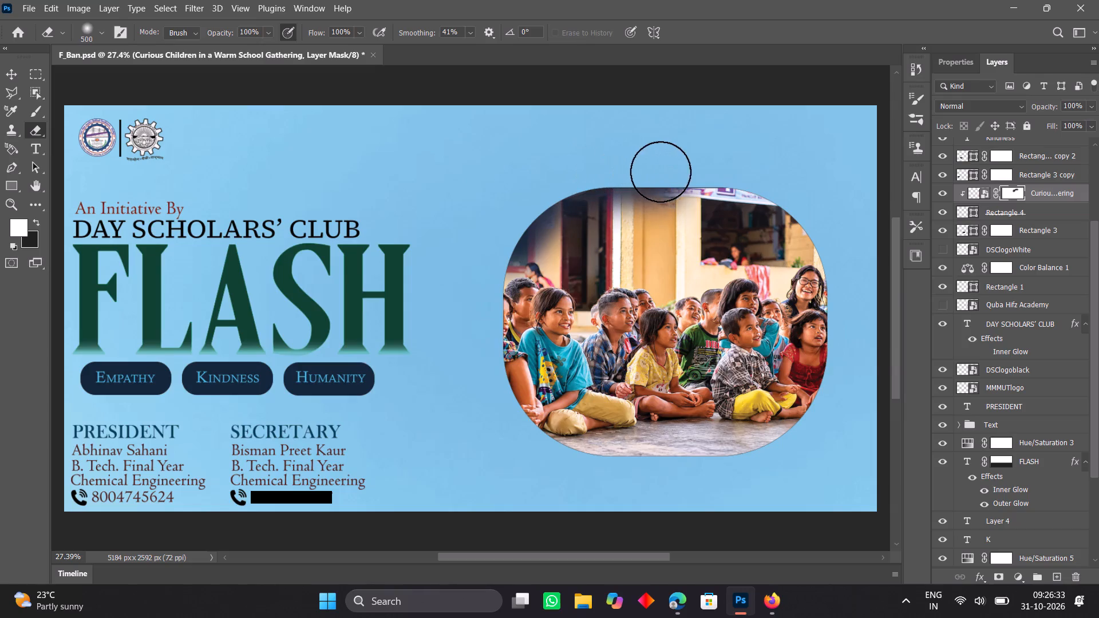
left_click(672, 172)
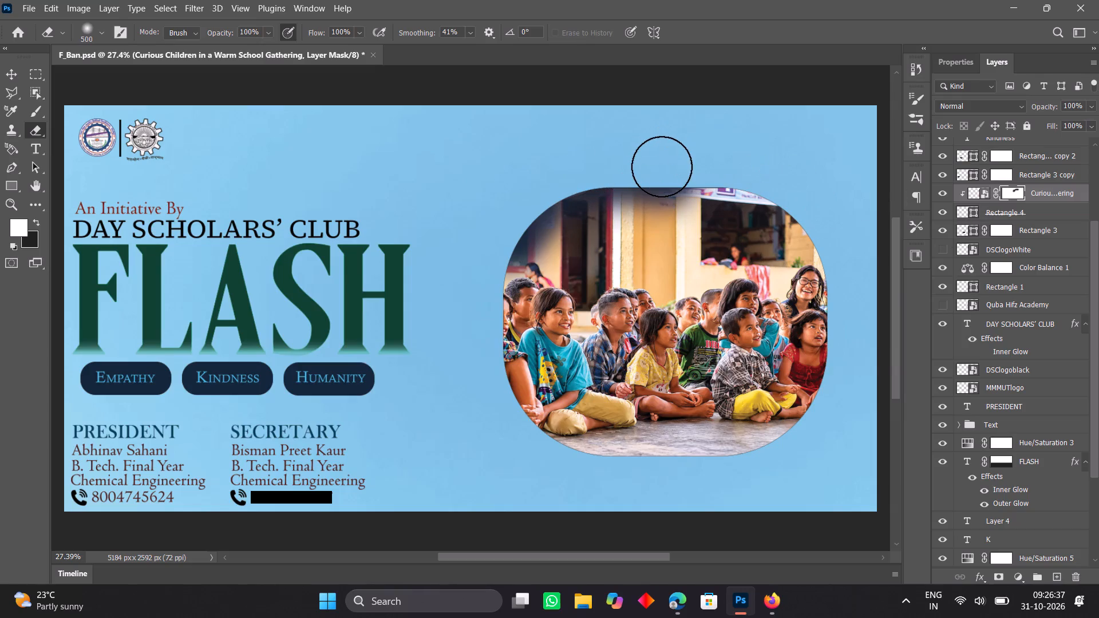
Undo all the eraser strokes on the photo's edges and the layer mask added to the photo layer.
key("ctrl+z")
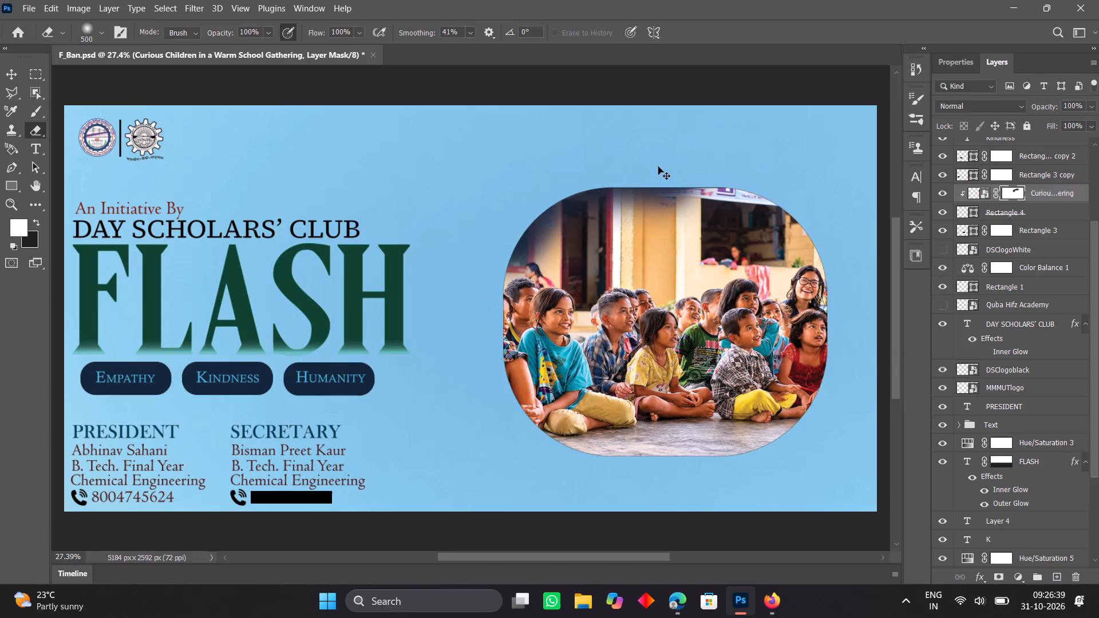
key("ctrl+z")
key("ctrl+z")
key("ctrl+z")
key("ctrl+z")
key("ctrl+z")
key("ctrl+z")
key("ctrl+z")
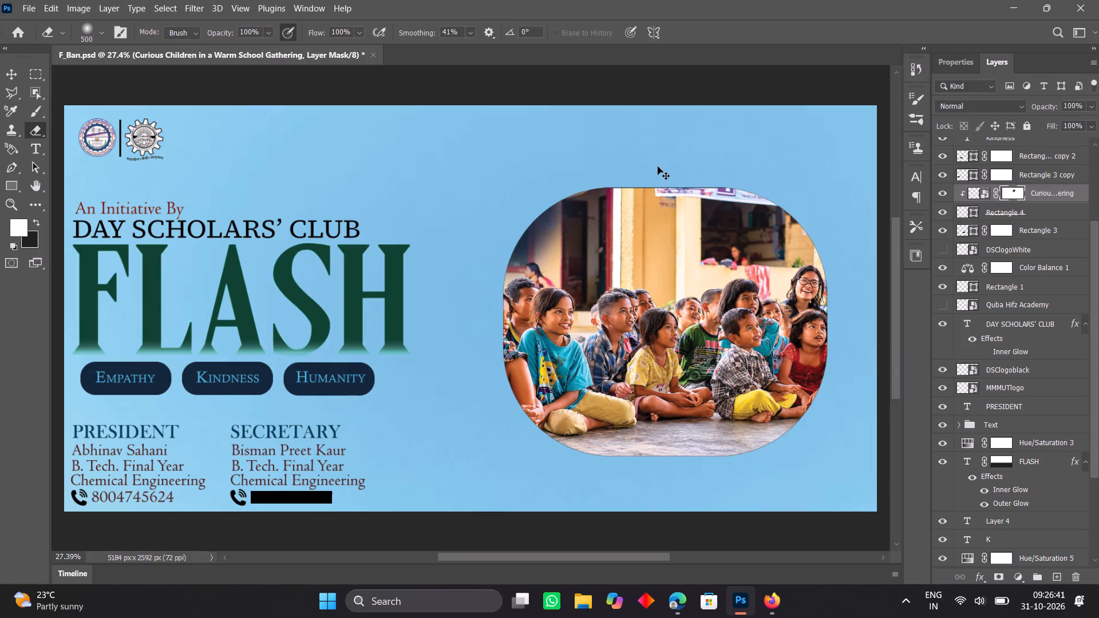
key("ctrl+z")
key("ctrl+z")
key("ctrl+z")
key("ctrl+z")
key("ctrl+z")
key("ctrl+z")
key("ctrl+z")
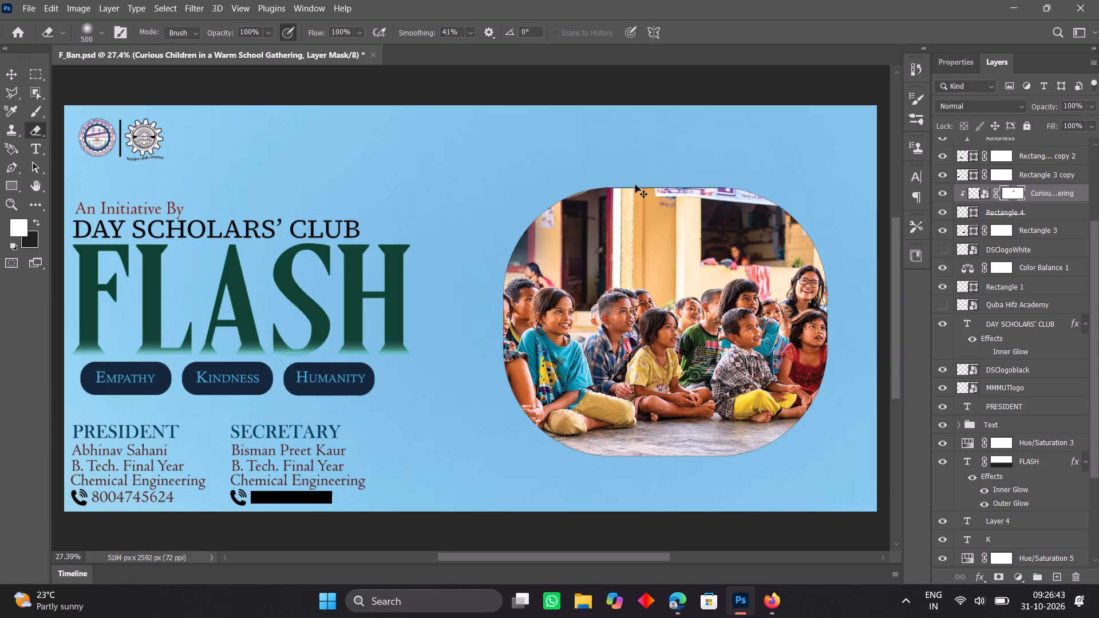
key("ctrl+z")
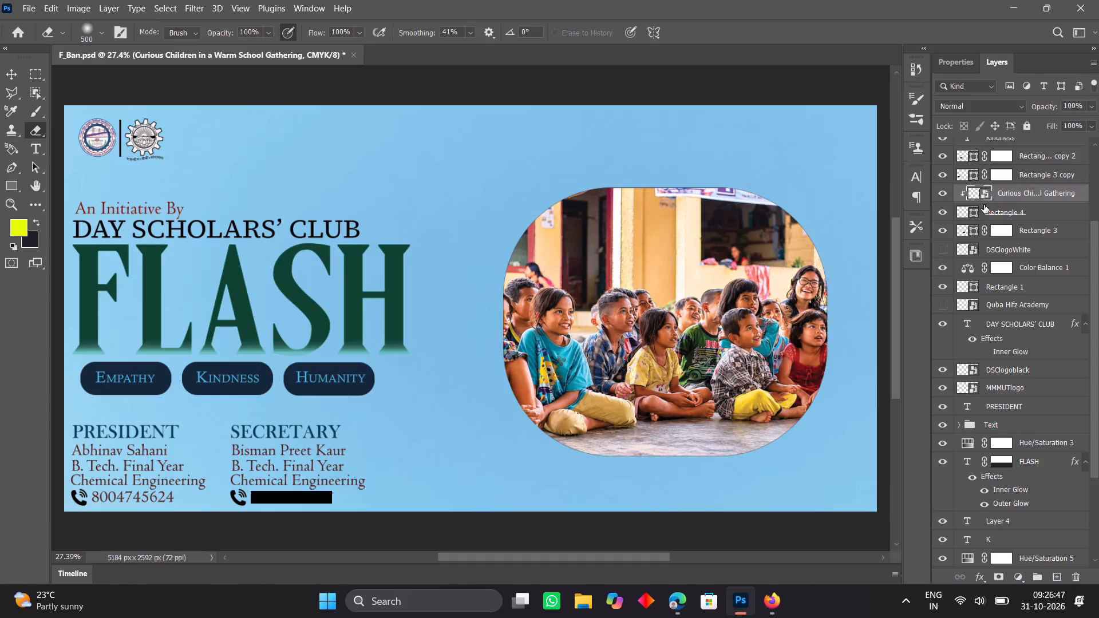
Add a layer mask to the Rectangle 4 layer.
left_click(1045, 213)
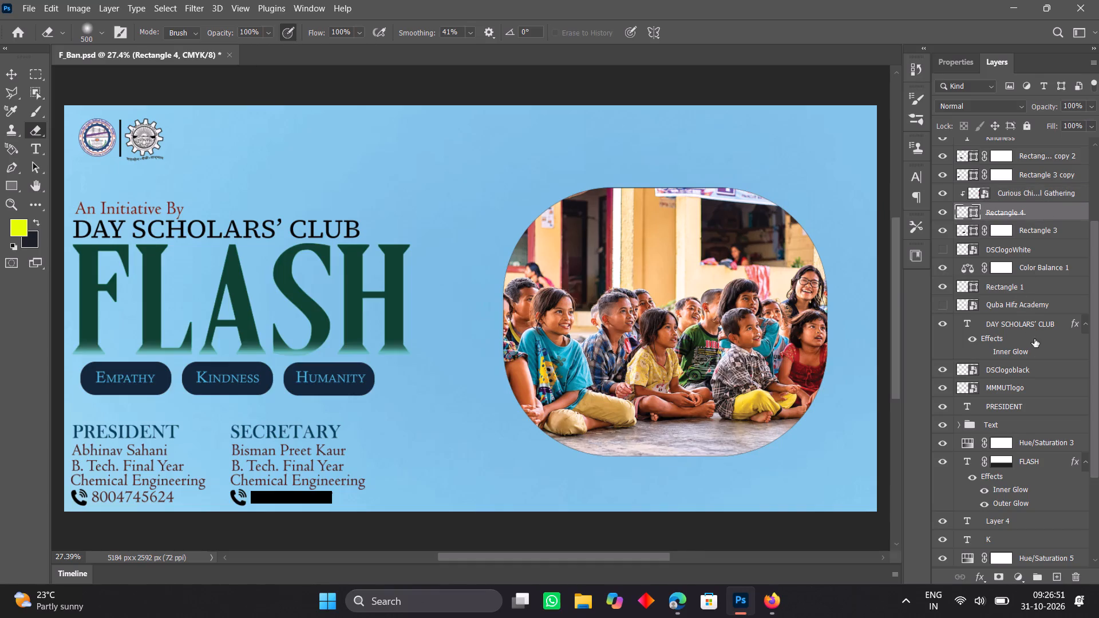
left_click(996, 574)
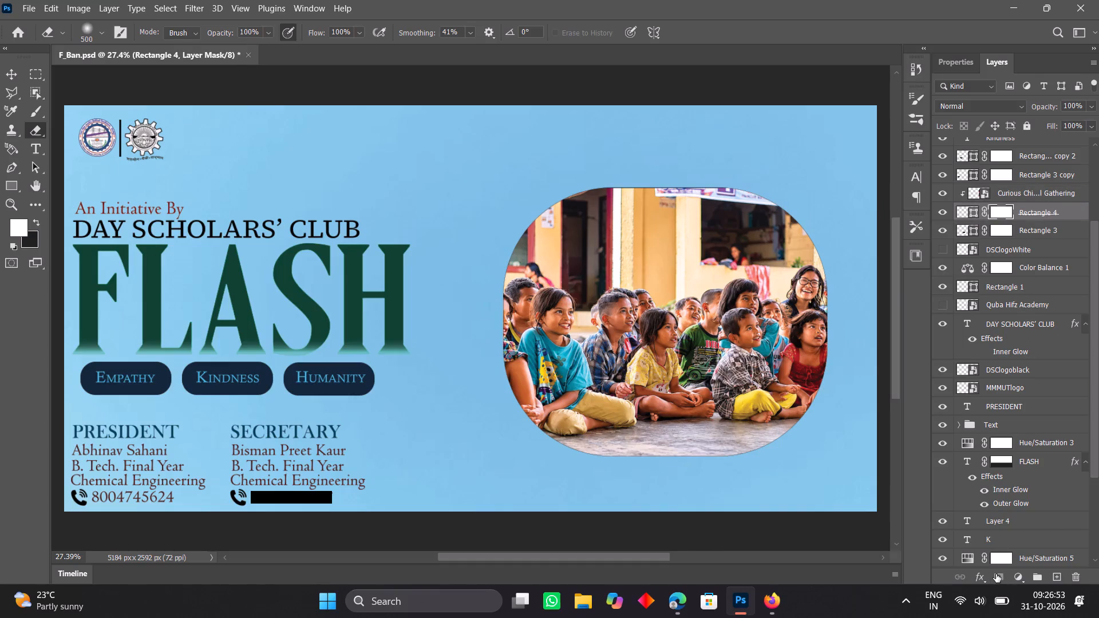
Fade the upper-left corner of the rounded photo with the 500-size soft Eraser on the Rectangle 4 layer mask.
left_click(38, 131)
double_click(517, 216)
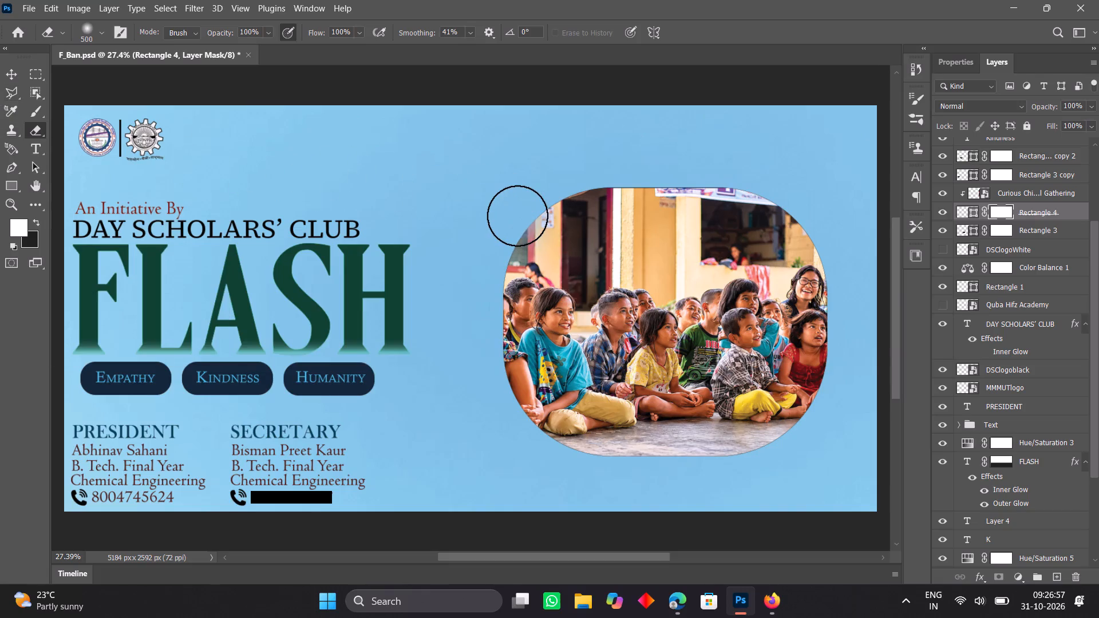
left_click(520, 208)
triple_click(540, 191)
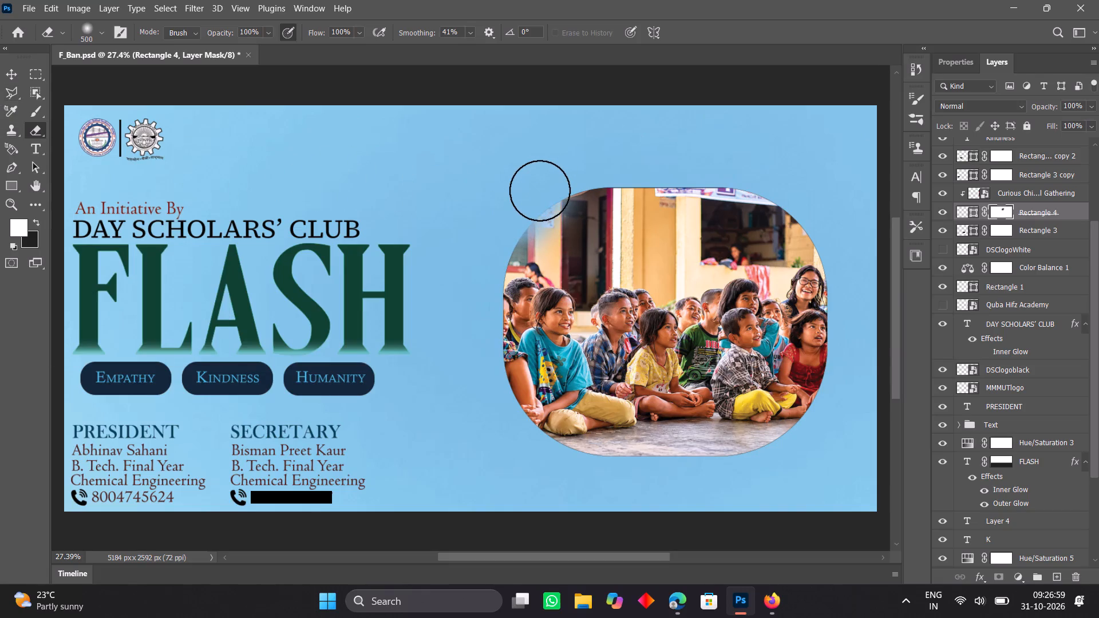
left_click(540, 191)
left_click(528, 202)
left_click(522, 207)
left_click(520, 211)
triple_click(509, 225)
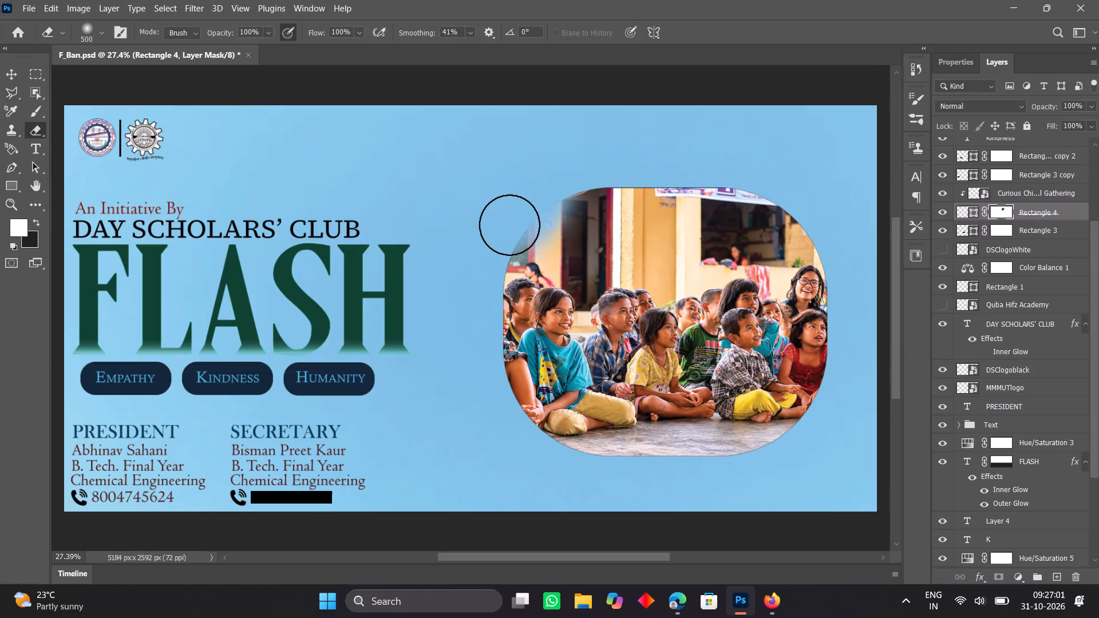
left_click(508, 226)
double_click(508, 217)
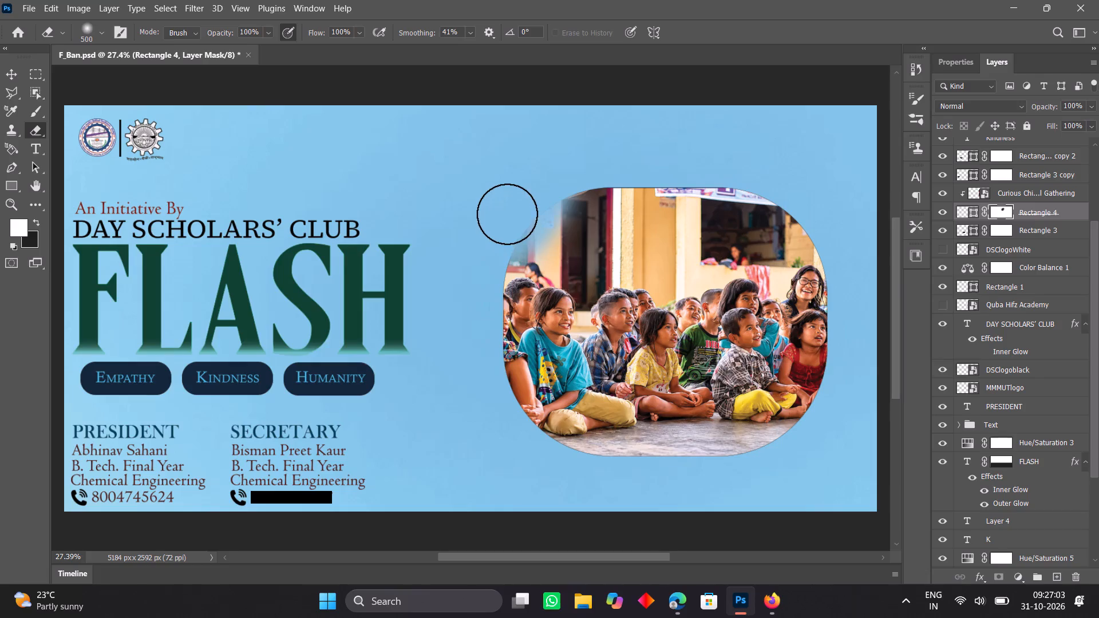
double_click(507, 214)
Fade the rounded photo's top edge from the upper-left curve to just past the middle with the Eraser on the mask.
left_click(543, 188)
left_click(545, 184)
left_click(554, 181)
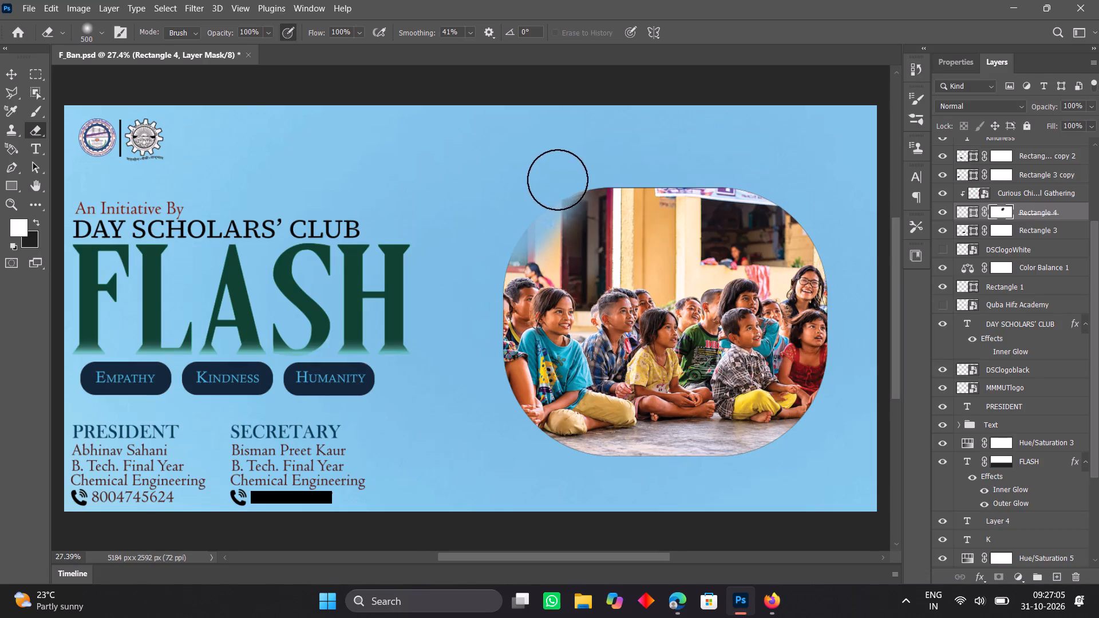
left_click(558, 180)
left_click(572, 173)
left_click(586, 170)
left_click_drag(592, 169, 598, 169)
left_click_drag(602, 169, 611, 169)
left_click(614, 169)
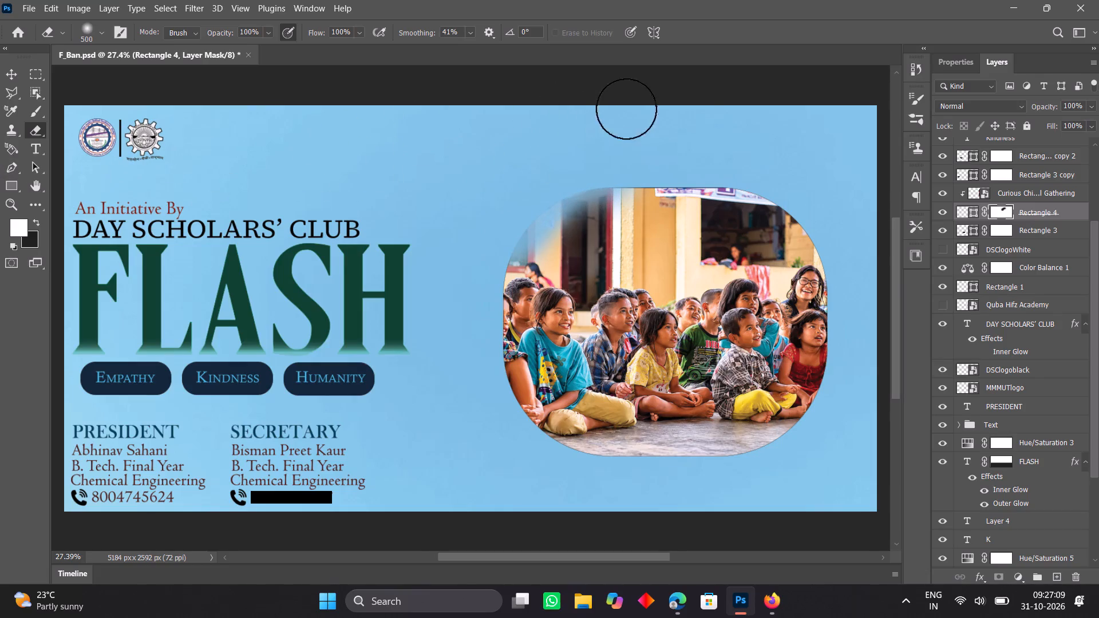
left_click(617, 166)
left_click(635, 164)
left_click(641, 164)
left_click_drag(657, 164, 663, 164)
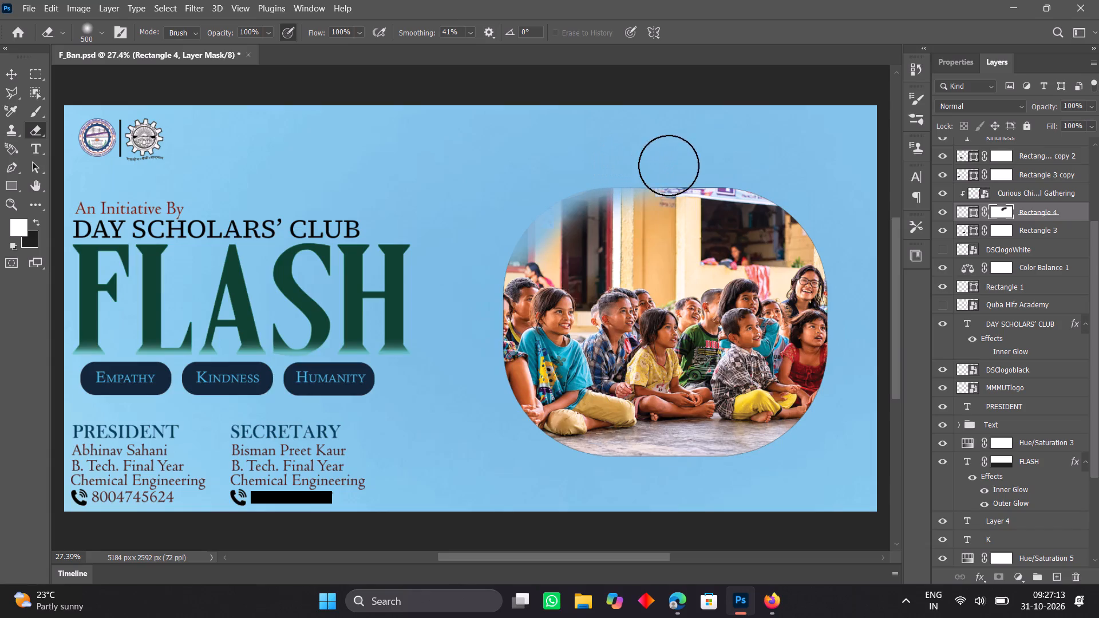
left_click_drag(669, 165, 683, 169)
left_click(622, 167)
left_click(627, 169)
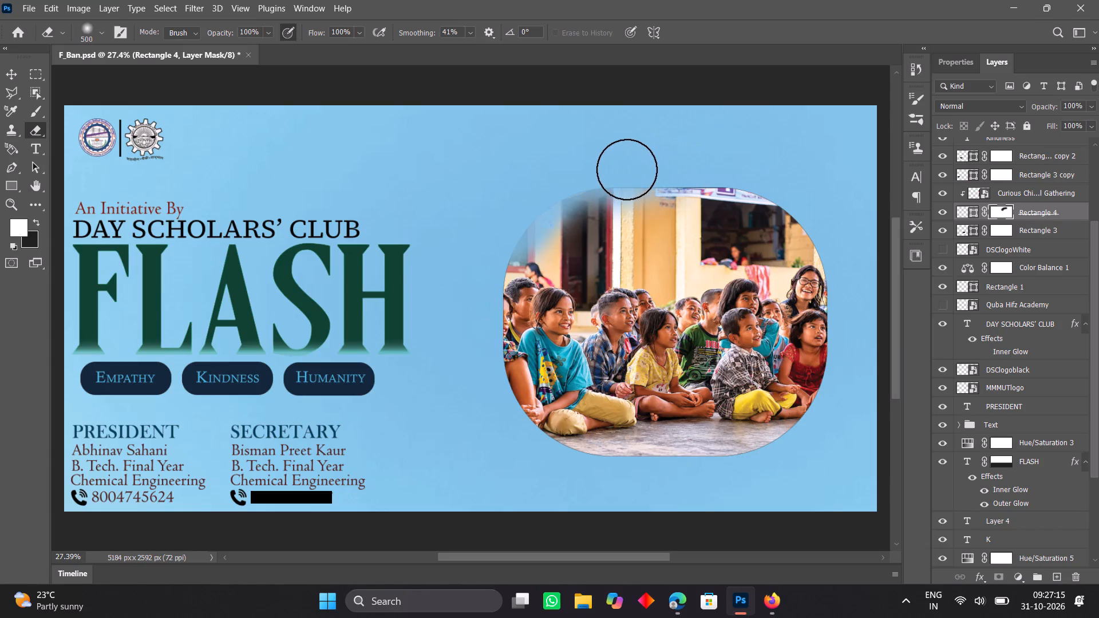
left_click(639, 170)
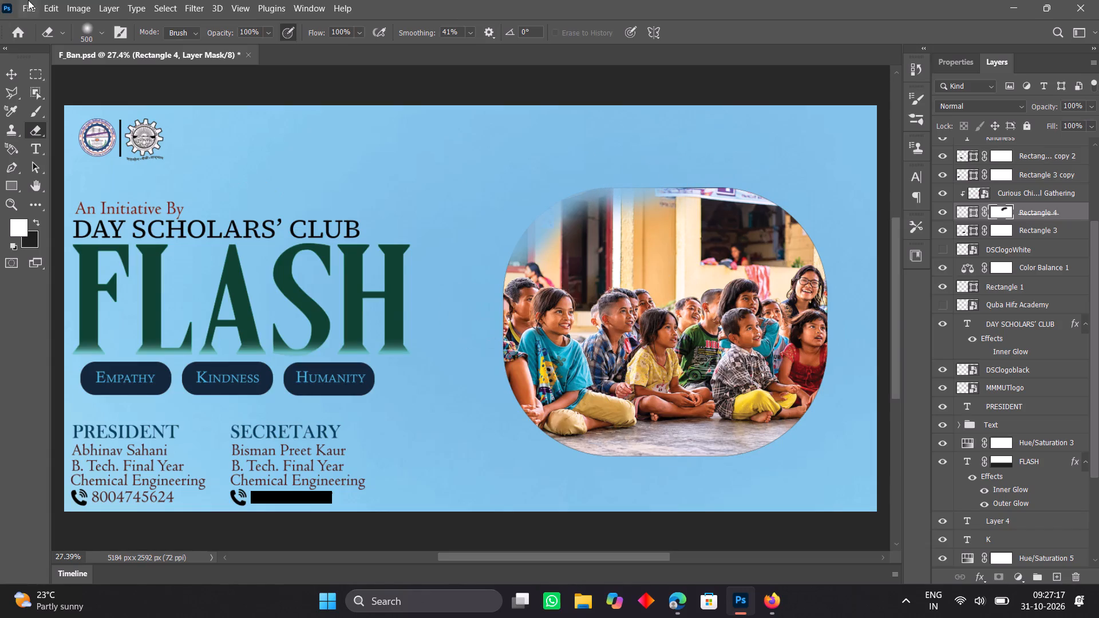
Move the clipped children photo slightly left inside the rounded rectangle.
left_click(7, 81)
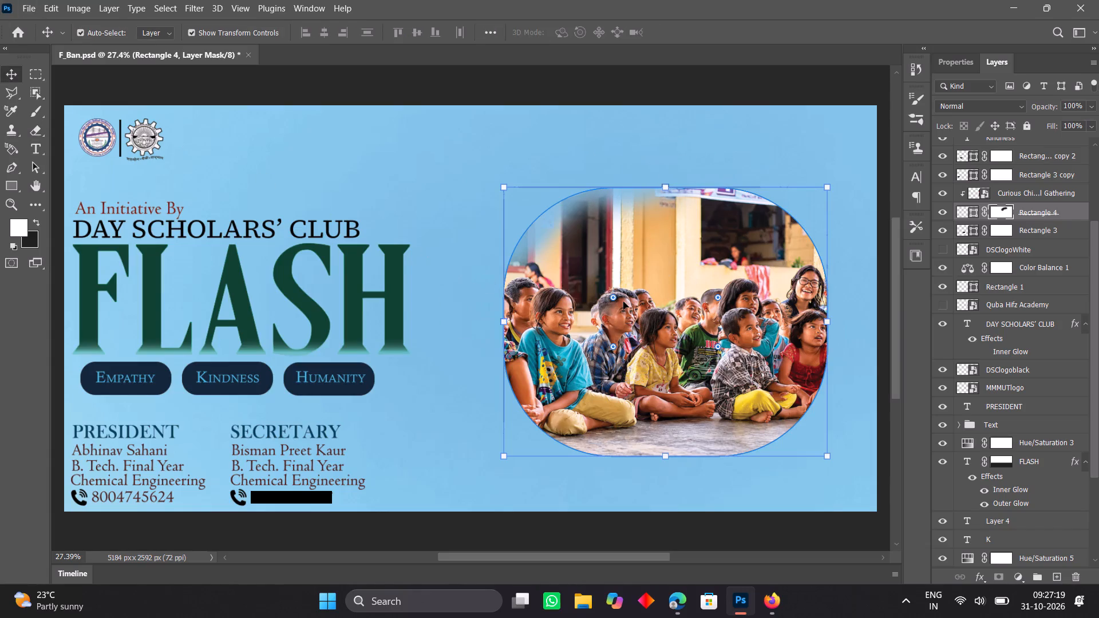
left_click_drag(623, 302, 598, 302)
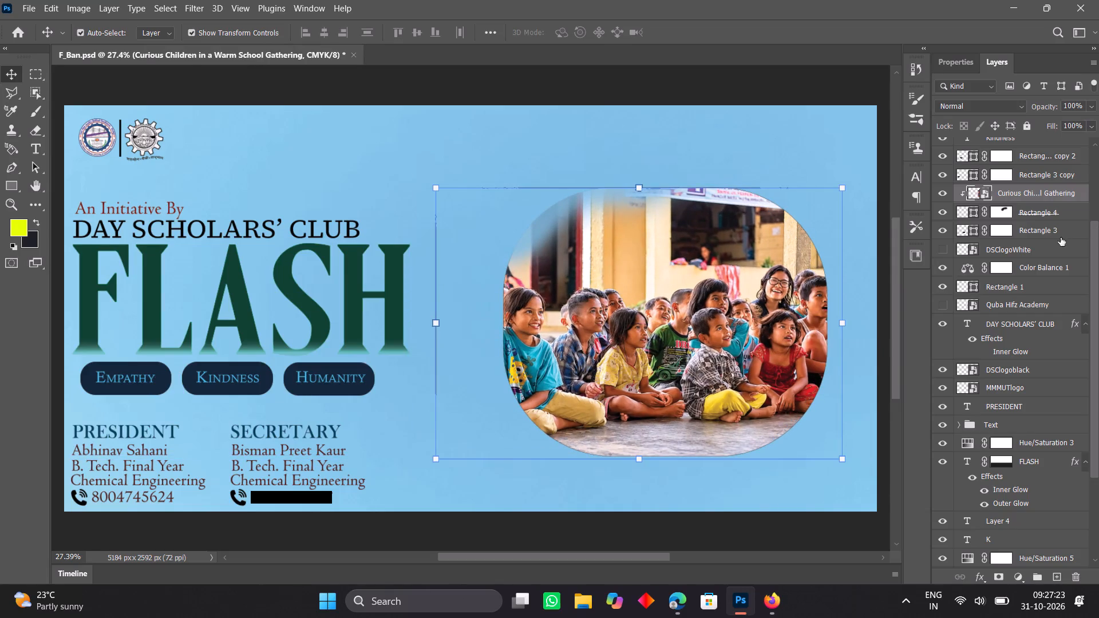
Nudge the Rectangle 4 shape left over the photo until it includes the girl sitting at the group's far left.
left_click(1076, 215)
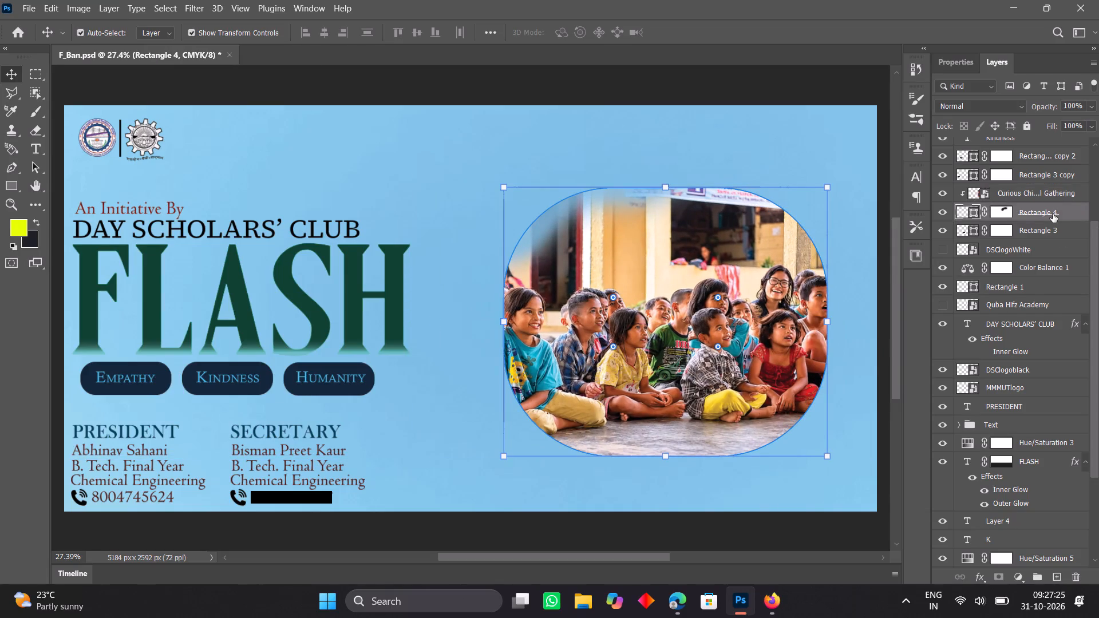
key("Left")
key("Left")
key("Left")
key("Left")
key("Left")
key("Left")
key("Left")
key("Left")
key("Left")
key("Left")
key("Left")
key("Left")
key("Left")
key("Left")
key("Left")
key("Left")
key("Left")
key("Left")
key("Left")
key("Left")
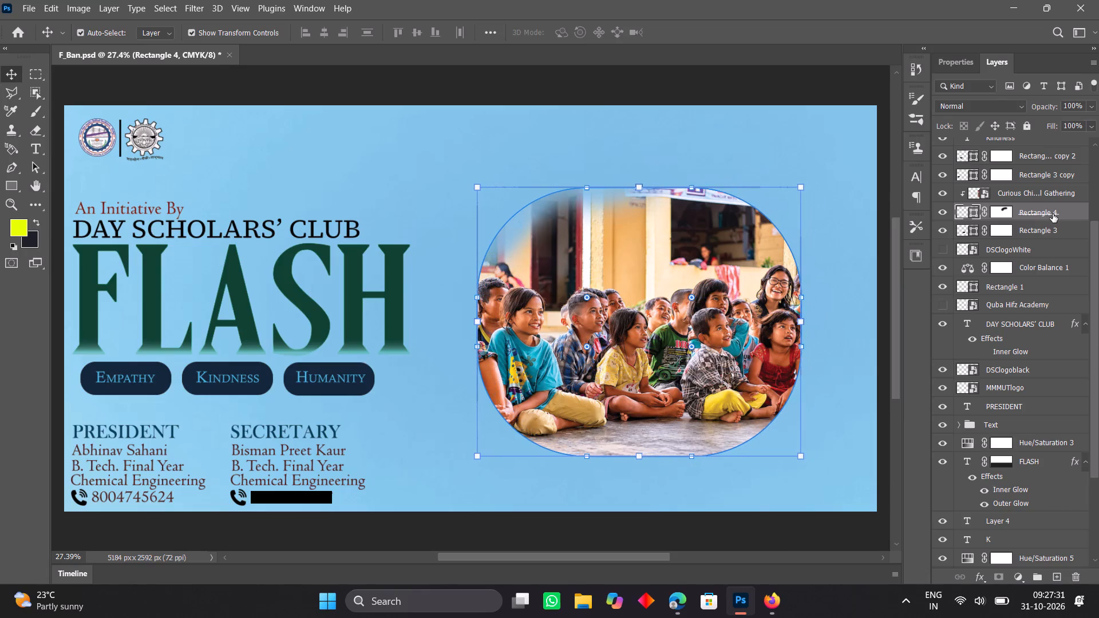
key("Left")
key("Left")
key("Left")
key("Left")
key("Left")
key("Left")
key("Left")
key("Left")
key("Left")
key("Left")
key("Left")
key("Left")
key("Left")
key("Left")
key("Left")
key("Left")
key("Left")
key("Left")
key("Left")
key("Left")
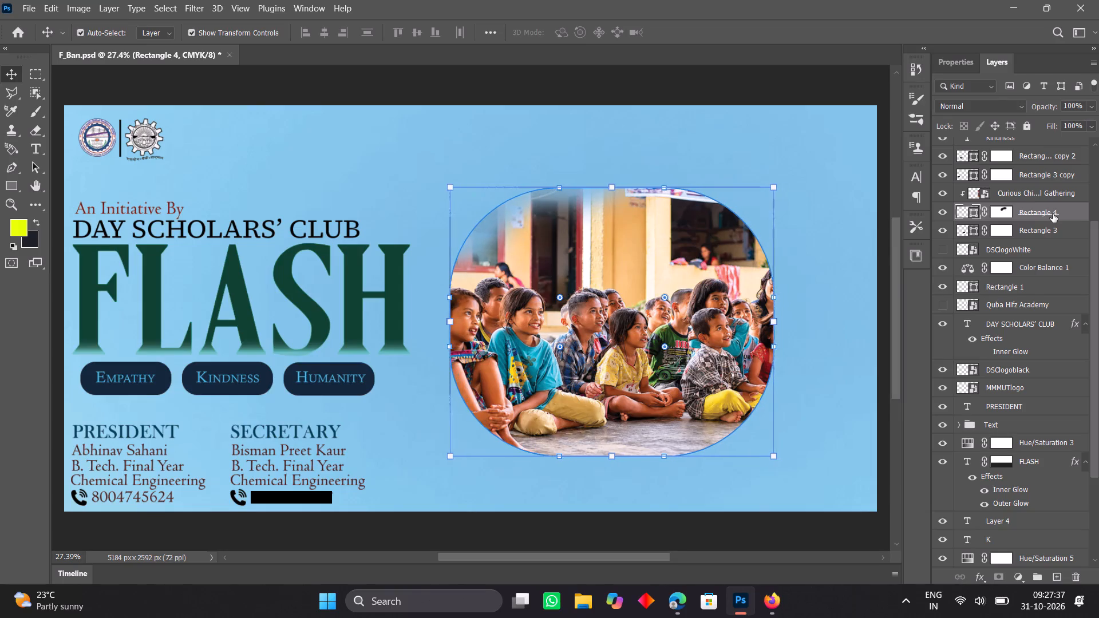
Nudge the Rectangle 4 shape back right until it frames the woman in glasses and the girl in the red dress.
key("Right")
key("Right")
key("Right")
key("Right")
key("Right")
key("Right")
key("Right")
key("Right")
key("Right")
key("Right")
key("Right")
key("Right")
key("Right")
key("Right")
key("Right")
key("Right")
key("Right")
key("Right")
key("Right")
key("Right")
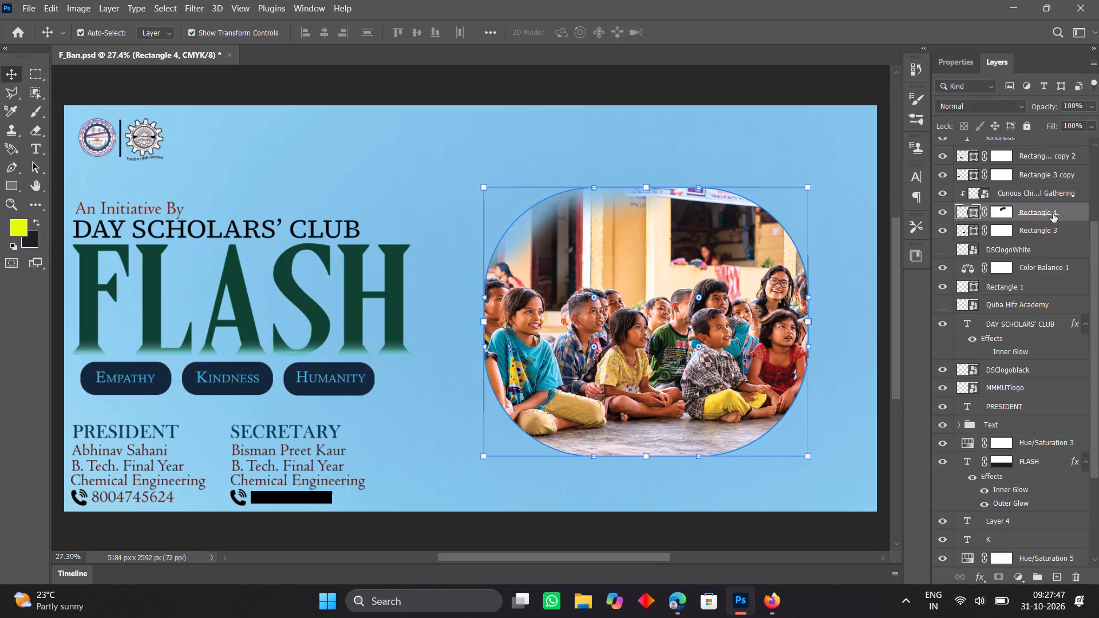
key("Right")
key("Right")
key("Right")
key("Right")
key("Right")
key("Right")
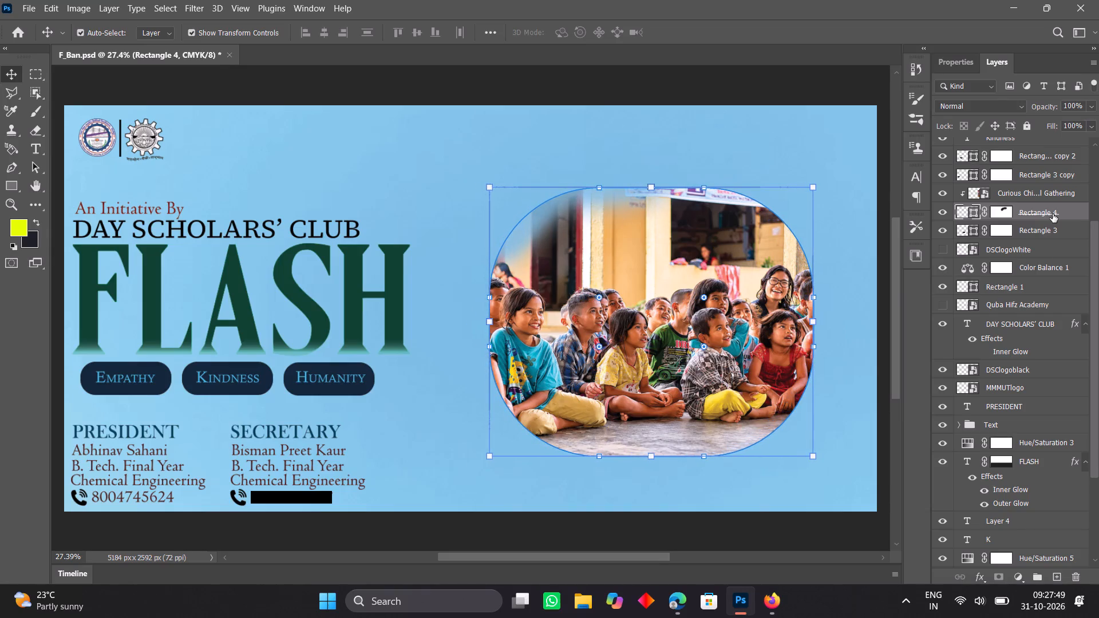
key("Right")
key("Right")
key("Right")
key("Right")
key("Right")
key("Right")
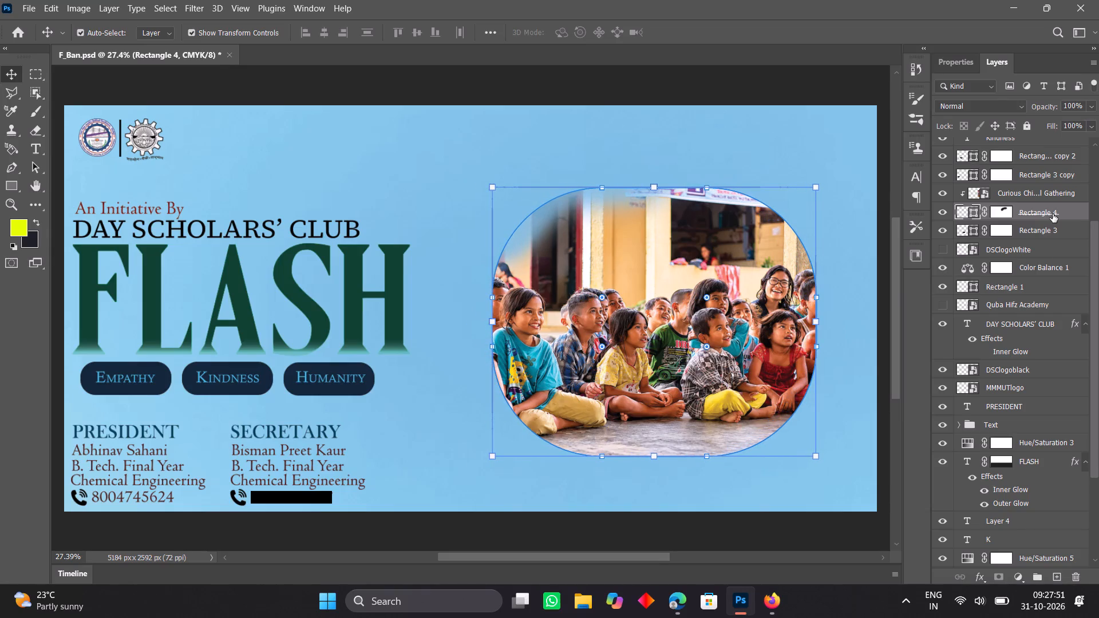
key("Right")
key("Right")
key("Right")
key("Right")
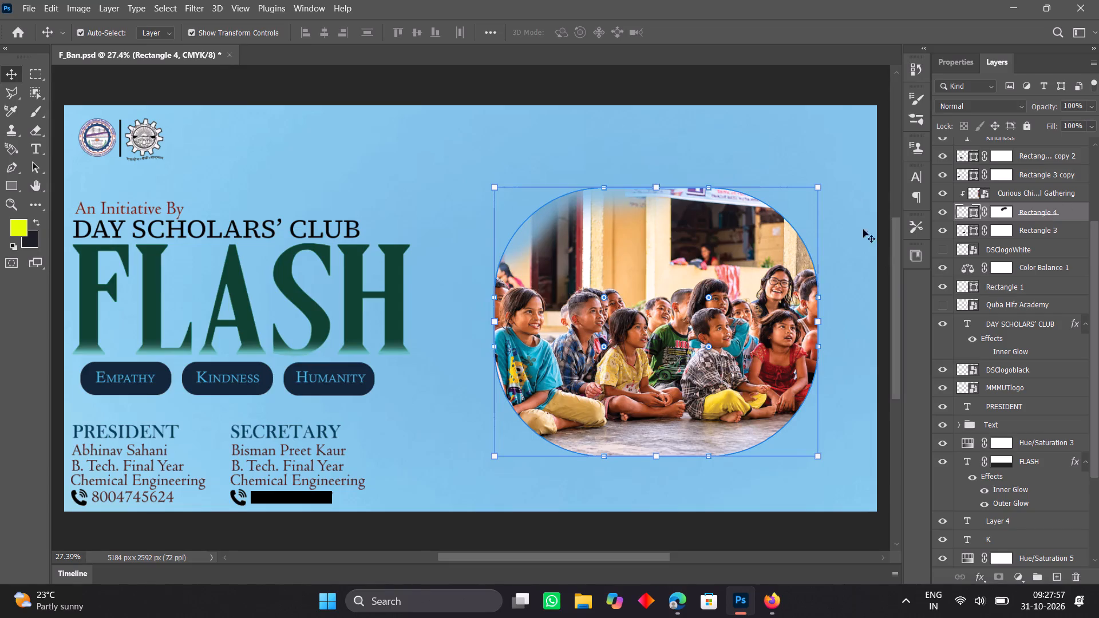
Scale the Rectangle 4 shape proportionally to about 111% and move it left and slightly up on the banner.
left_click_drag(495, 191, 495, 191)
left_click_drag(495, 191, 456, 163)
left_click(587, 268)
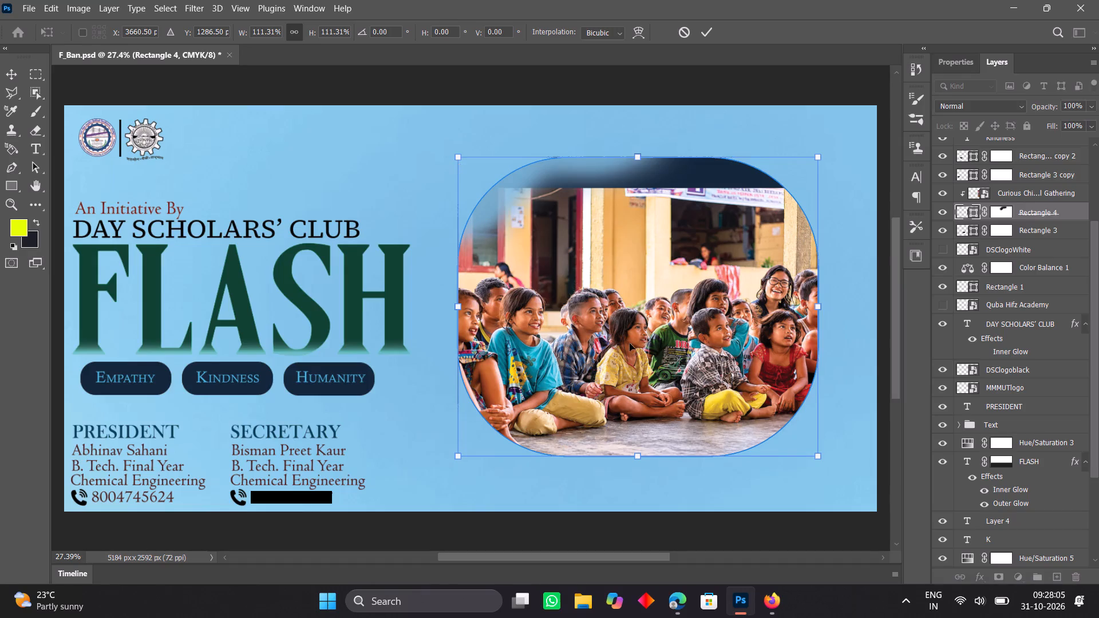
left_click_drag(630, 343, 604, 340)
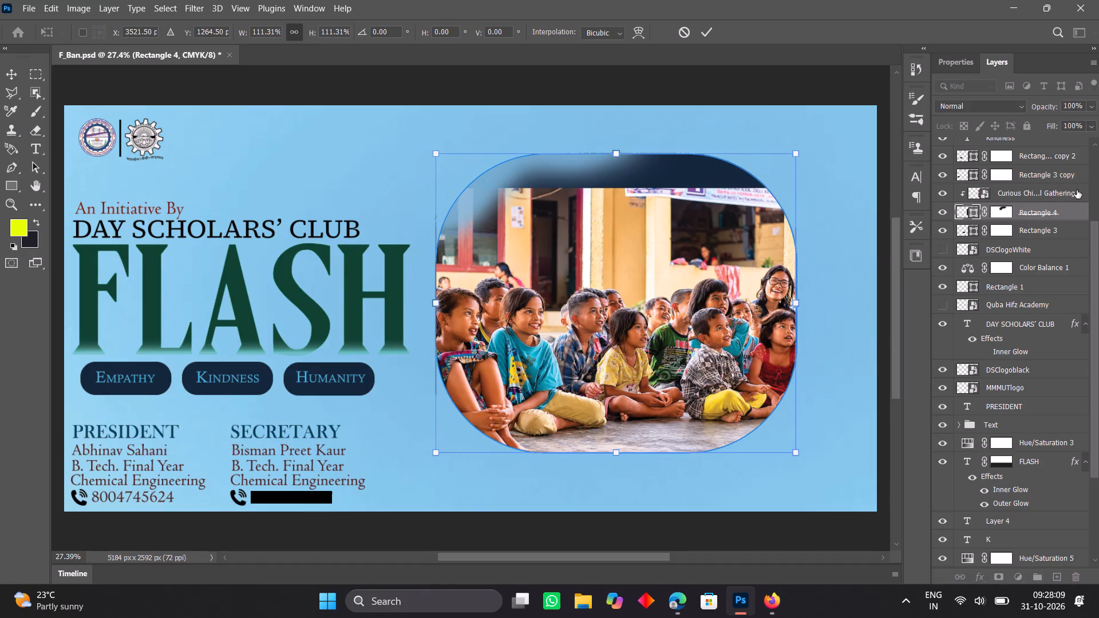
Move the children photo up and left so its top edge meets the top of the enlarged rounded rectangle.
left_click(1078, 190)
left_click_drag(672, 281, 650, 265)
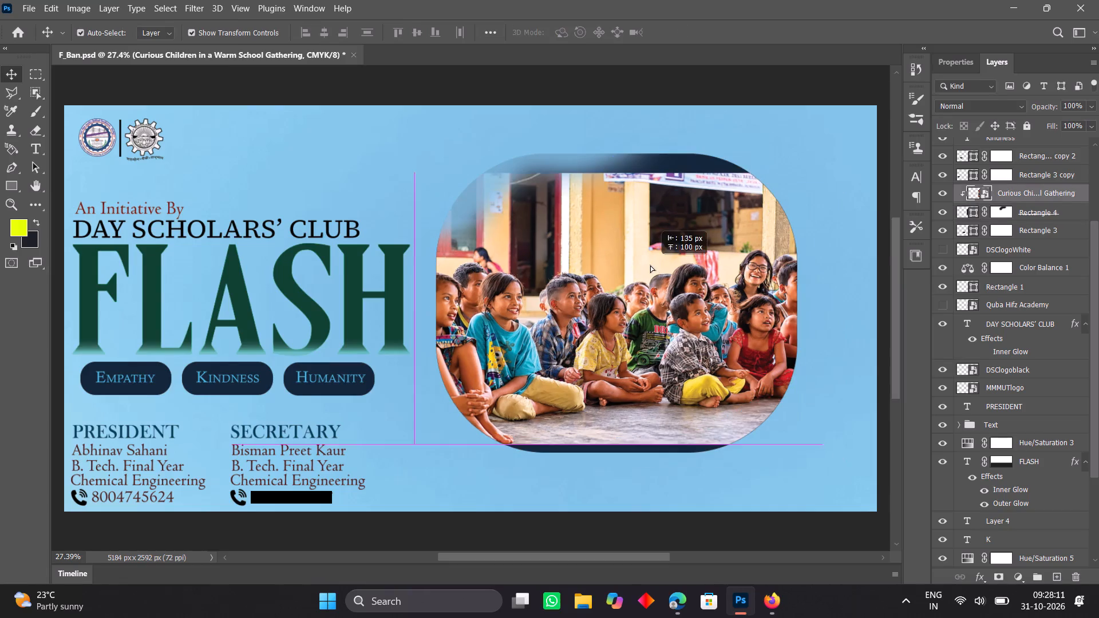
left_click_drag(650, 265, 631, 248)
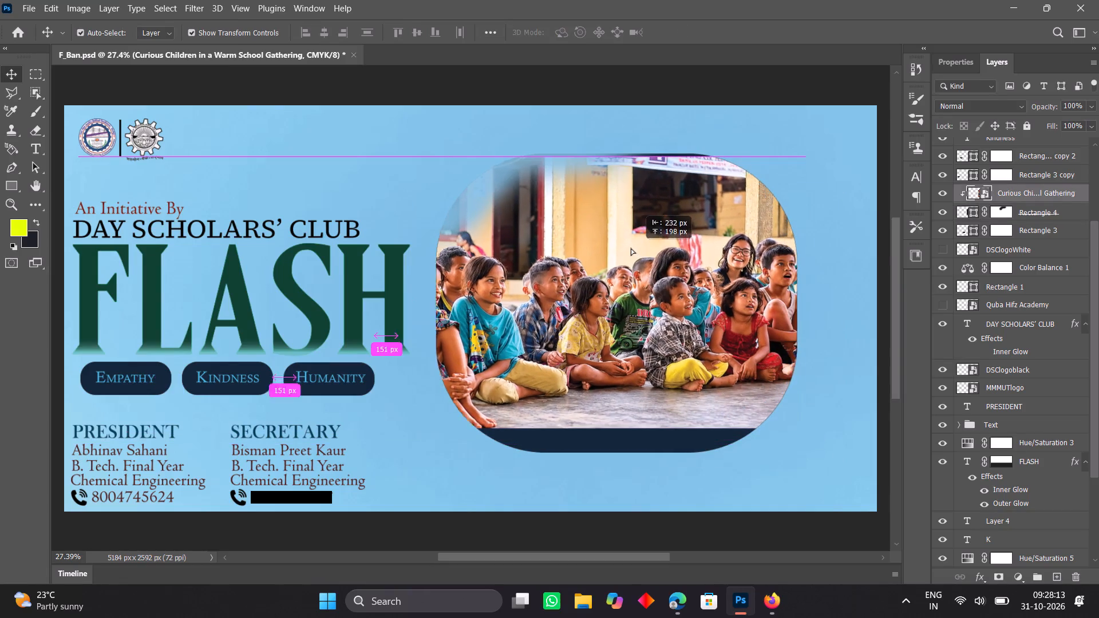
left_click_drag(631, 248, 615, 248)
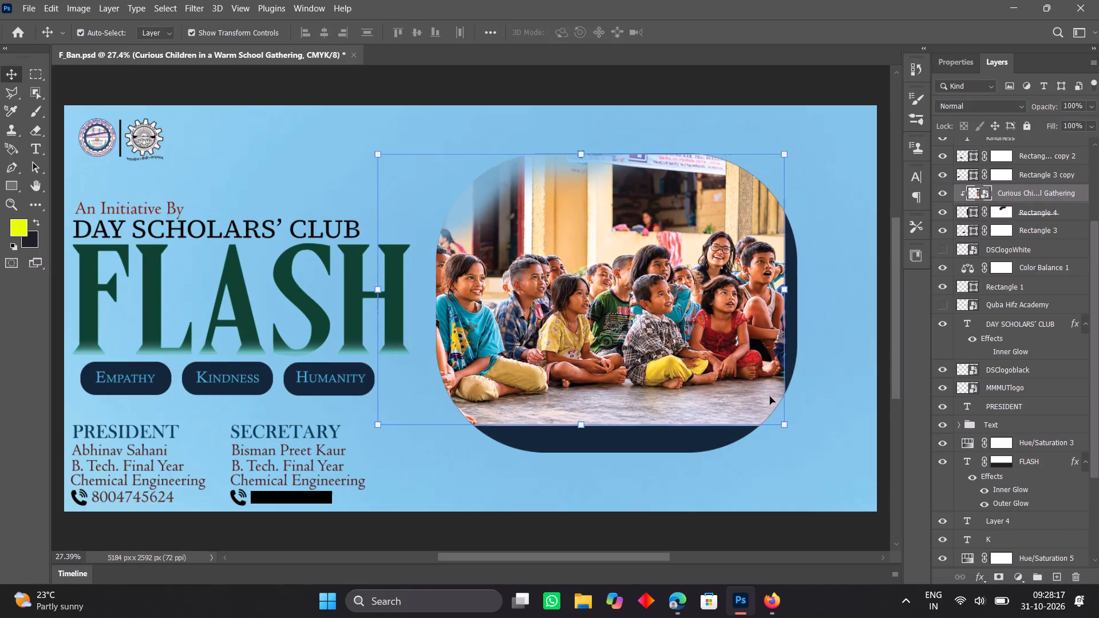
Scale the children photo to about 188% and position it so it fills the whole rounded rectangle, and commit the transform.
left_click_drag(784, 422, 808, 451)
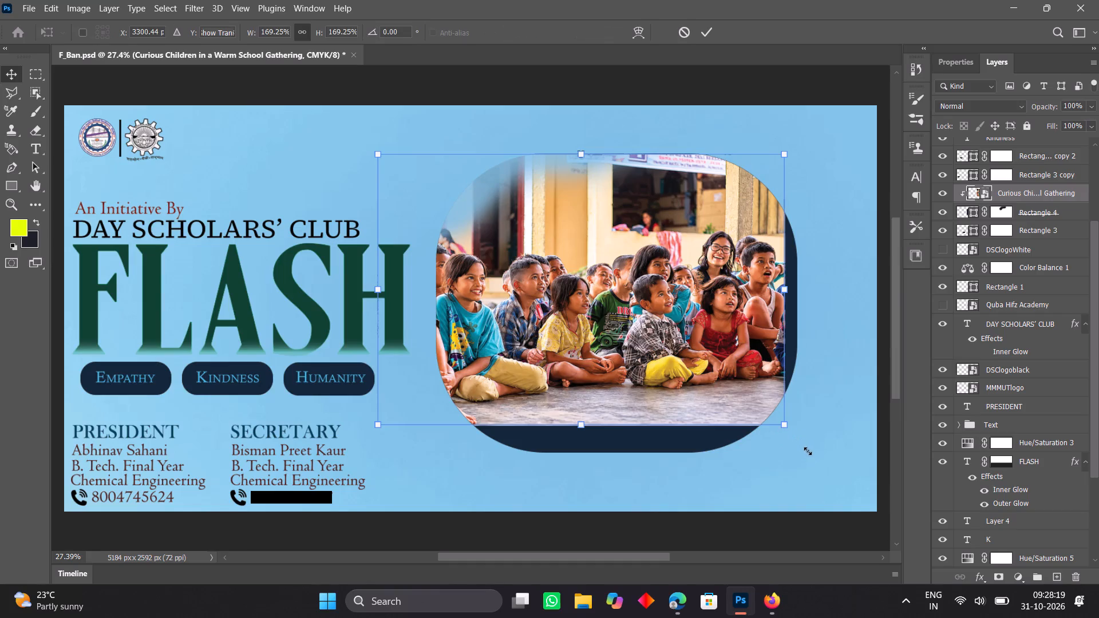
left_click_drag(808, 451, 808, 462)
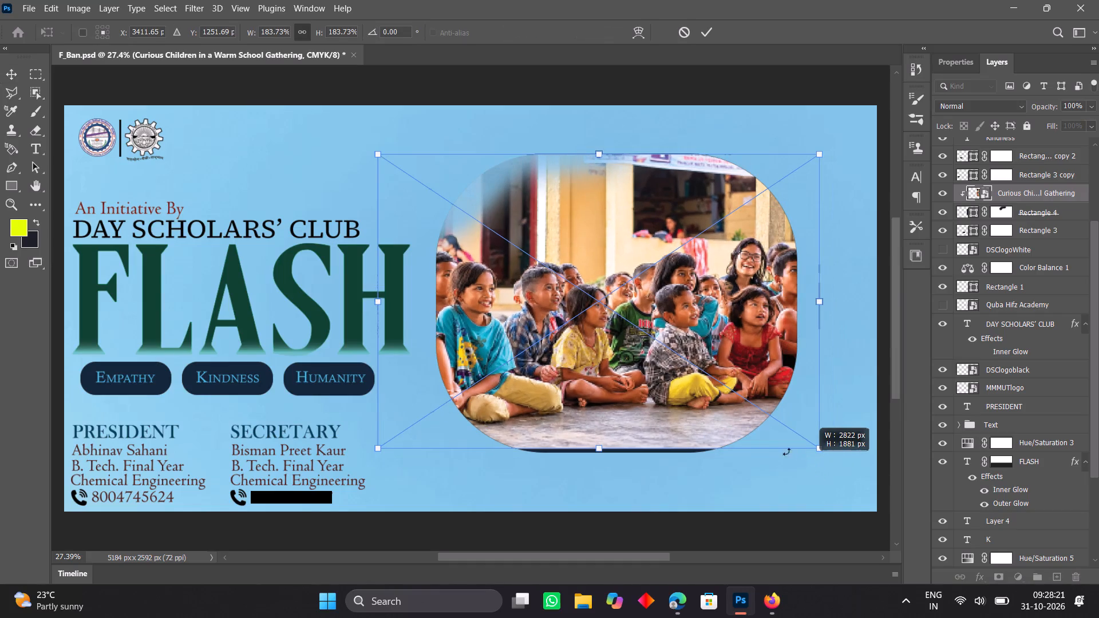
left_click_drag(653, 343, 641, 351)
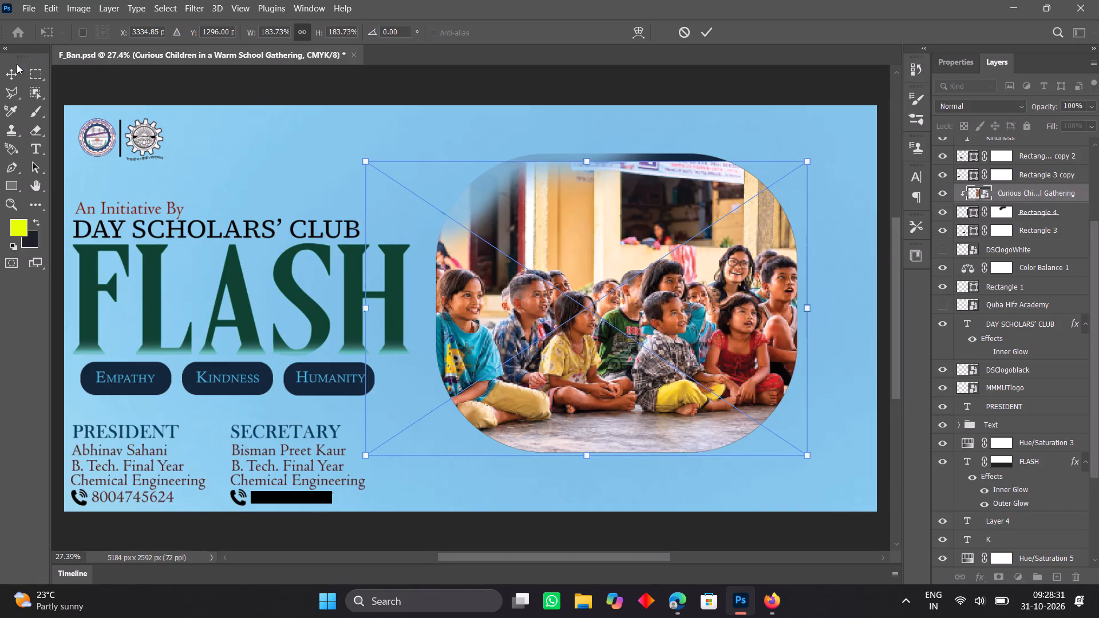
left_click(2, 80)
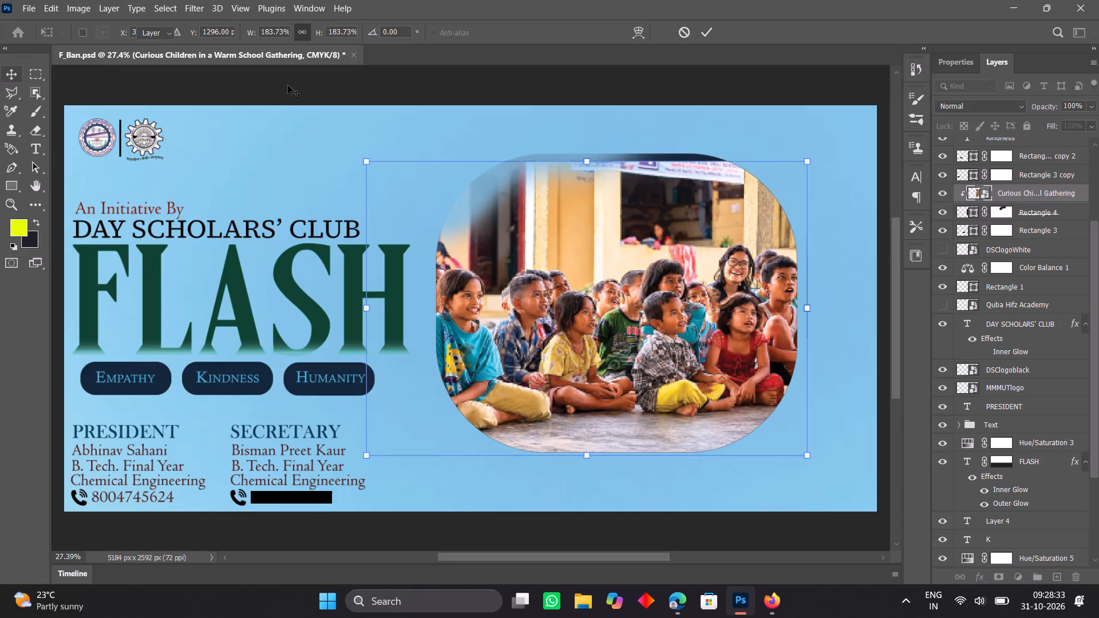
left_click_drag(588, 160, 588, 149)
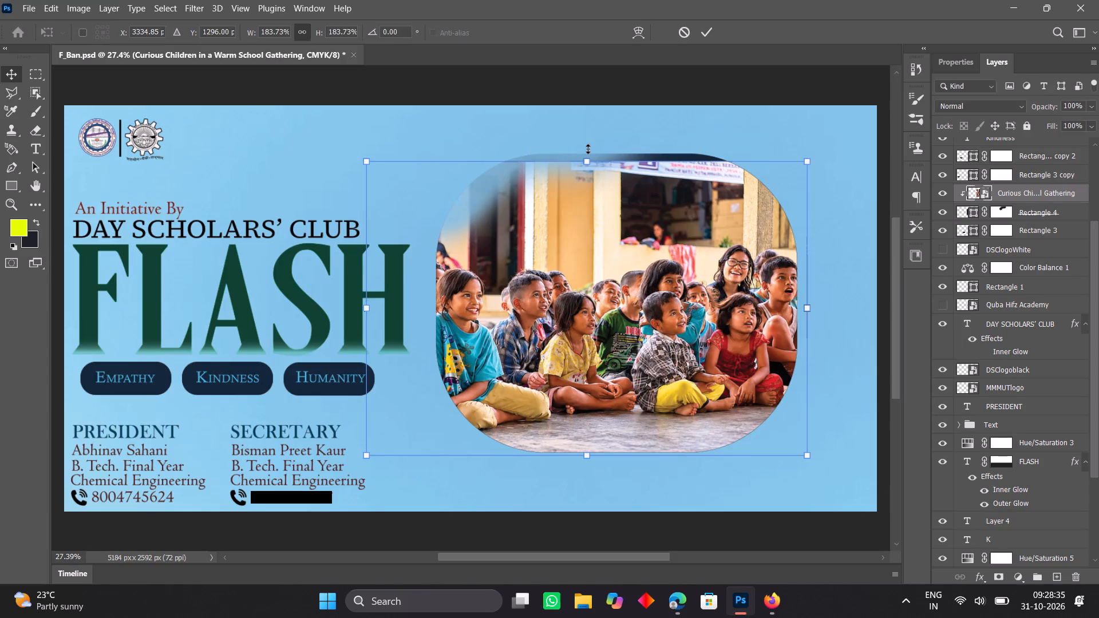
left_click_drag(588, 149, 588, 149)
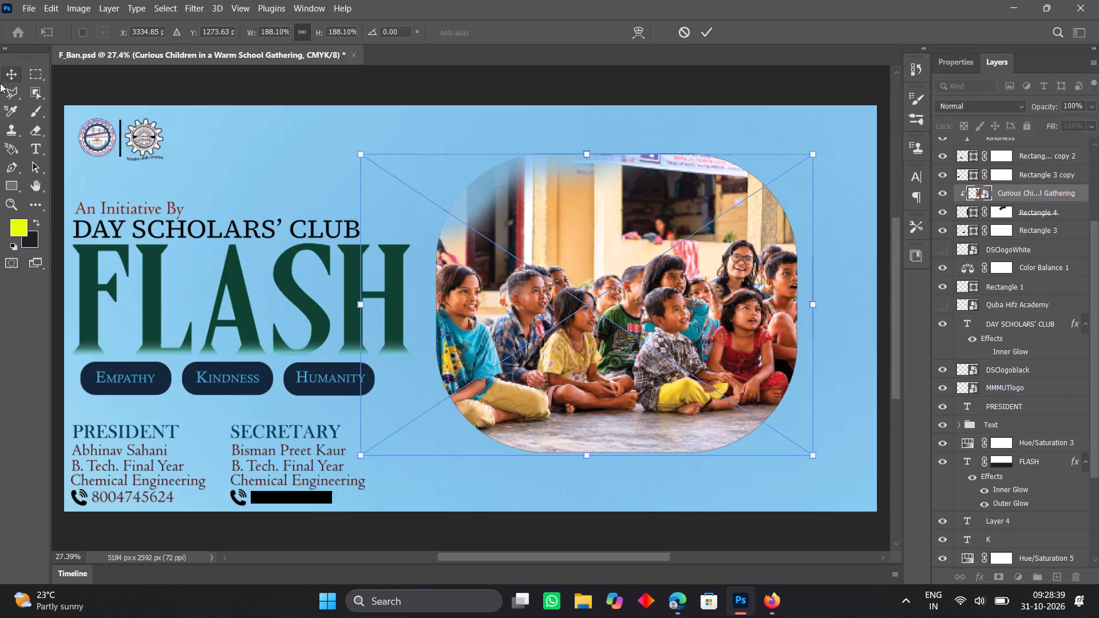
left_click(15, 77)
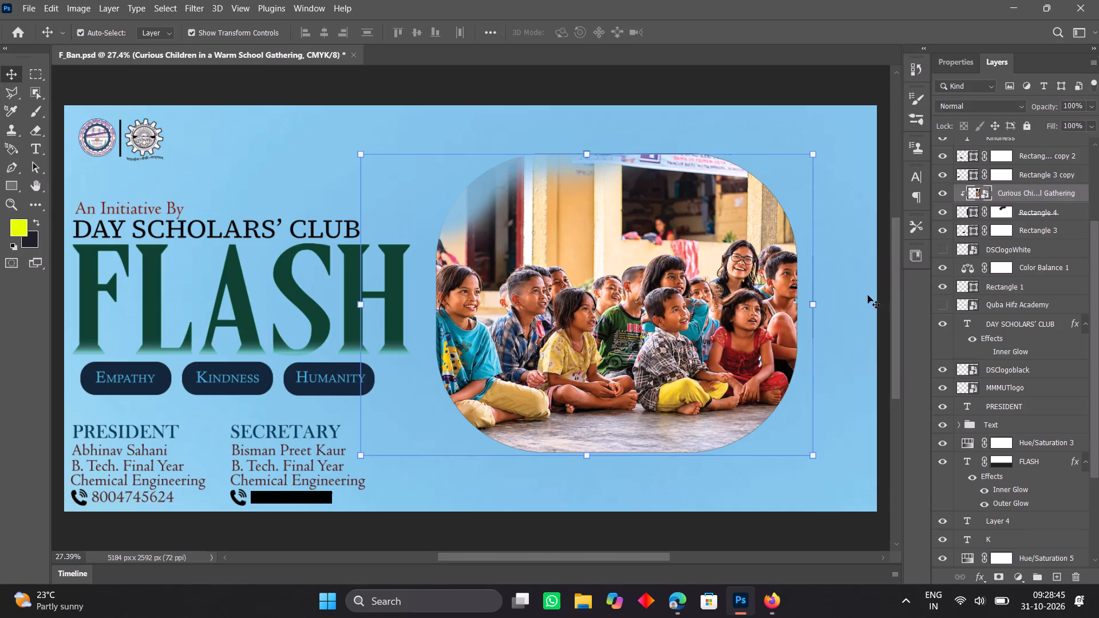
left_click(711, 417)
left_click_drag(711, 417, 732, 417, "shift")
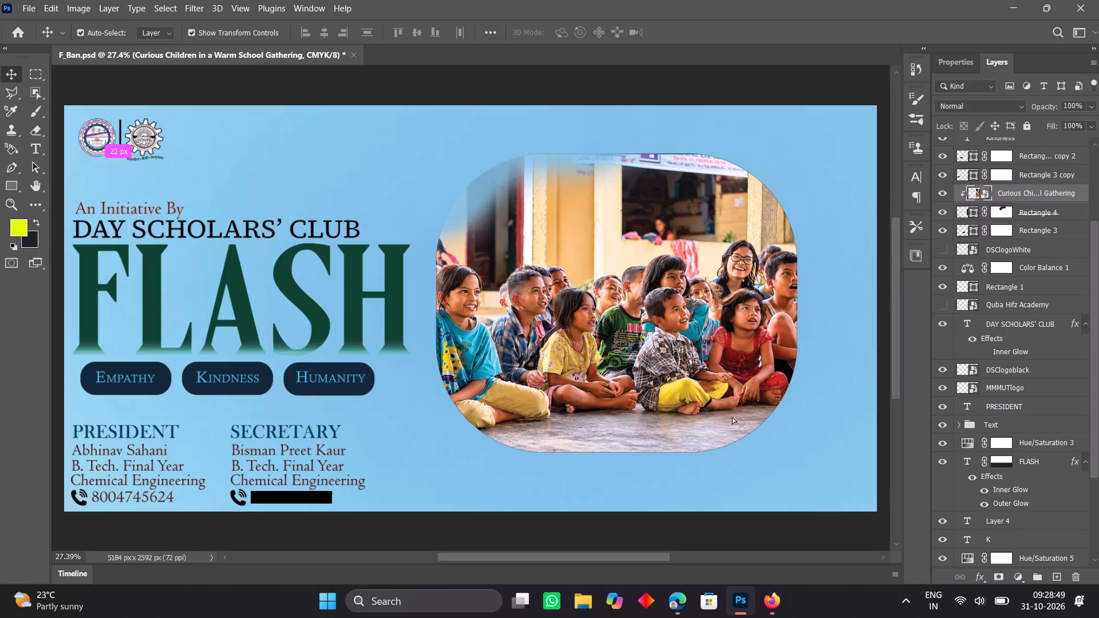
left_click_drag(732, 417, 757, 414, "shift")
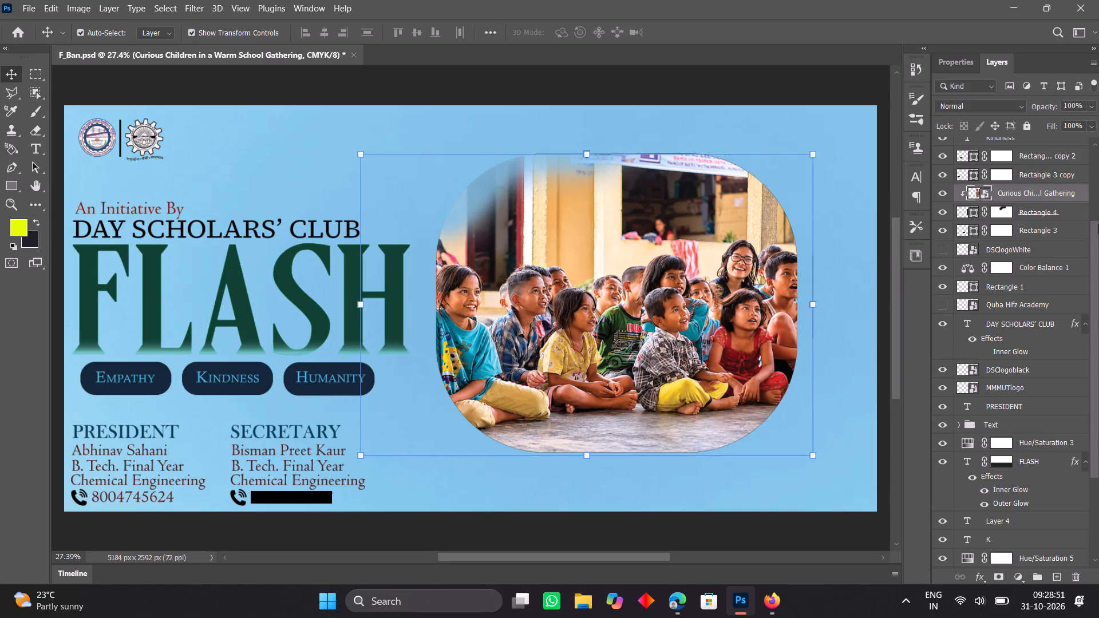
Move the Rectangle 4 shape right on the banner, away from the FLASH title, leaving the children photo in place.
left_click(1083, 195)
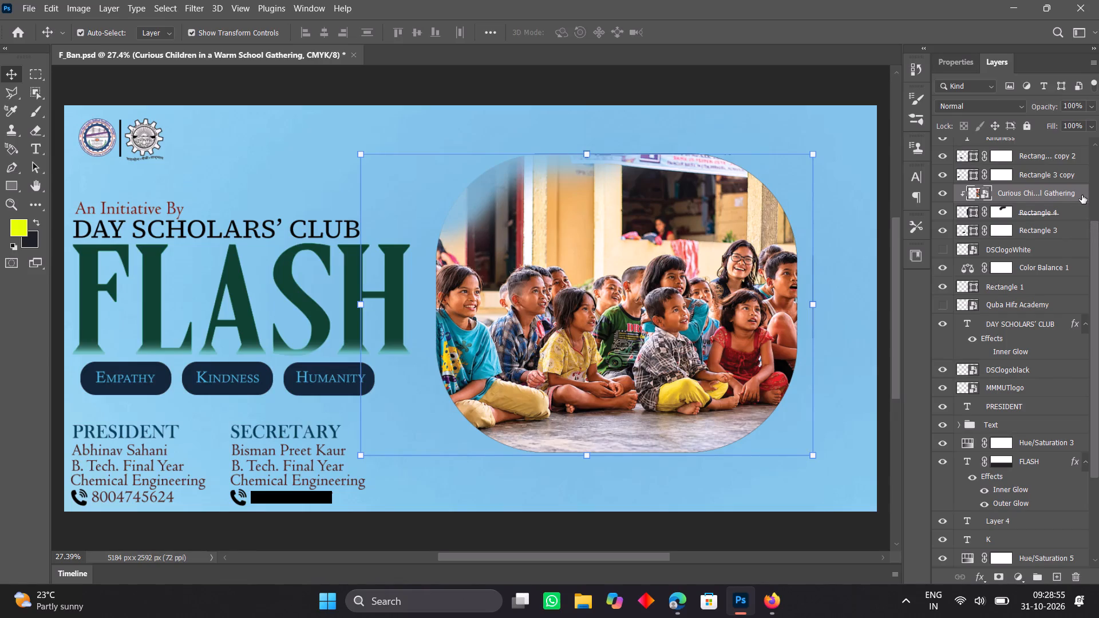
left_click(1082, 195, "shift")
left_click(1079, 205, "shift")
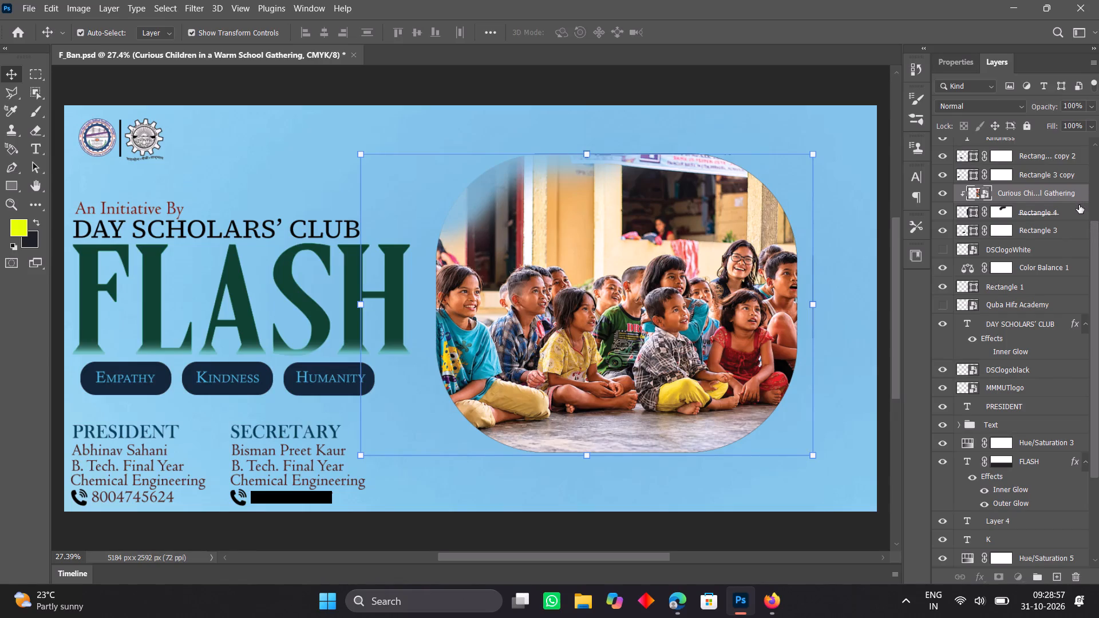
left_click(1079, 209, "shift")
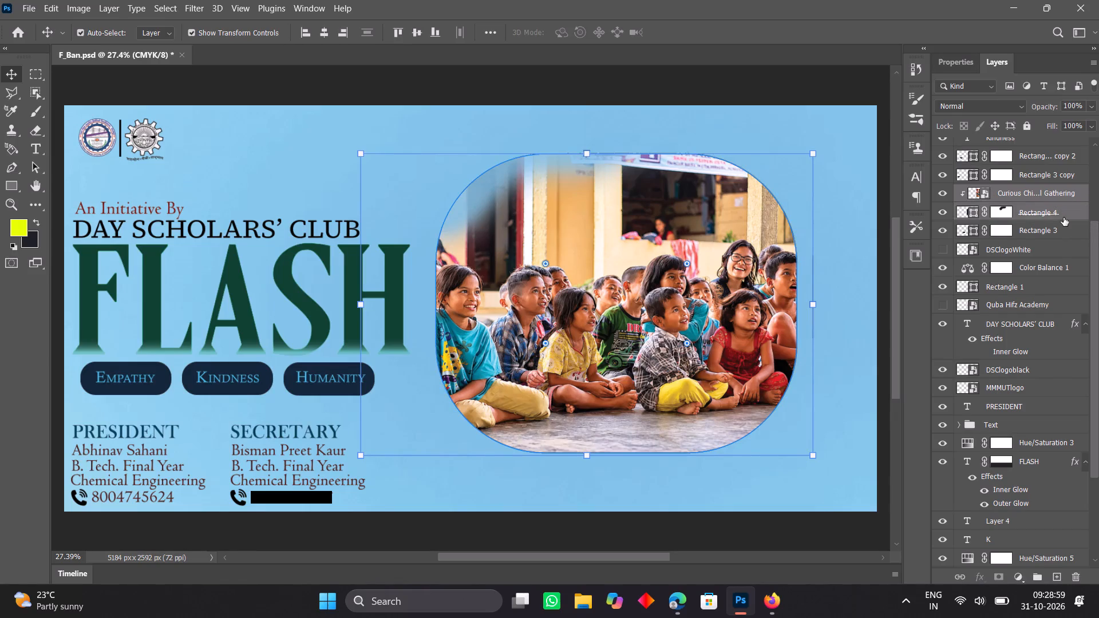
left_click_drag(711, 379, 739, 379, "shift")
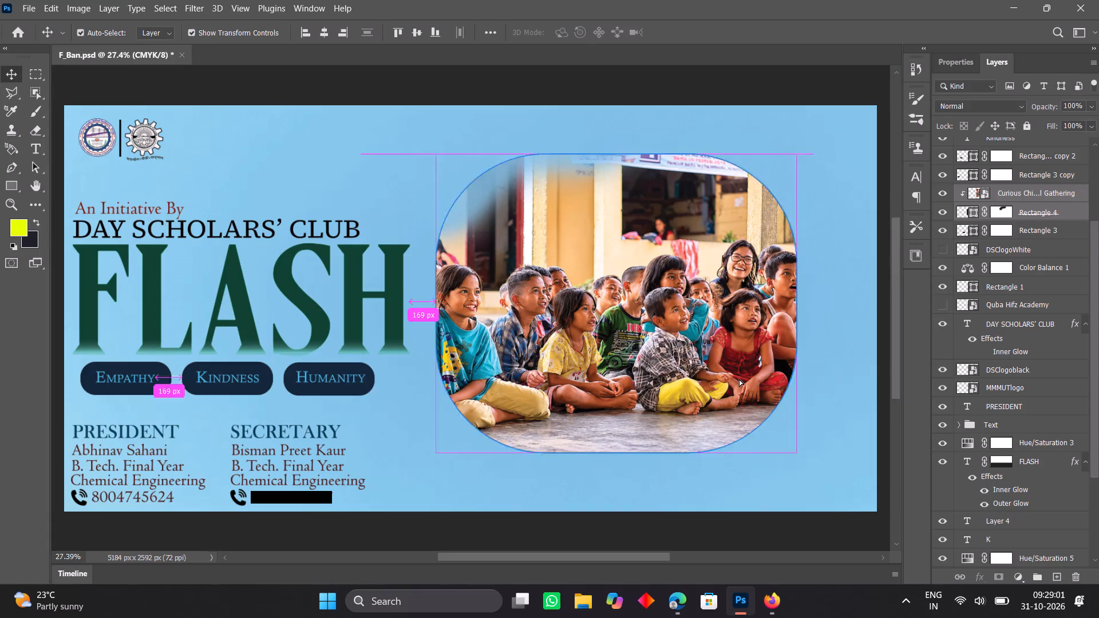
left_click_drag(739, 379, 758, 381, "shift")
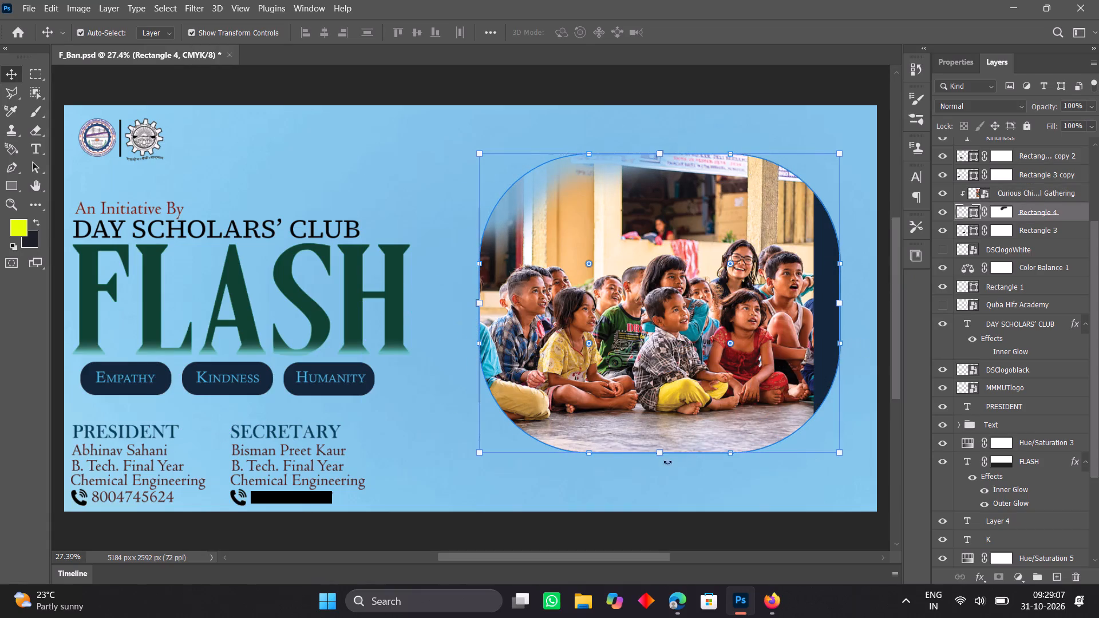
Scale the Rectangle 4 shape proportionally to about 106%, extending its bottom edge downward, and commit the transform.
left_click_drag(658, 451, 658, 471)
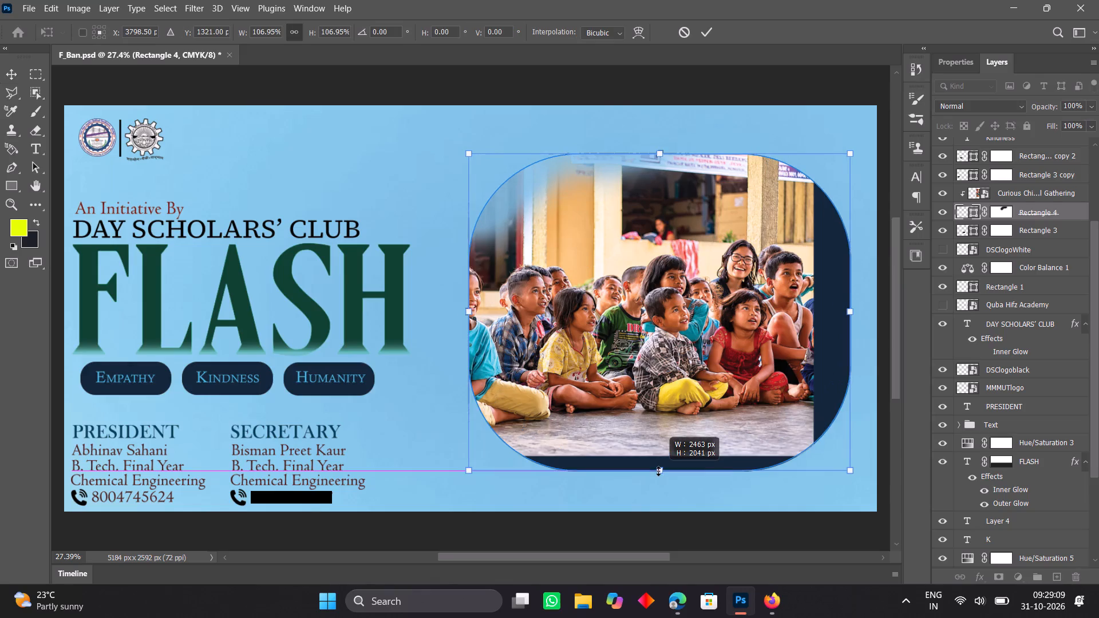
left_click_drag(658, 471, 658, 468)
left_click(732, 438)
left_click(732, 438)
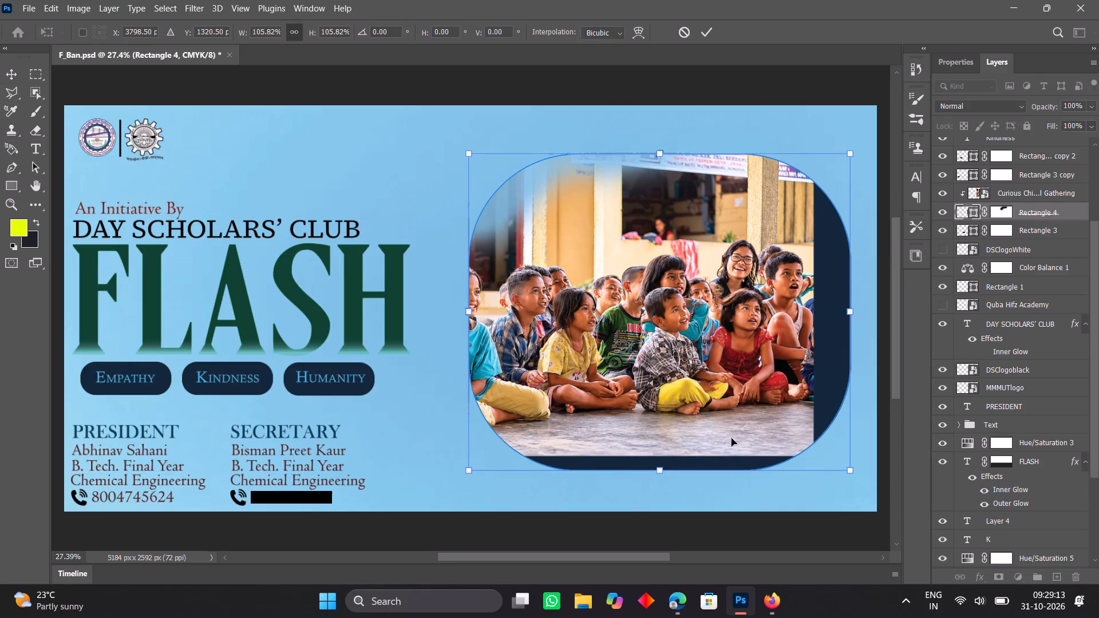
Scale the children photo to about 208% so it covers the whole rounded rectangle, and commit the transform.
left_click(1081, 191)
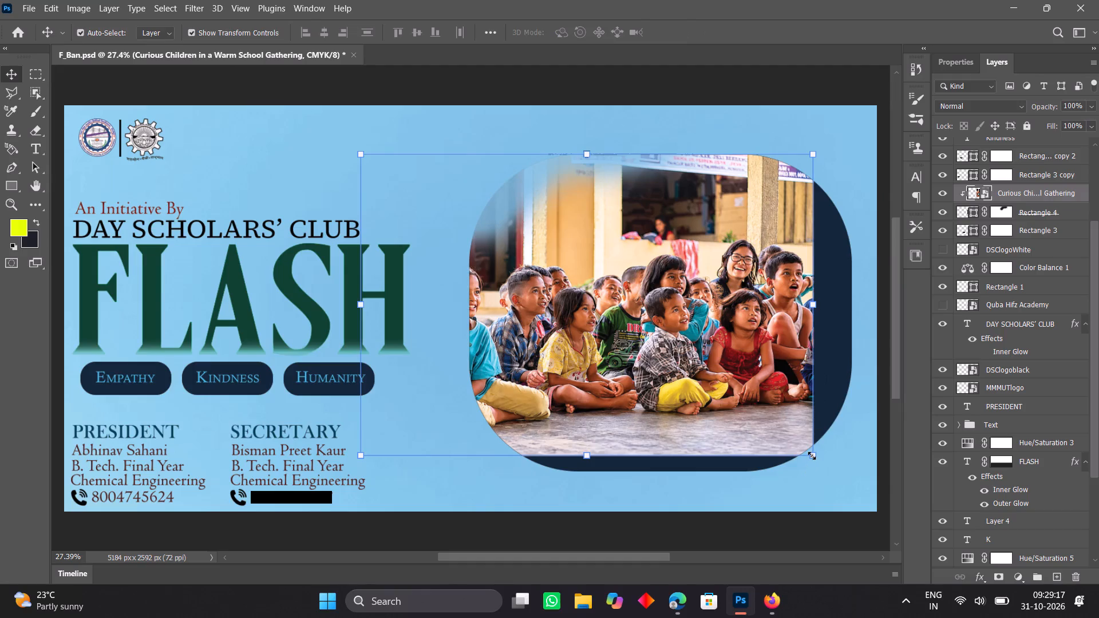
left_click(812, 455)
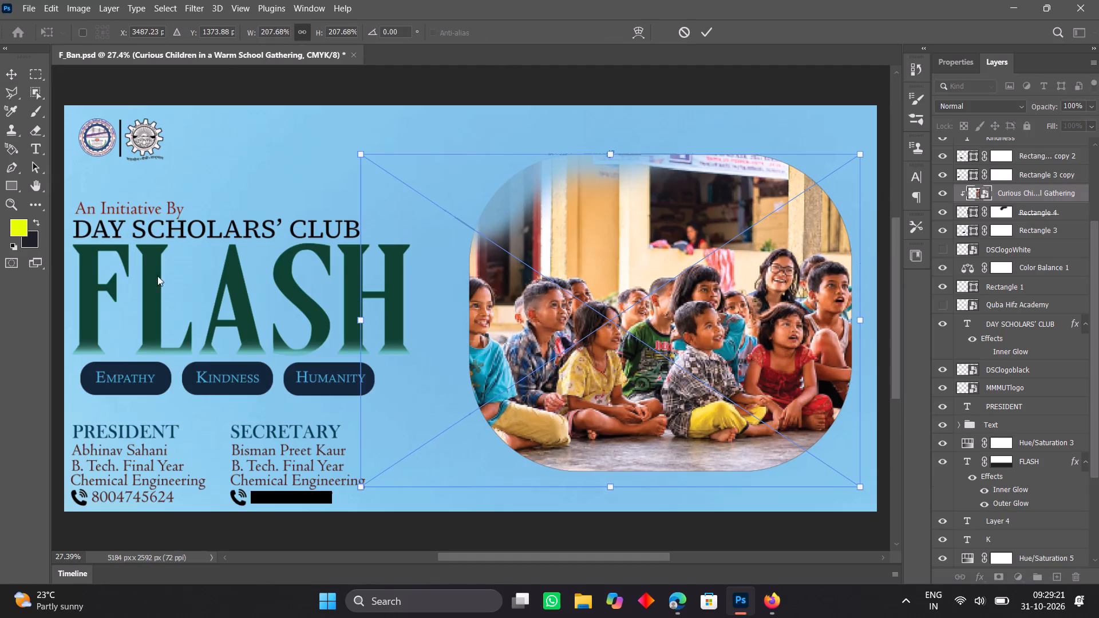
left_click(2, 75)
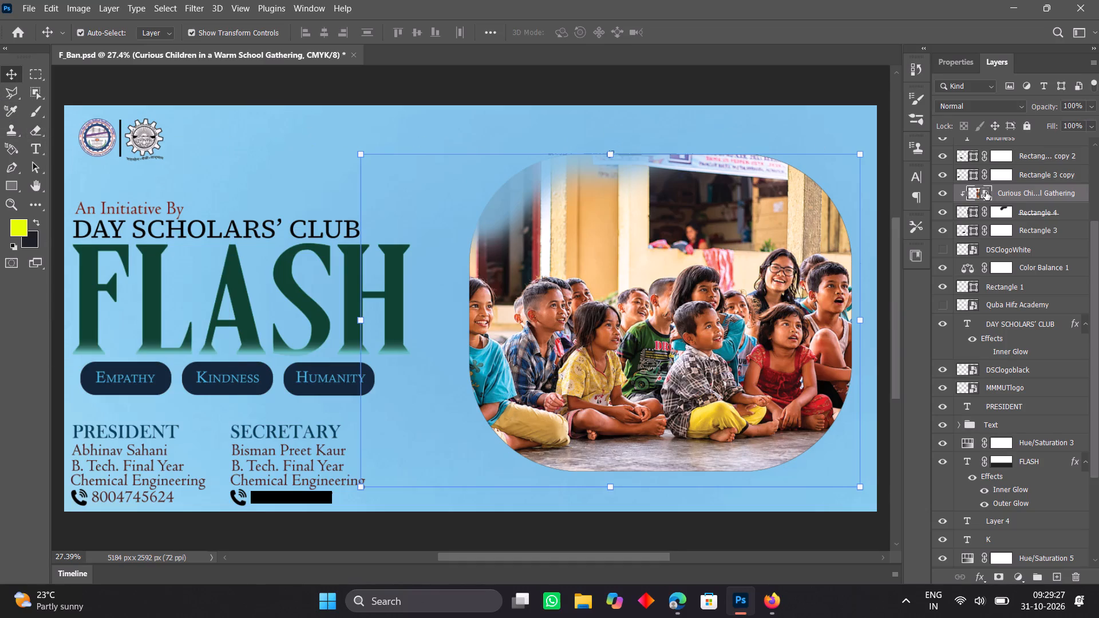
Rasterize the Rectangle 4 shape and erase along its upper-left curve with the soft 500 px Eraser.
left_click(1081, 213)
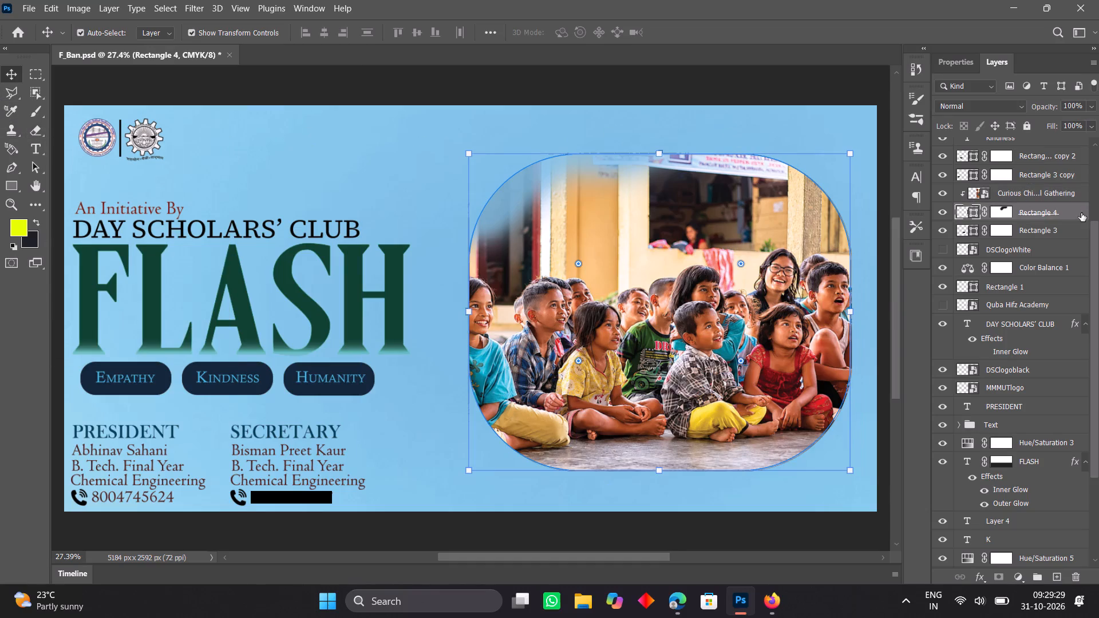
left_click(34, 127)
left_click(505, 213)
left_click(503, 241)
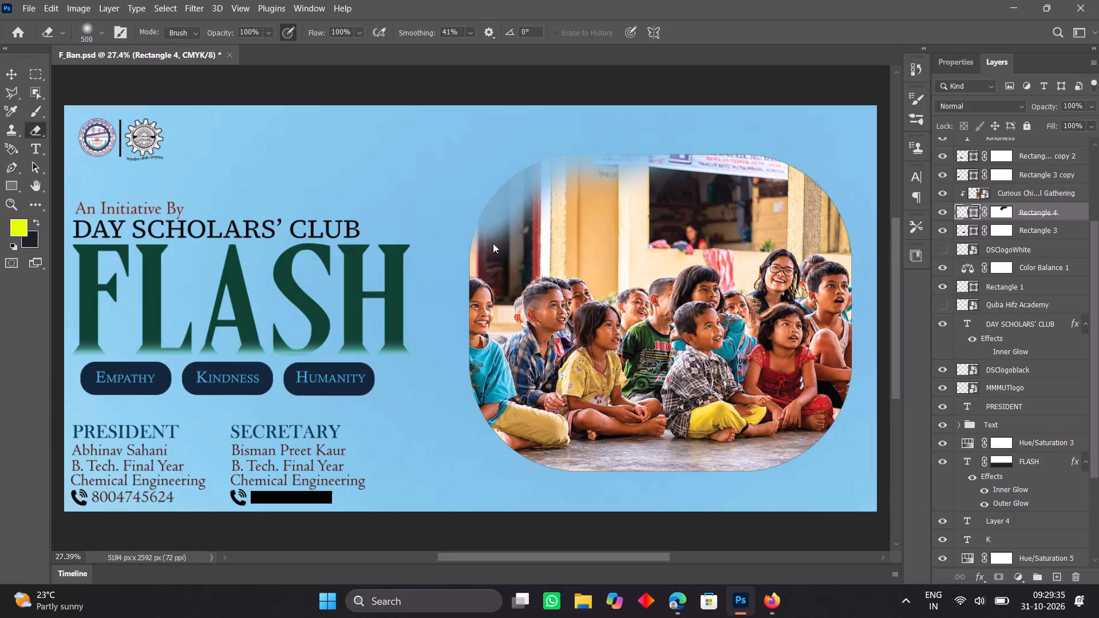
double_click(453, 235)
left_click(458, 219)
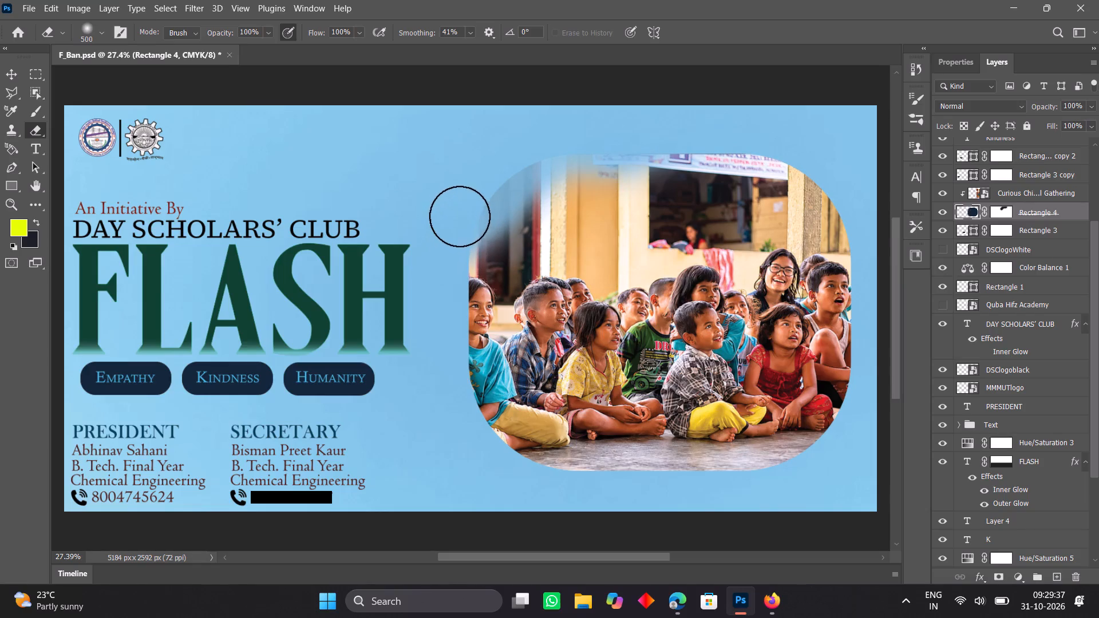
left_click(460, 209)
left_click(460, 204)
left_click(461, 199)
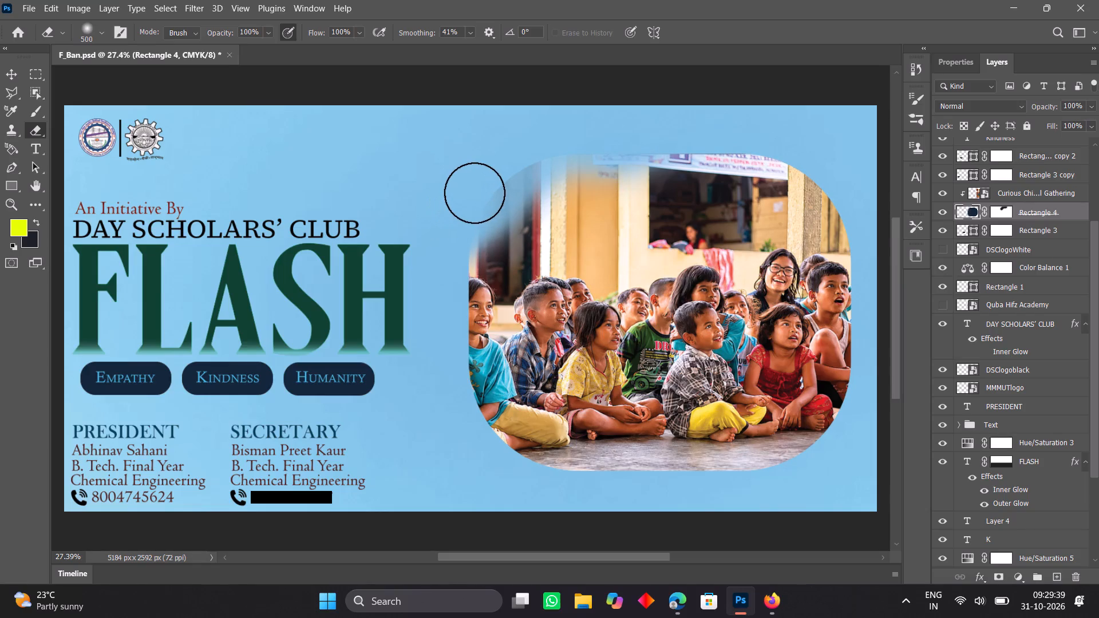
double_click(475, 193)
left_click(492, 164)
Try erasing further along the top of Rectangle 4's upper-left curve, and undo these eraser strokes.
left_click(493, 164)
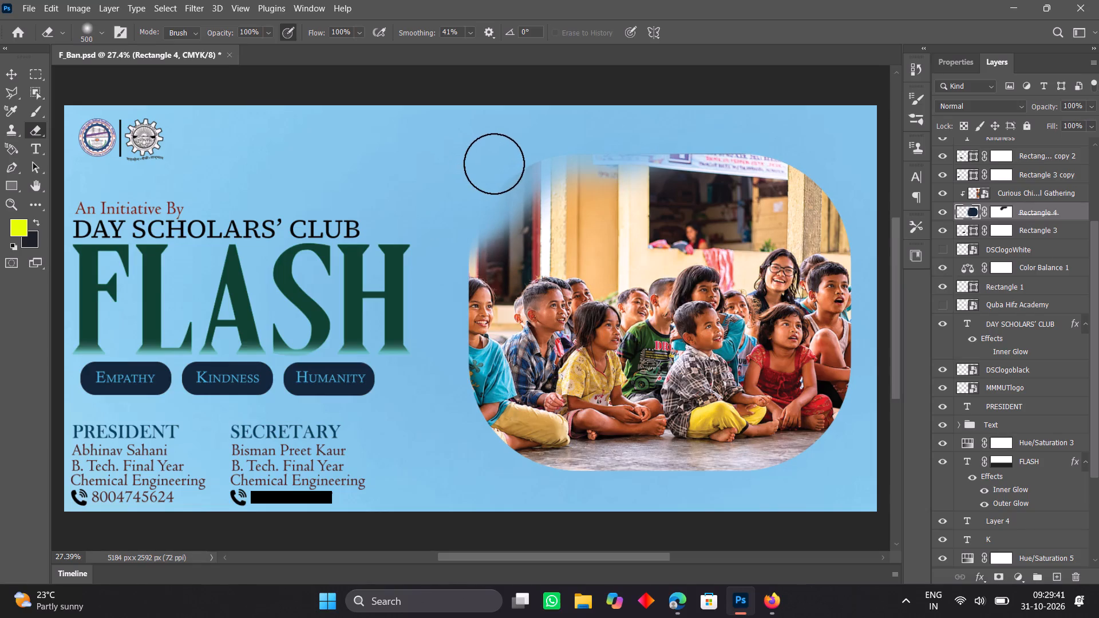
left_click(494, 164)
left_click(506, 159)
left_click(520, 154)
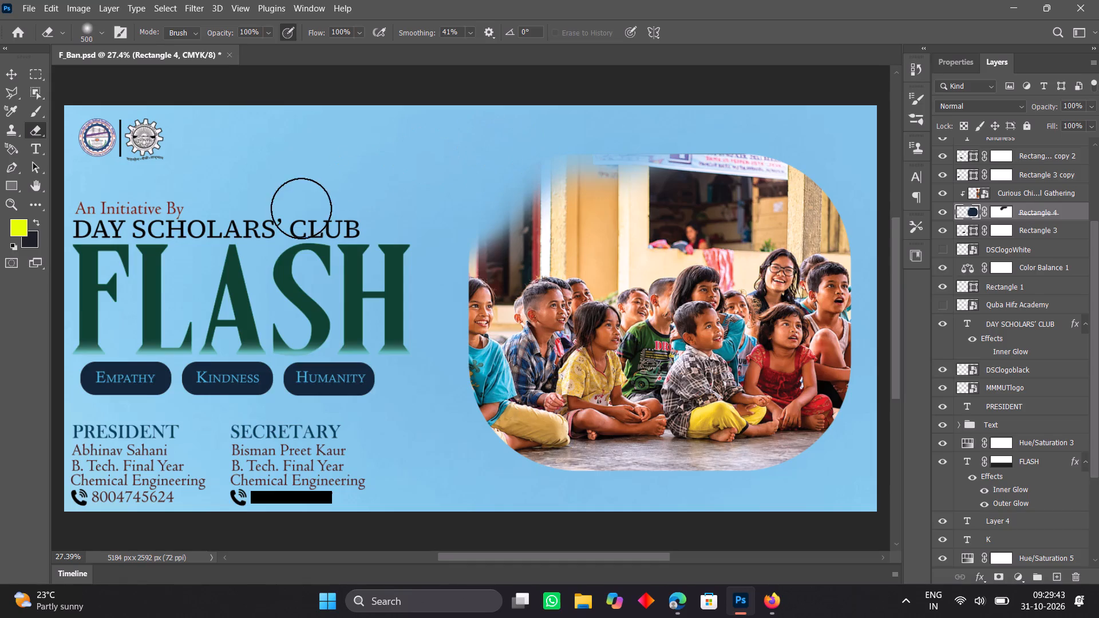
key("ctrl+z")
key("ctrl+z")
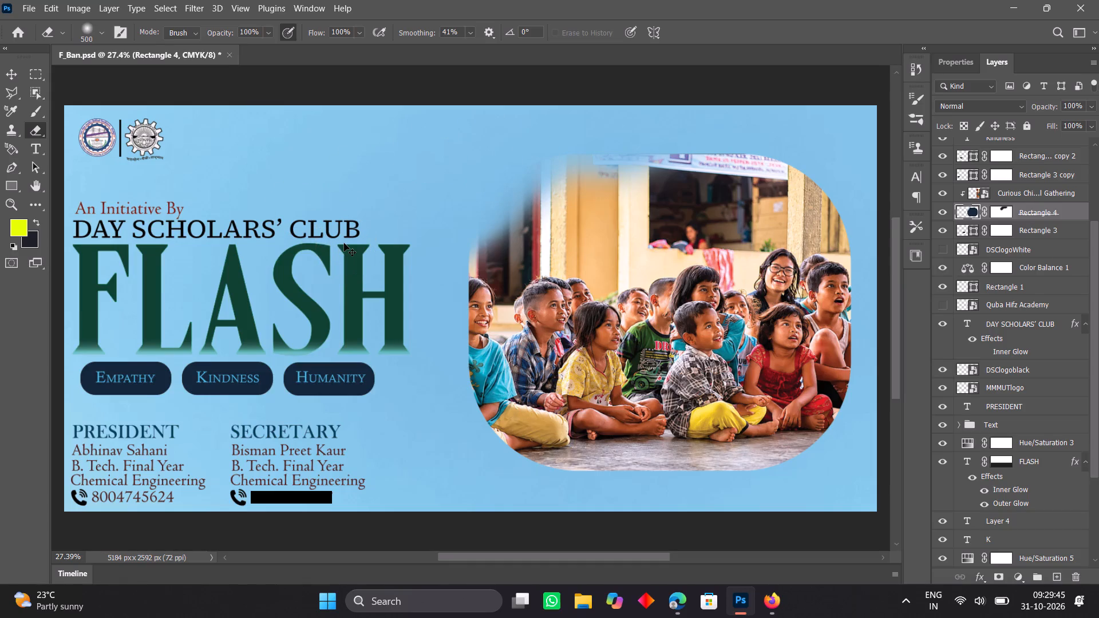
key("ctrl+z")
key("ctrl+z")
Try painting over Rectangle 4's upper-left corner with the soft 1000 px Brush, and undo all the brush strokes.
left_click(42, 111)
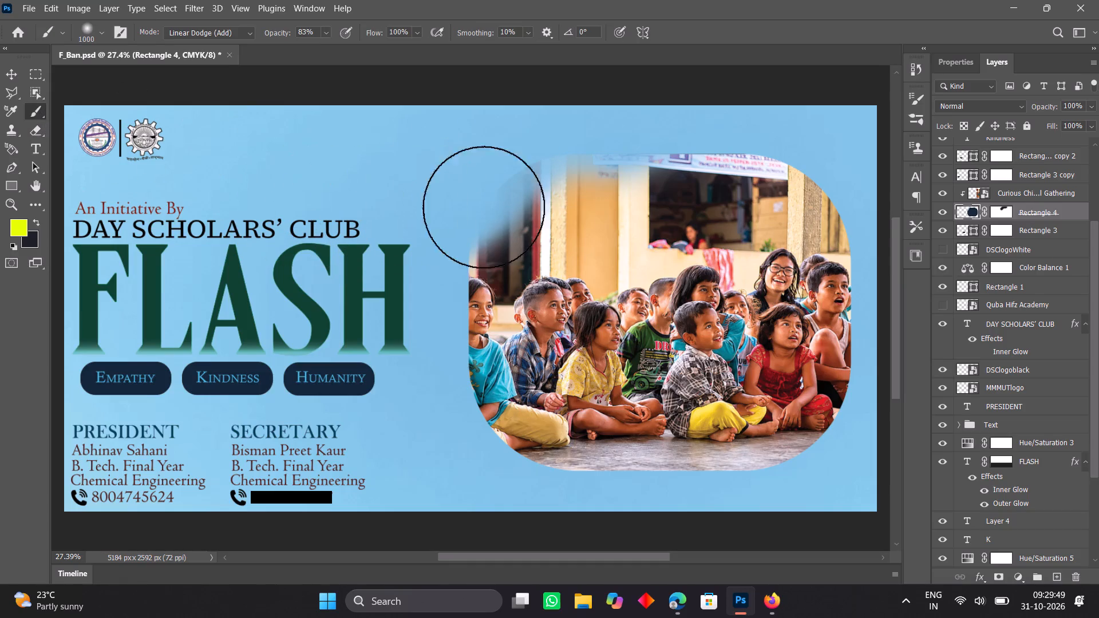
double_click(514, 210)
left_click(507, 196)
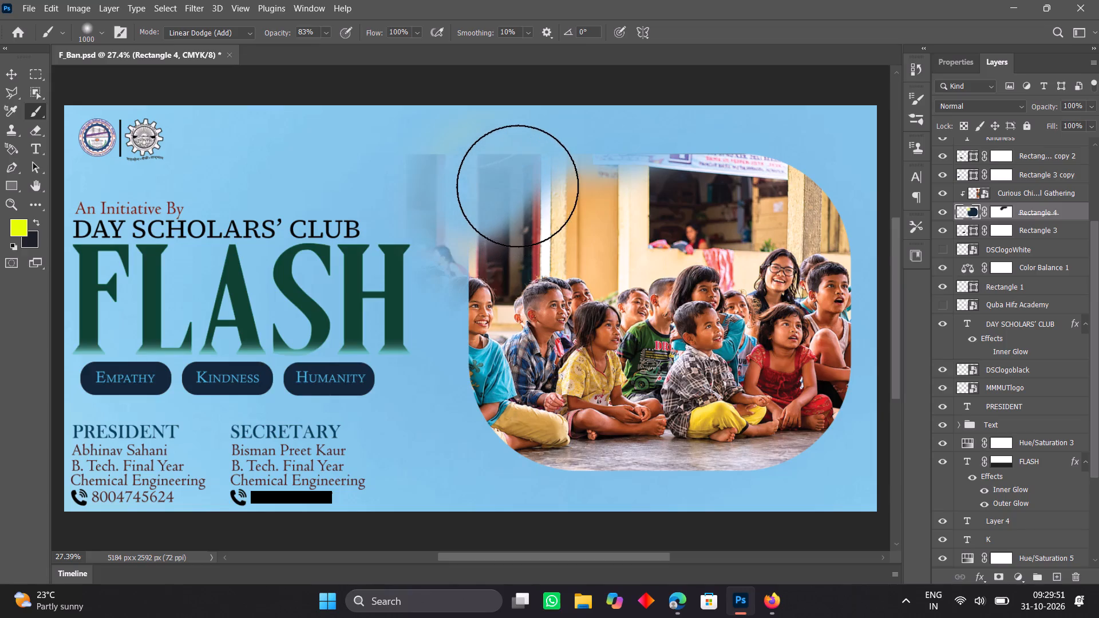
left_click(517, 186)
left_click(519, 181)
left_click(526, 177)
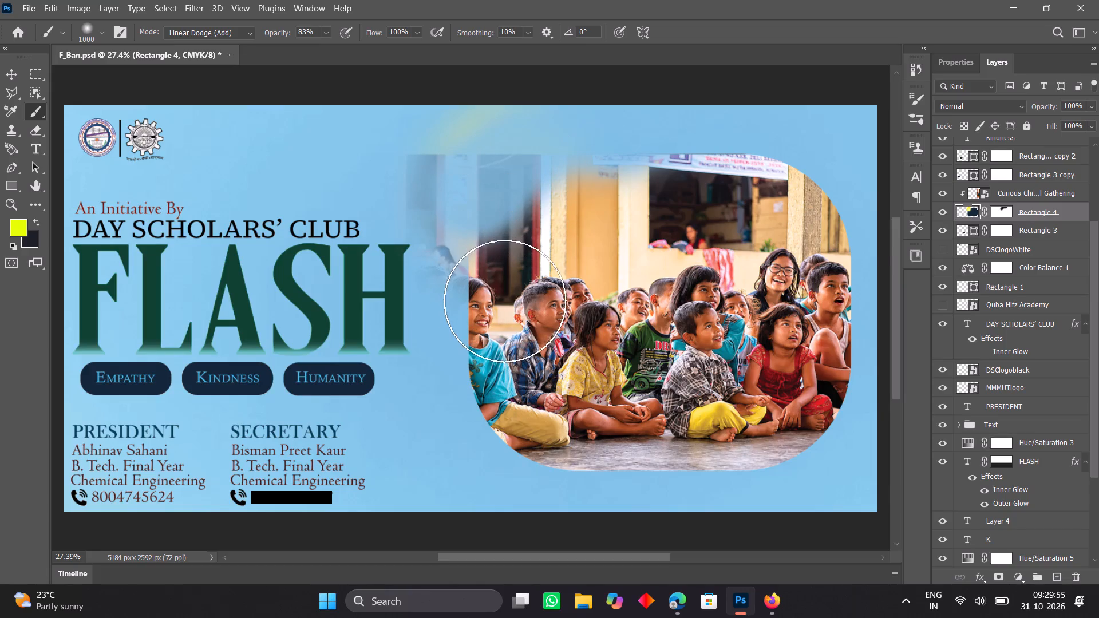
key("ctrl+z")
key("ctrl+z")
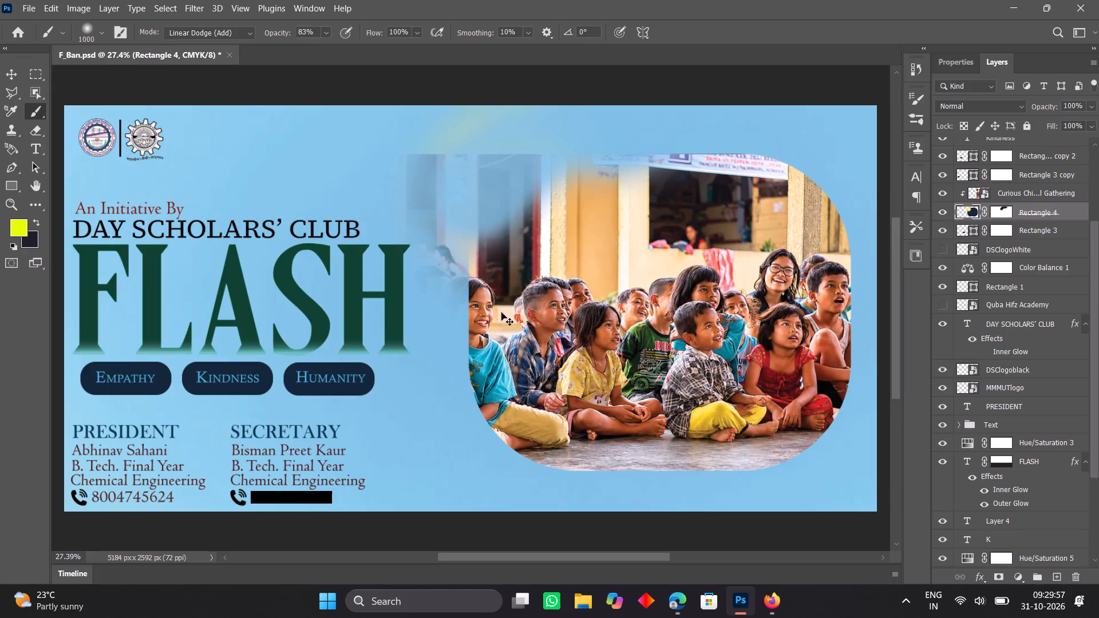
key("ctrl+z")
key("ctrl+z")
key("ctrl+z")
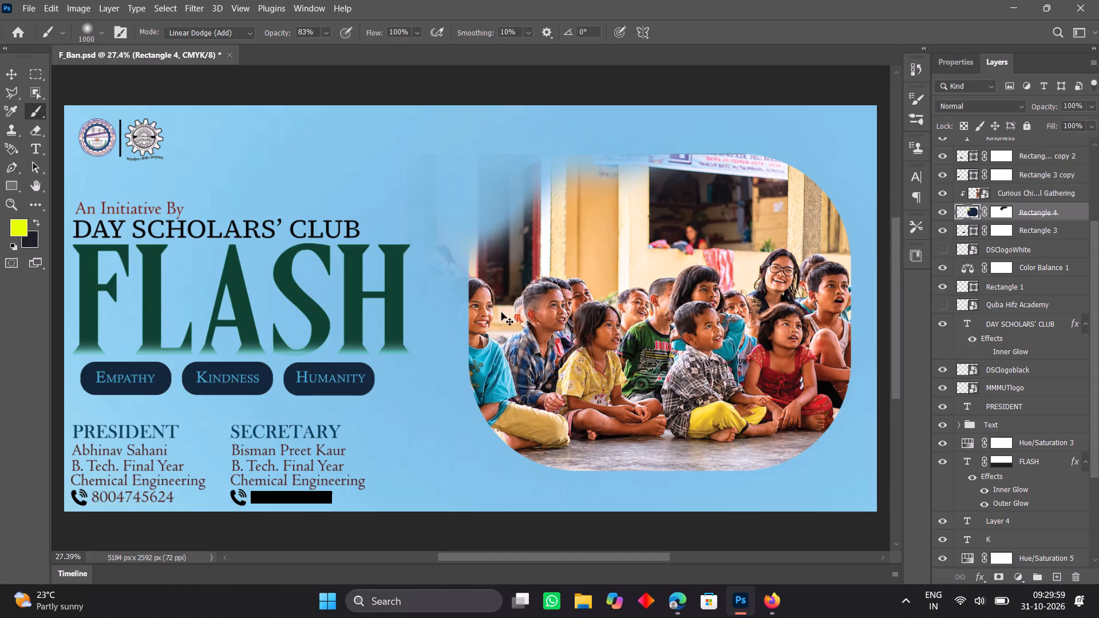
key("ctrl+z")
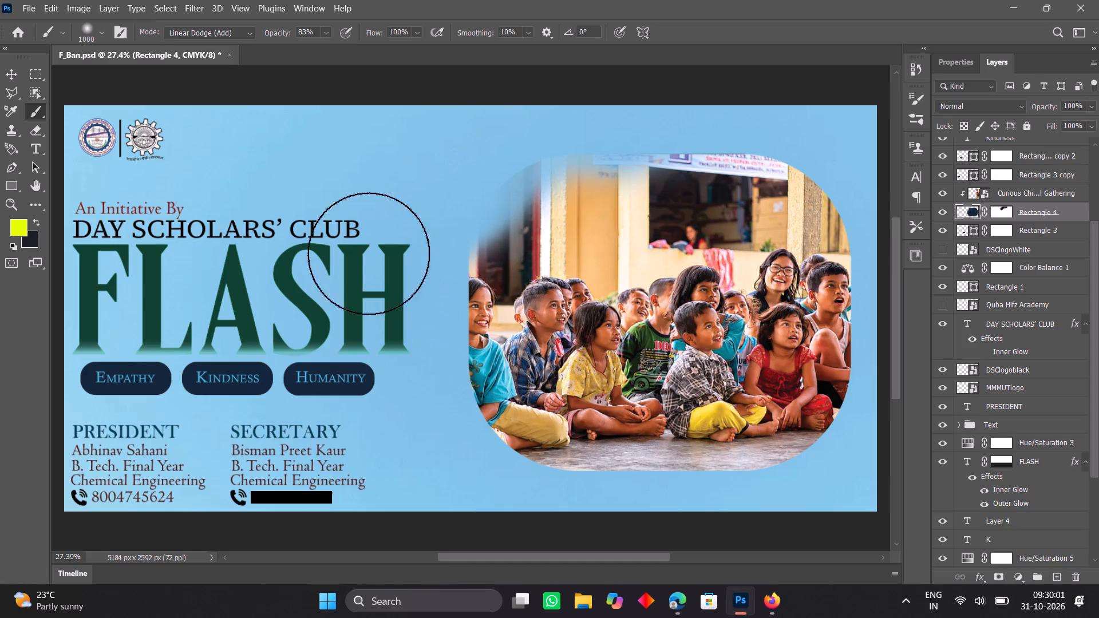
Erase along the upper part of Rectangle 4's upper-left curve with the soft 500 px Eraser to fade the photo edge.
left_click(32, 129)
double_click(486, 171)
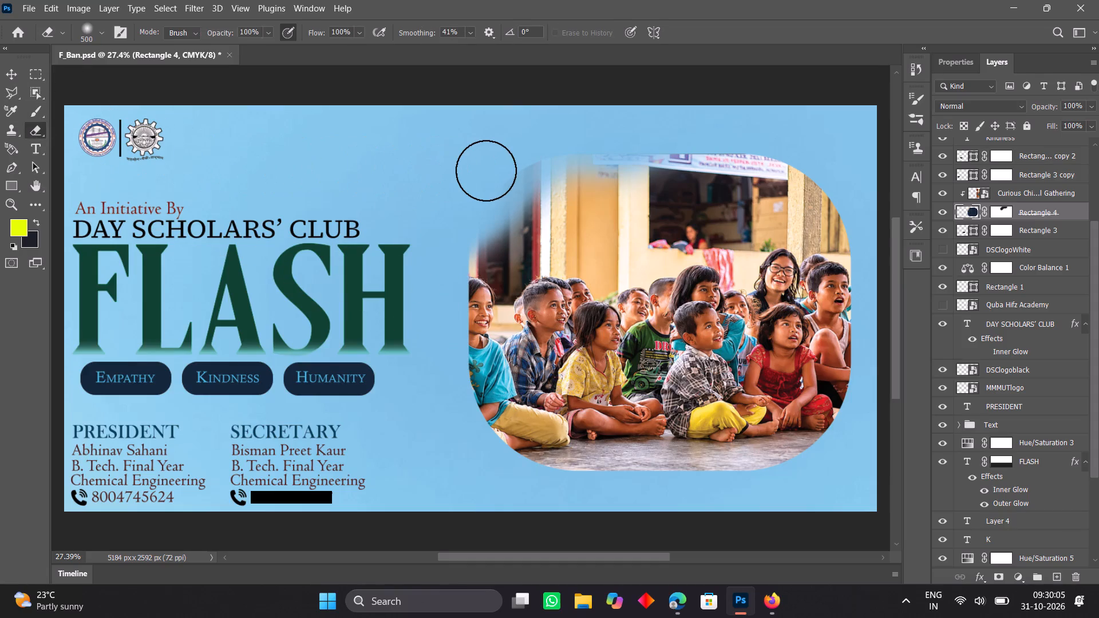
left_click(498, 169)
left_click(500, 160)
left_click(507, 155)
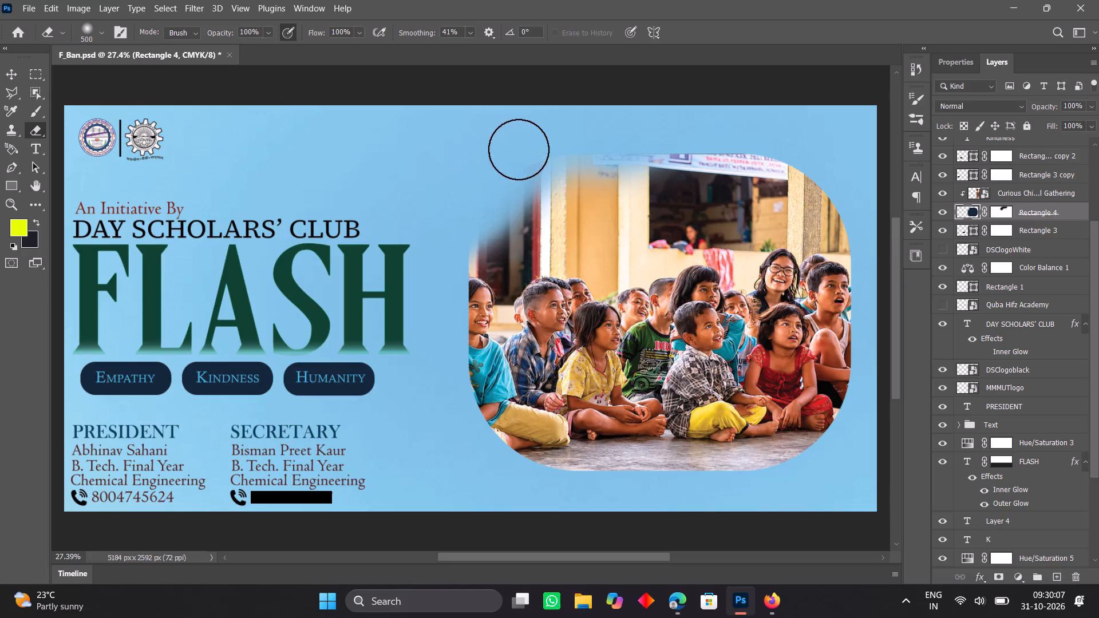
left_click_drag(519, 149, 523, 144)
left_click(527, 140)
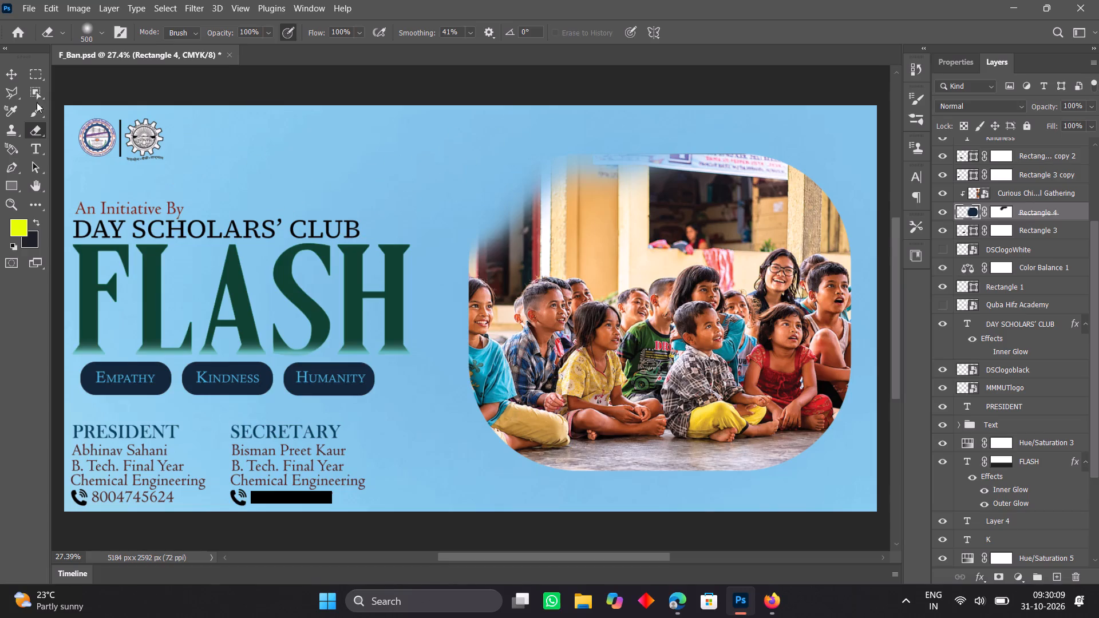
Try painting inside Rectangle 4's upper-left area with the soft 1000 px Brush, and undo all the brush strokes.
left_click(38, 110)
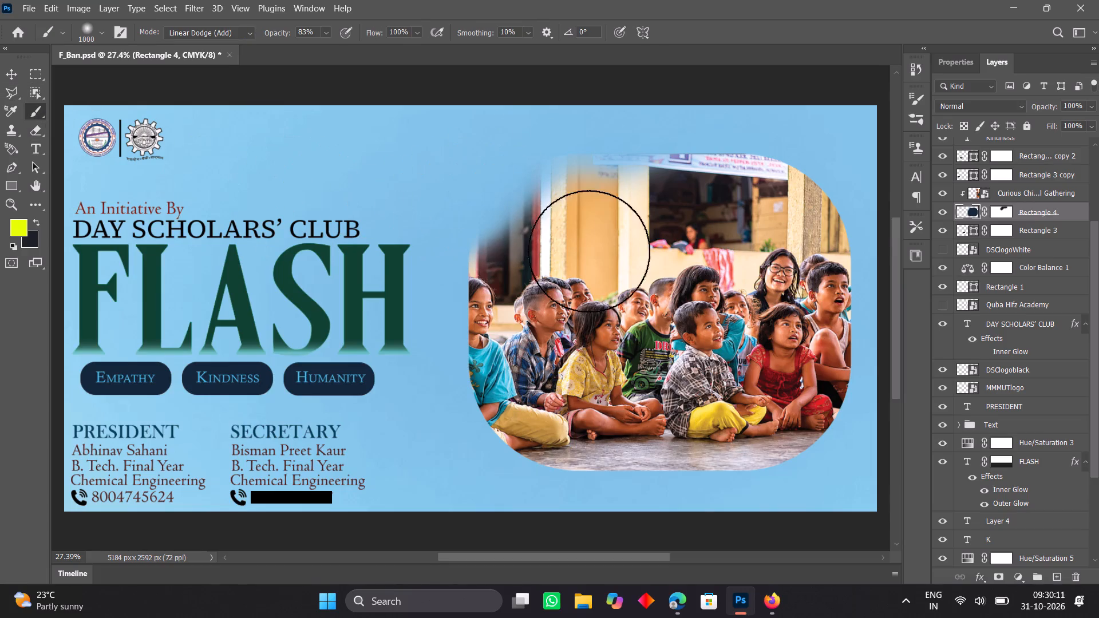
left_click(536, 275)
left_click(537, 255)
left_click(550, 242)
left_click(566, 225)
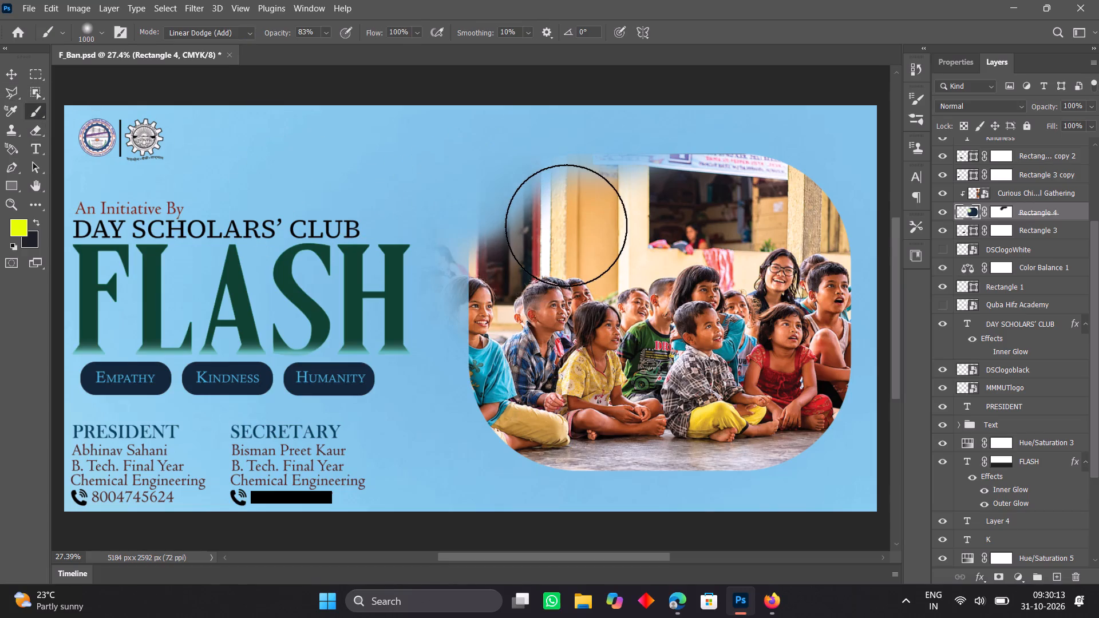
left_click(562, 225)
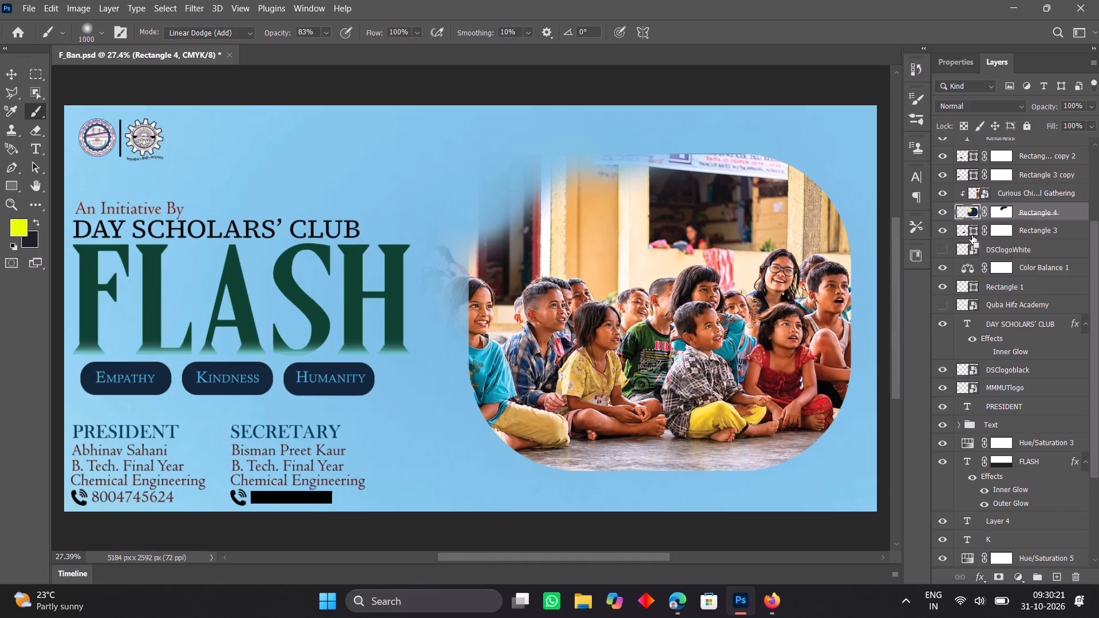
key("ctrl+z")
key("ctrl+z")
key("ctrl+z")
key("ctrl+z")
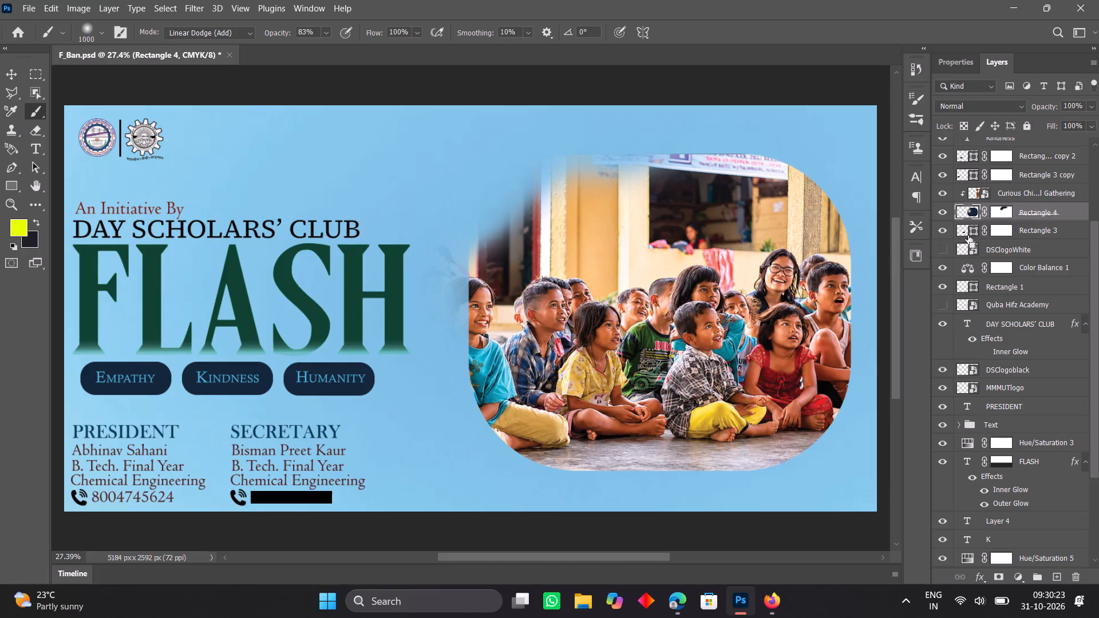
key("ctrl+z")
Delete the layer mask from the Rectangle 4 layer.
left_click(997, 216)
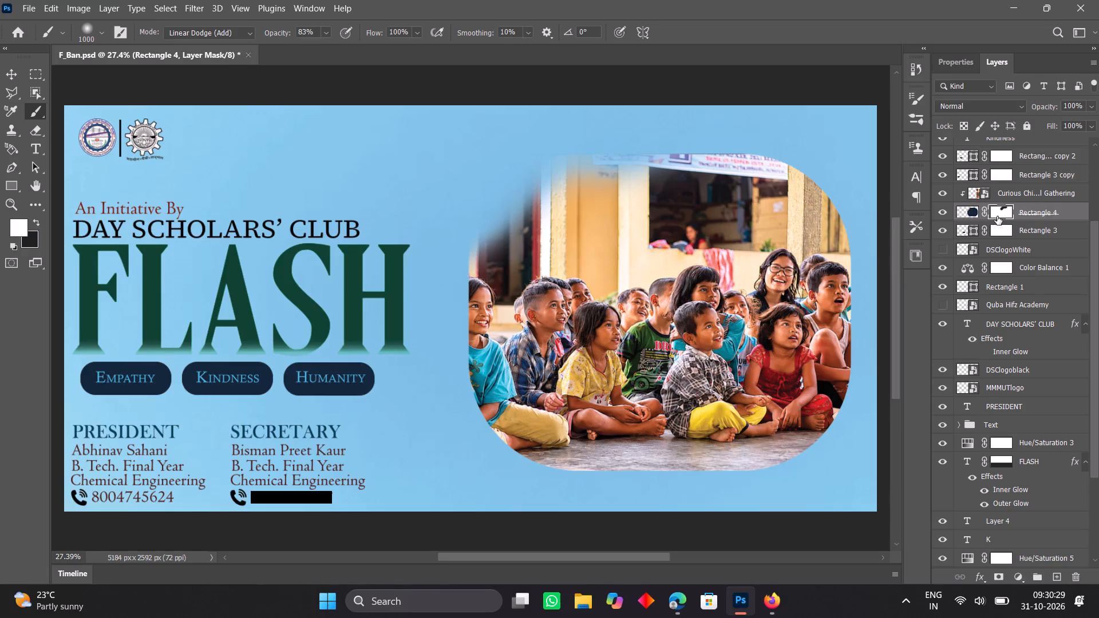
key("Delete")
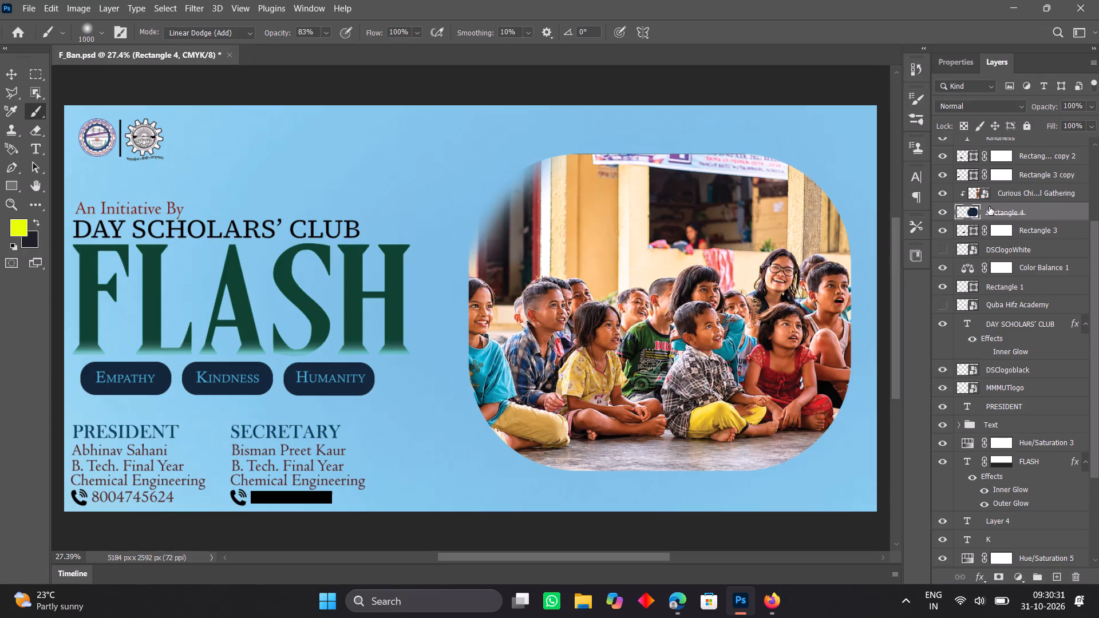
Add a new layer mask to the Rectangle 4 layer.
left_click(1078, 192)
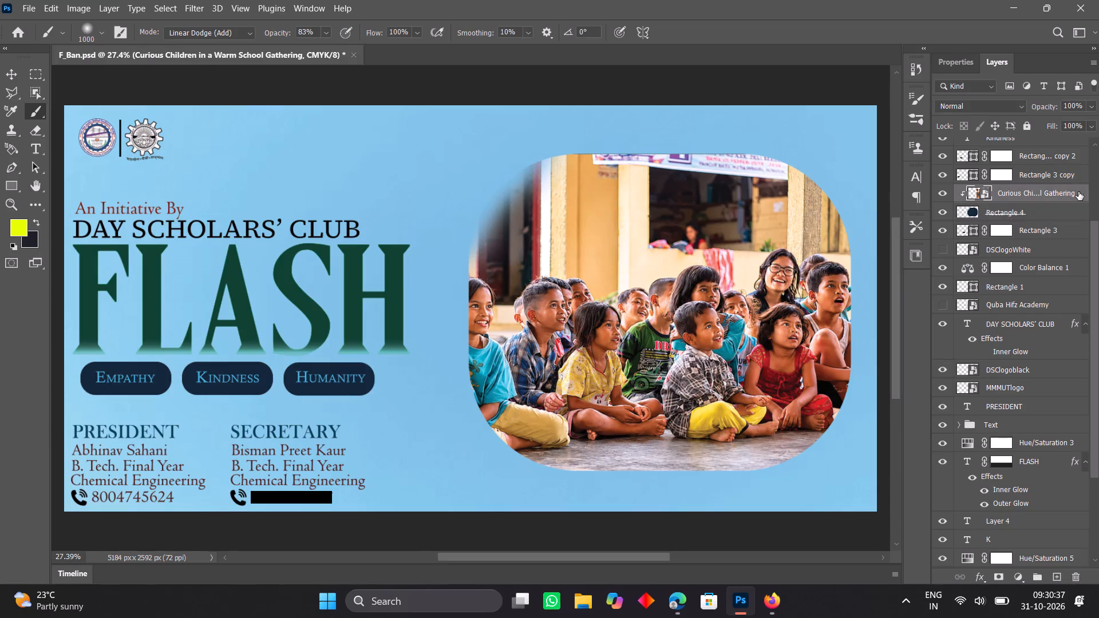
left_click(971, 209)
left_click(971, 209)
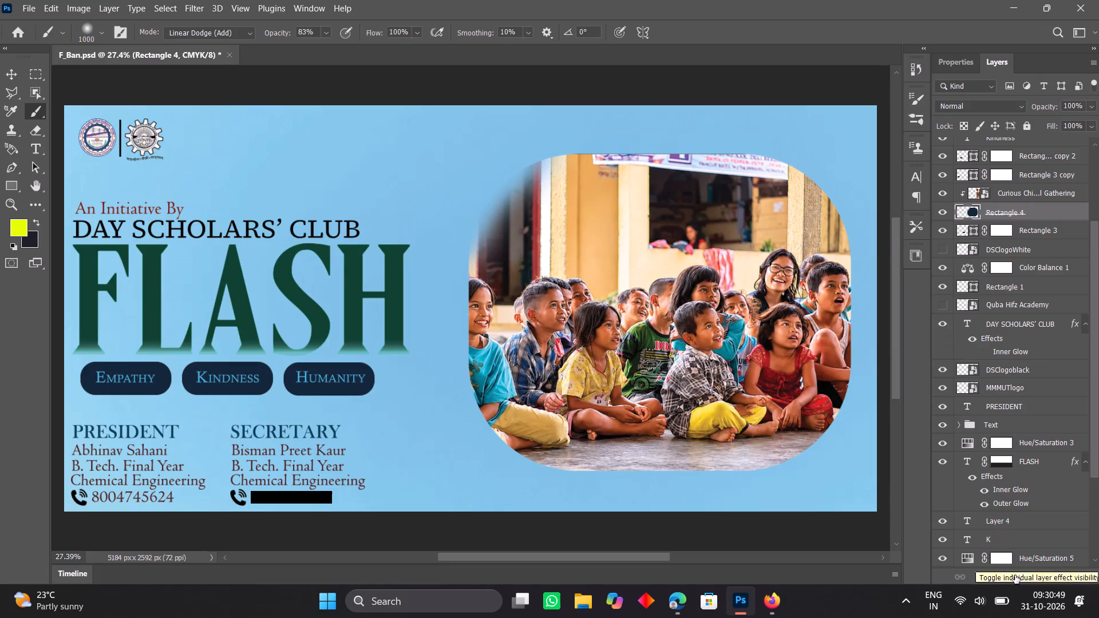
left_click(998, 575)
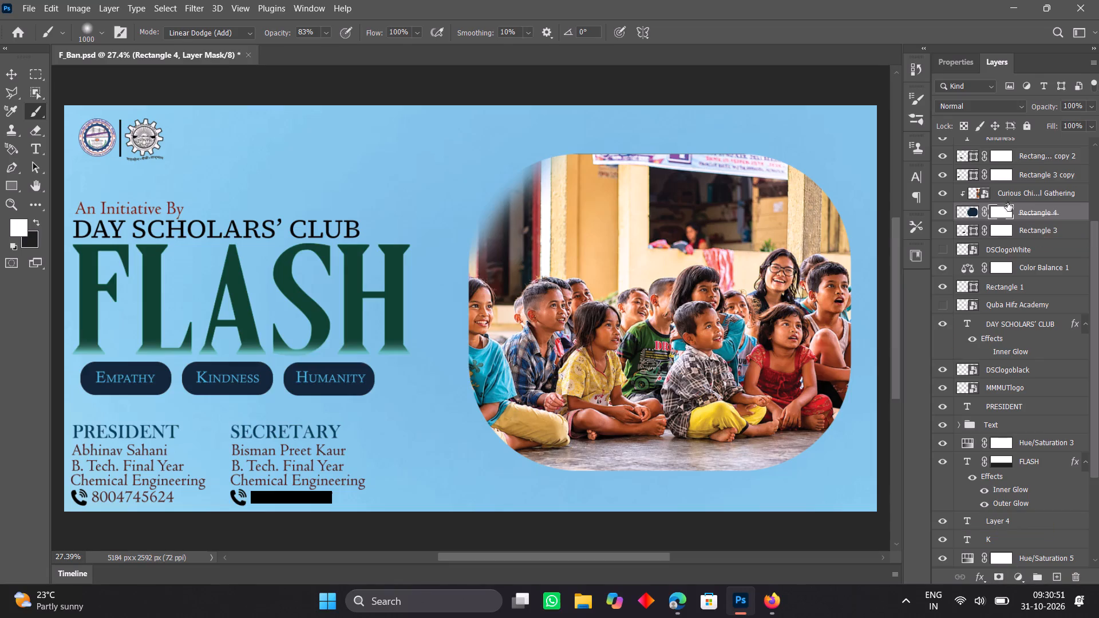
Erase on Rectangle 4's layer mask around the photo's upper-left curve with the soft 500 px Eraser.
left_click(34, 126)
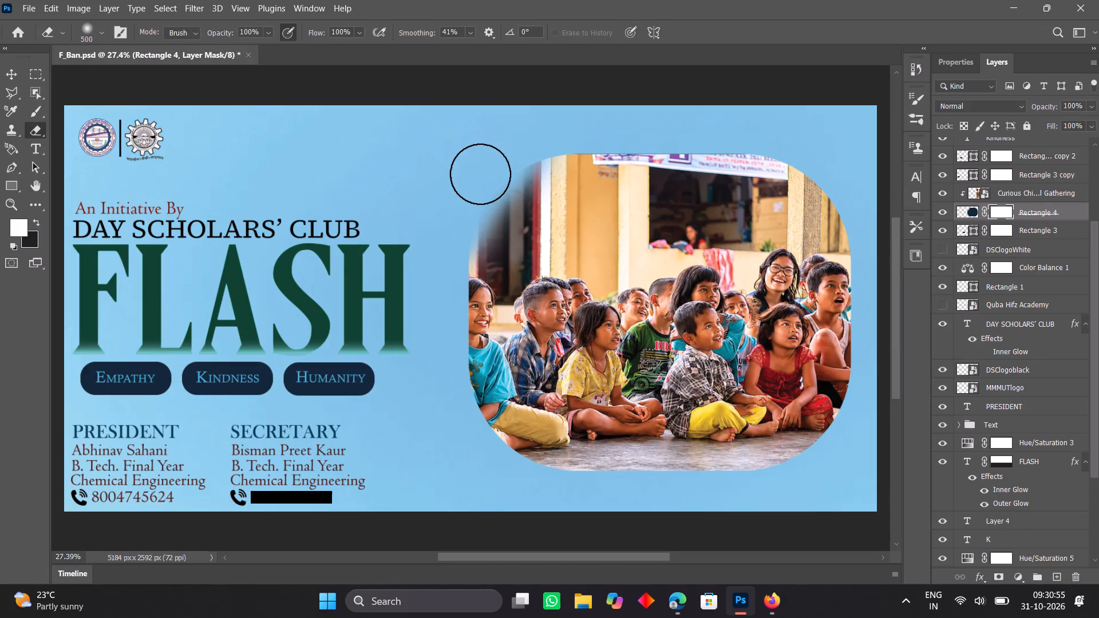
double_click(480, 174)
left_click(480, 174)
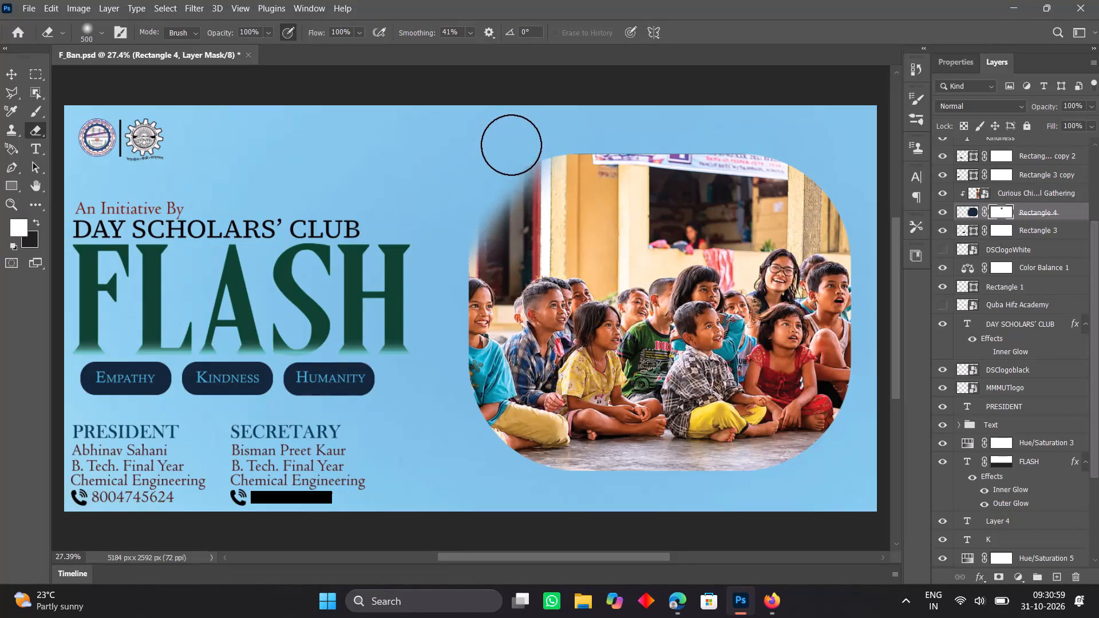
left_click(511, 145)
double_click(513, 148)
left_click(513, 148)
left_click(512, 142)
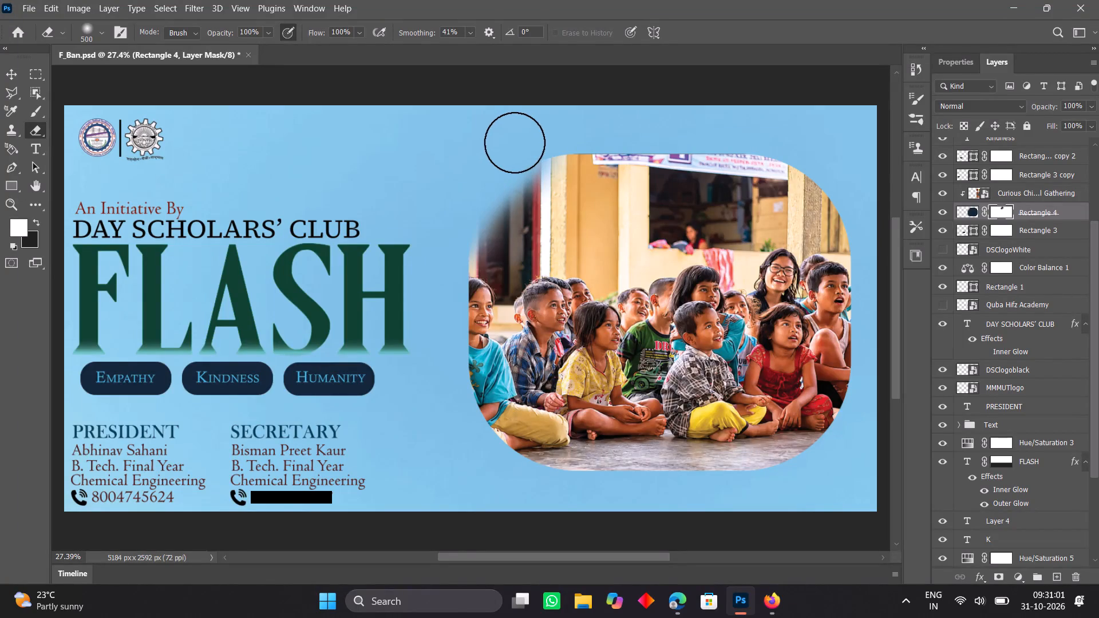
triple_click(535, 136)
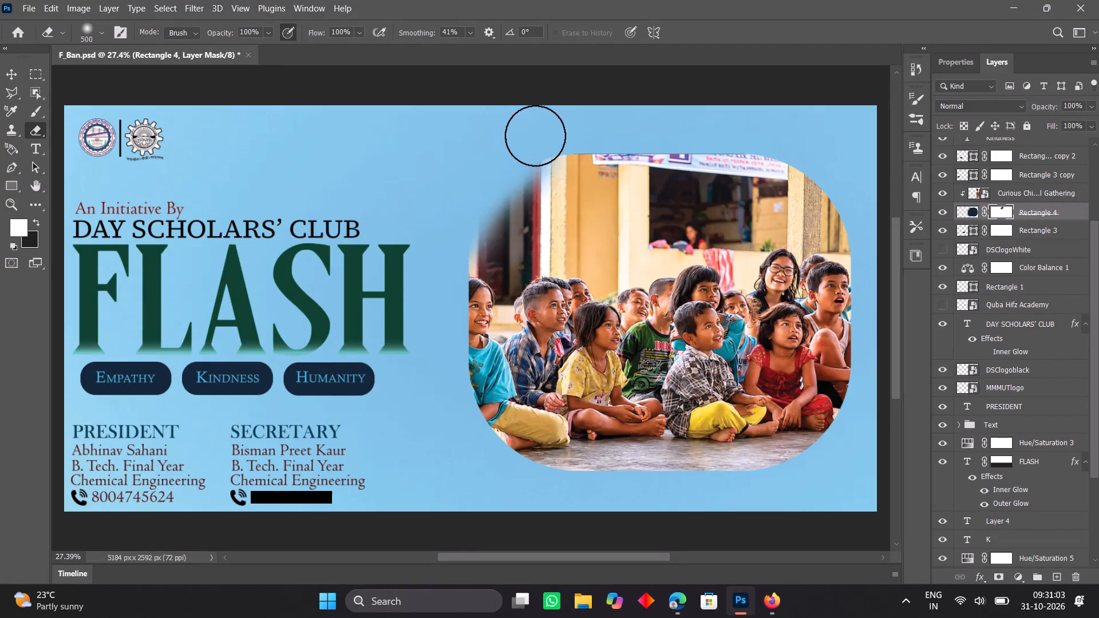
Continue erasing on the mask along the start of the photo's top edge, up to the banner in the picture.
left_click(545, 132)
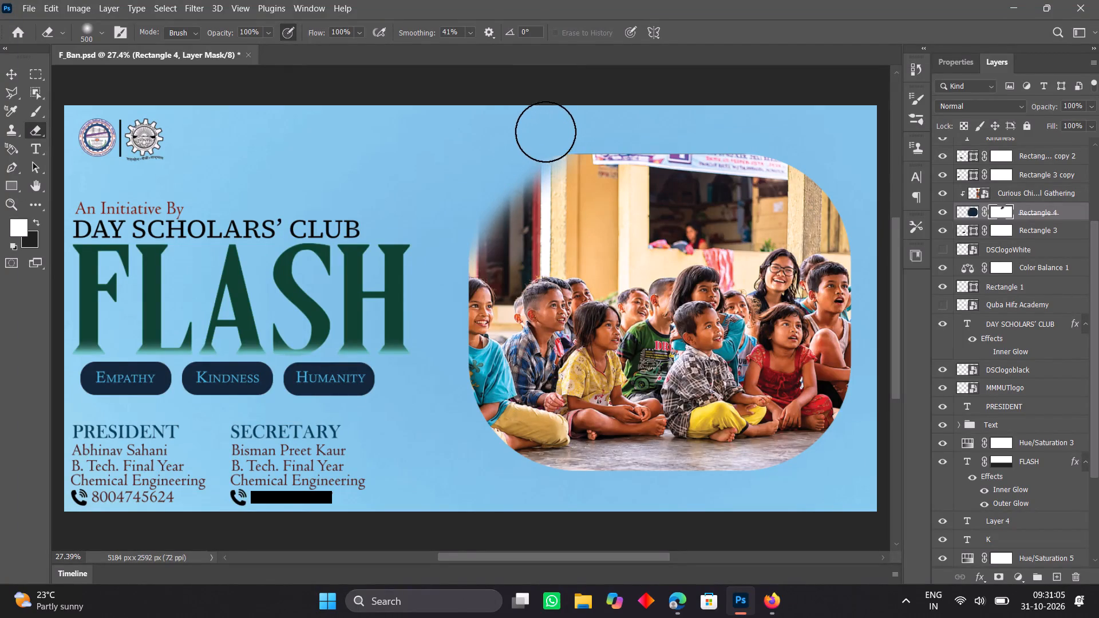
double_click(549, 132)
left_click(559, 132)
left_click(564, 132)
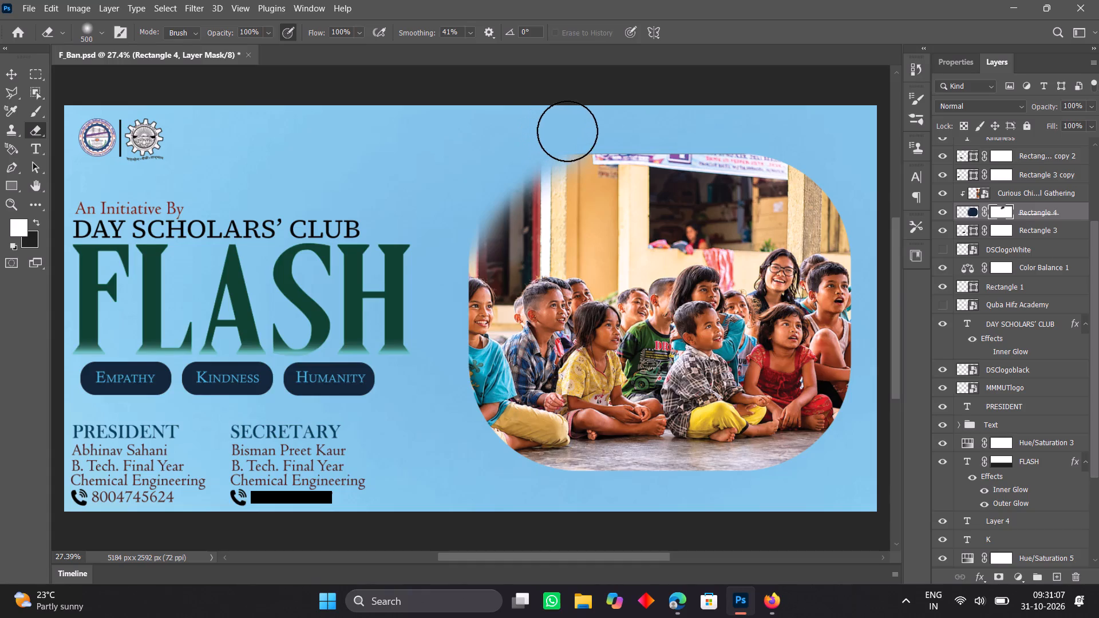
left_click(567, 131)
left_click(567, 131)
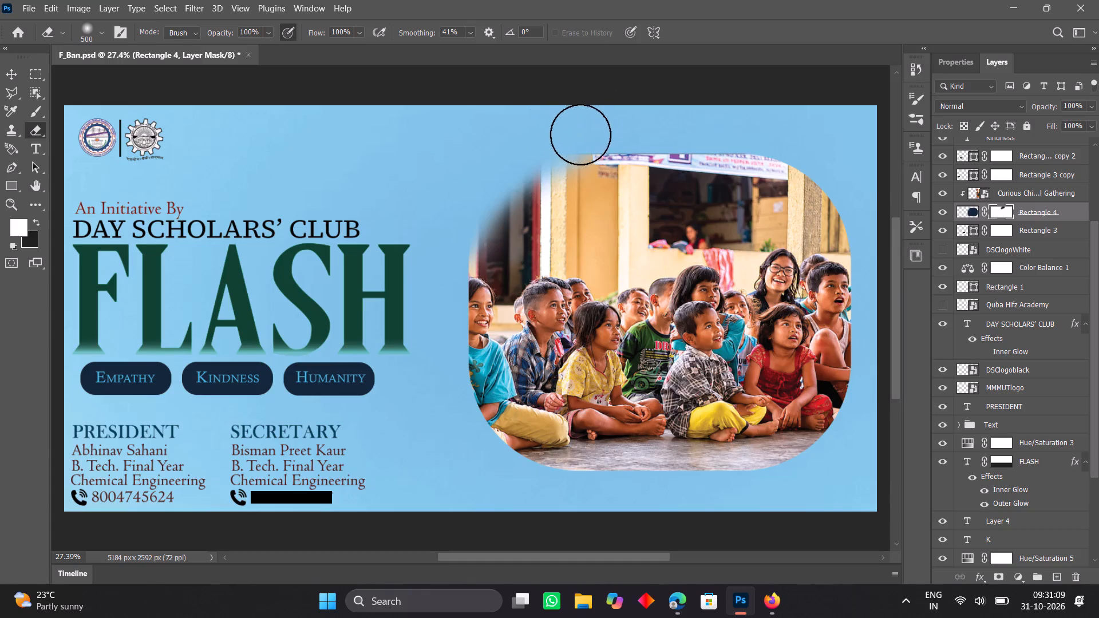
double_click(575, 129)
left_click(574, 130)
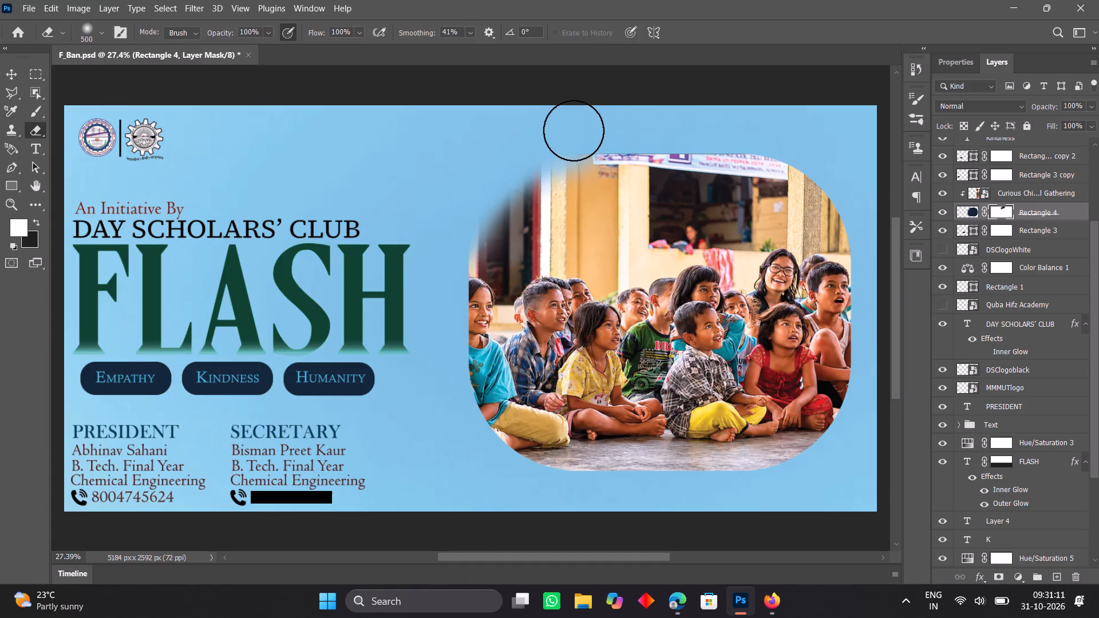
double_click(591, 130)
left_click_drag(591, 130, 572, 132)
triple_click(572, 132)
triple_click(572, 132)
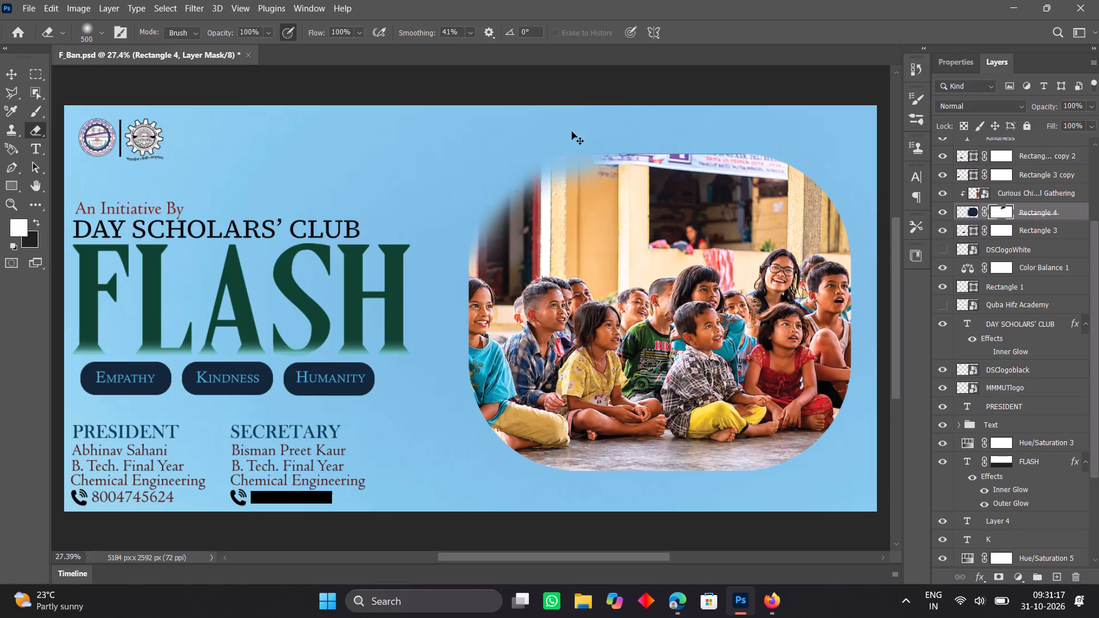
Erase more of the mask above the photo's top edge, just before the banner, with the soft 500 px Eraser.
key("ctrl+plus")
key("ctrl+plus")
scroll(572, 132, "right", 3)
scroll(572, 132, "up", 2)
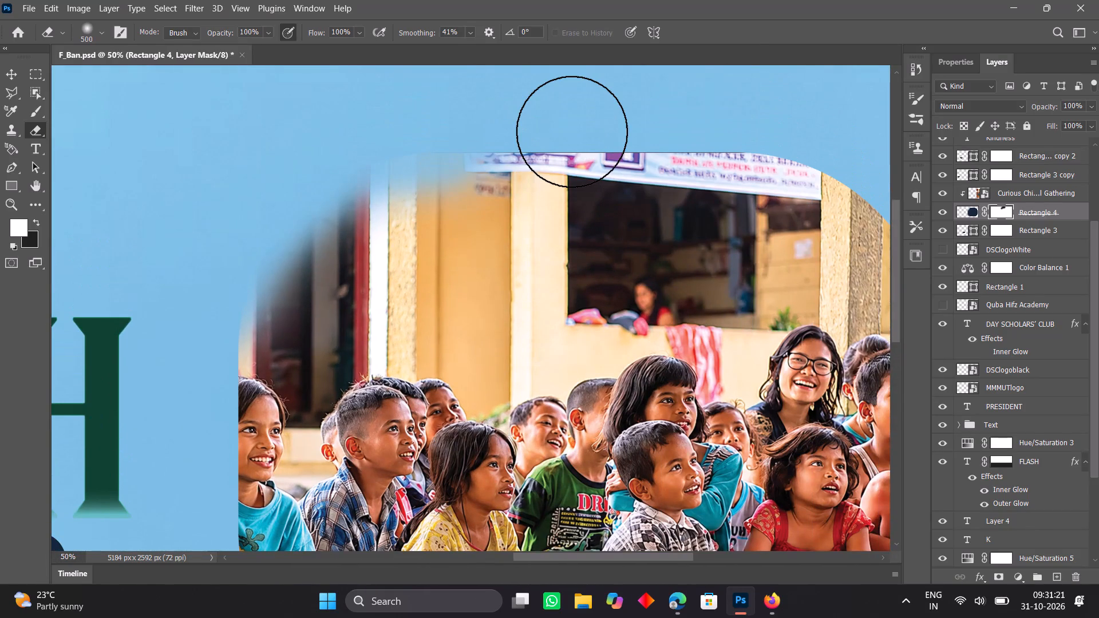
triple_click(435, 121)
triple_click(435, 121)
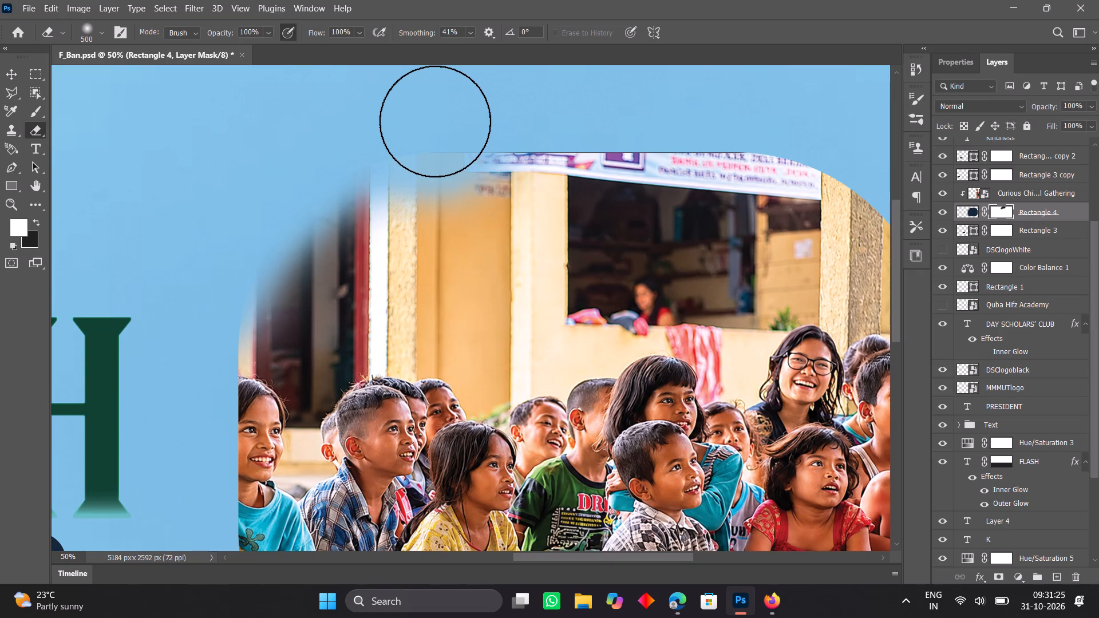
triple_click(435, 117)
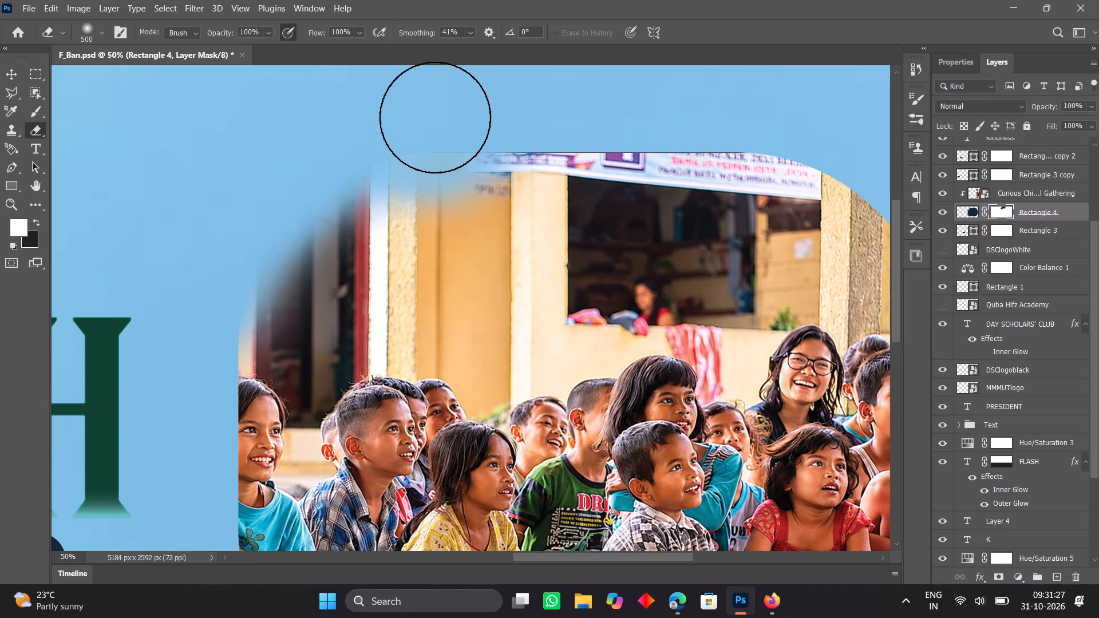
left_click(435, 117)
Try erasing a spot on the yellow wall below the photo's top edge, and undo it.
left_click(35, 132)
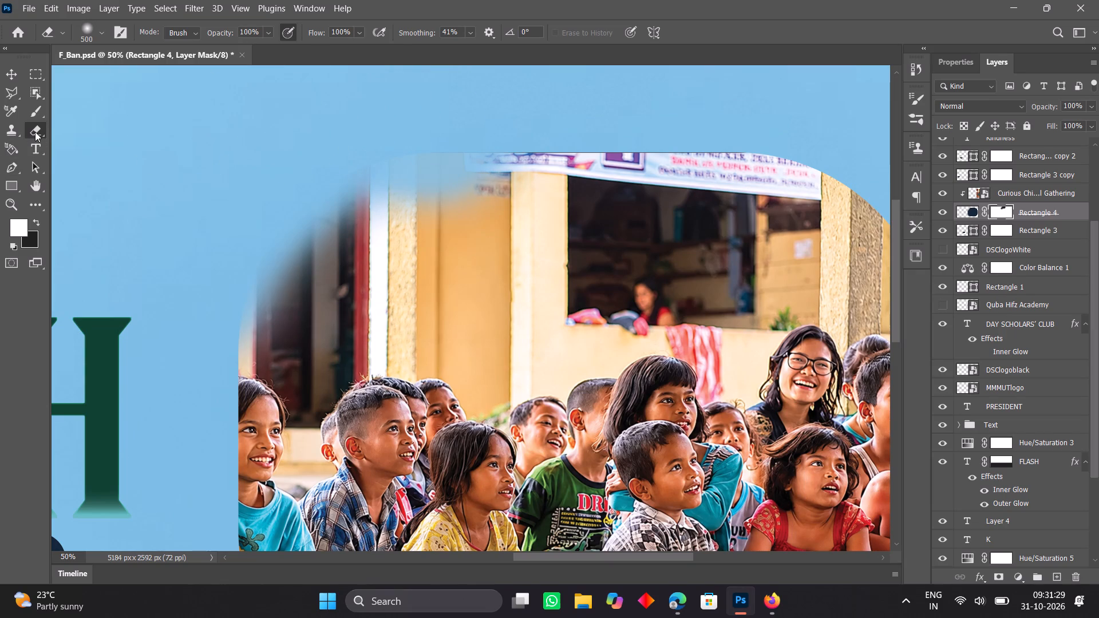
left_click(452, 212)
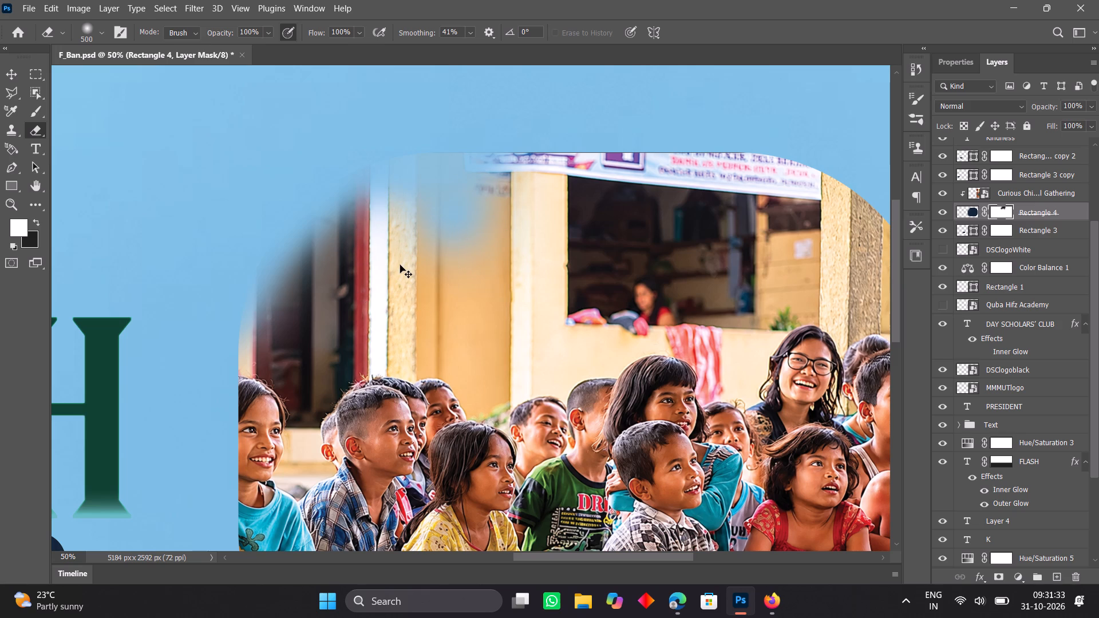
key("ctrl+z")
Erase further on the mask along the photo's top edge near its upper-left curve.
triple_click(445, 126)
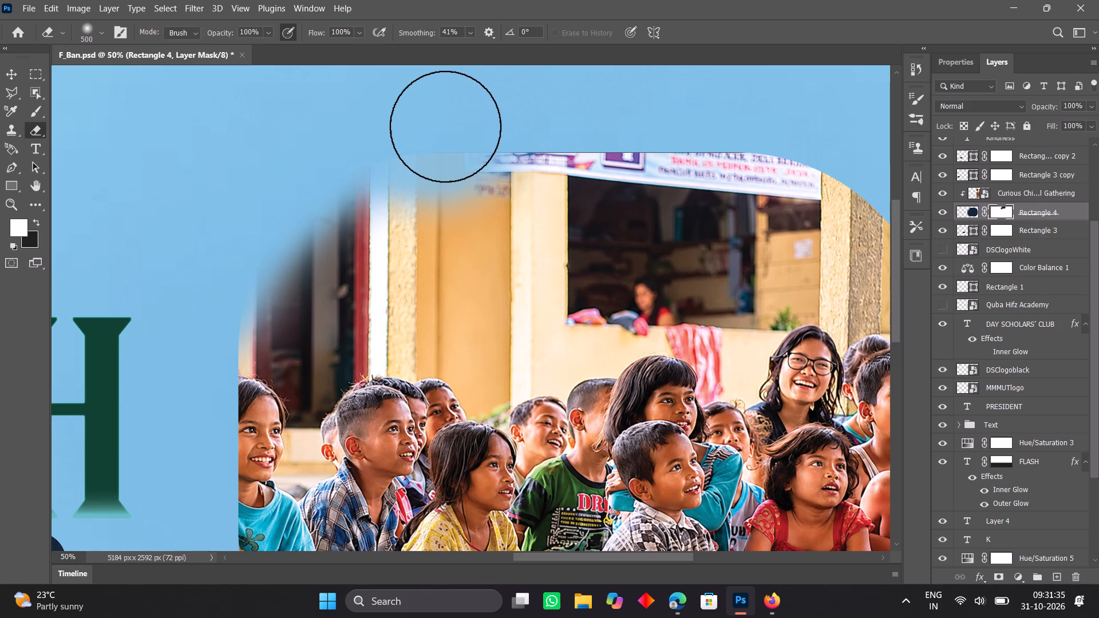
double_click(417, 114)
triple_click(413, 110)
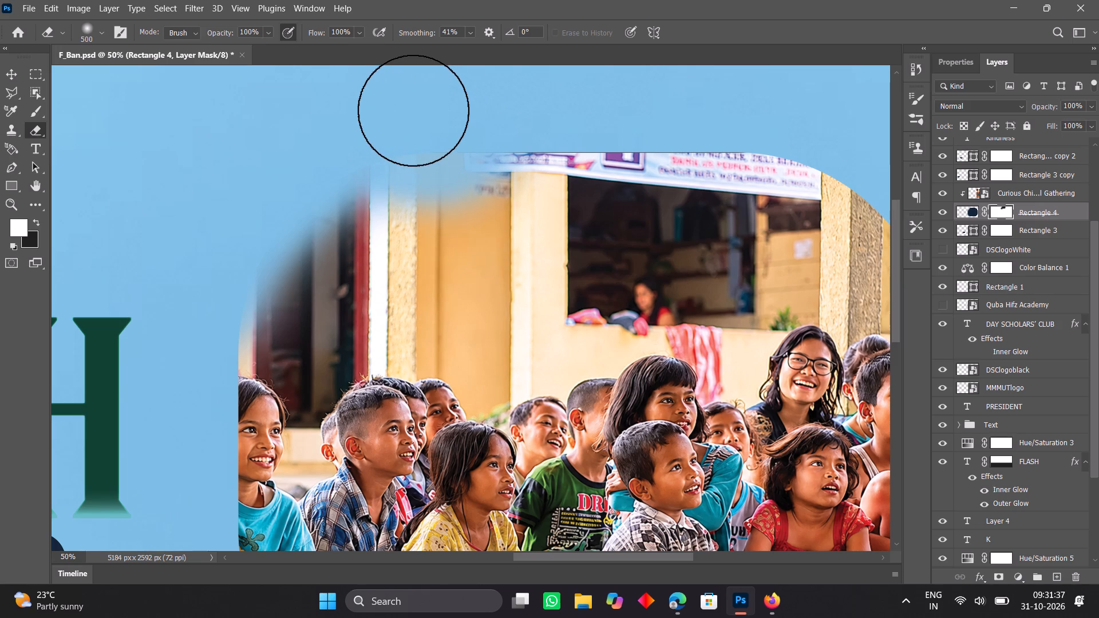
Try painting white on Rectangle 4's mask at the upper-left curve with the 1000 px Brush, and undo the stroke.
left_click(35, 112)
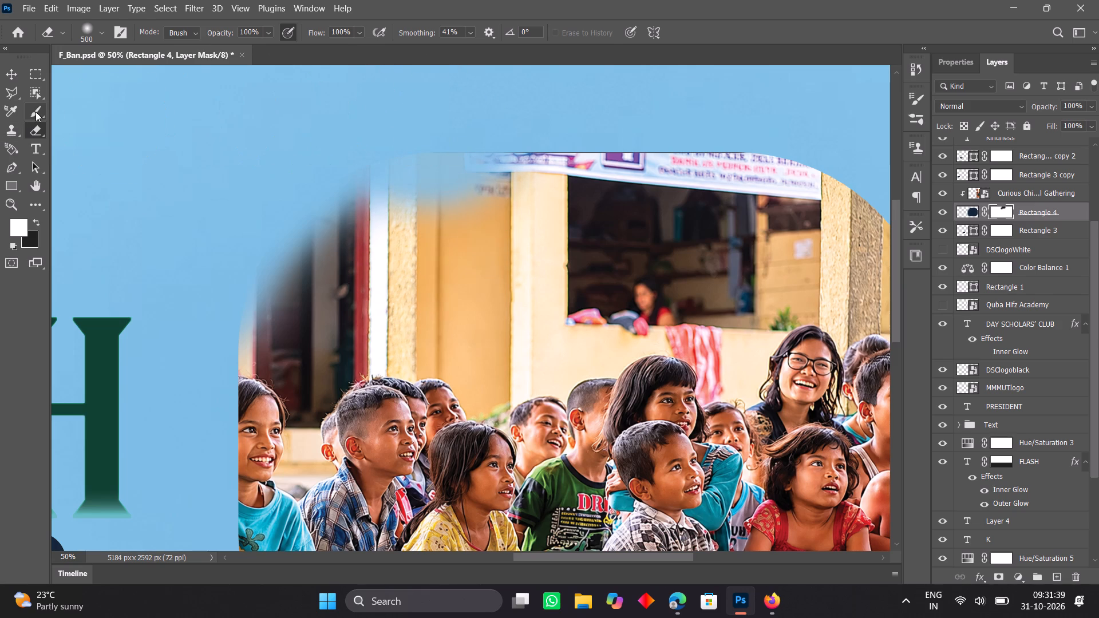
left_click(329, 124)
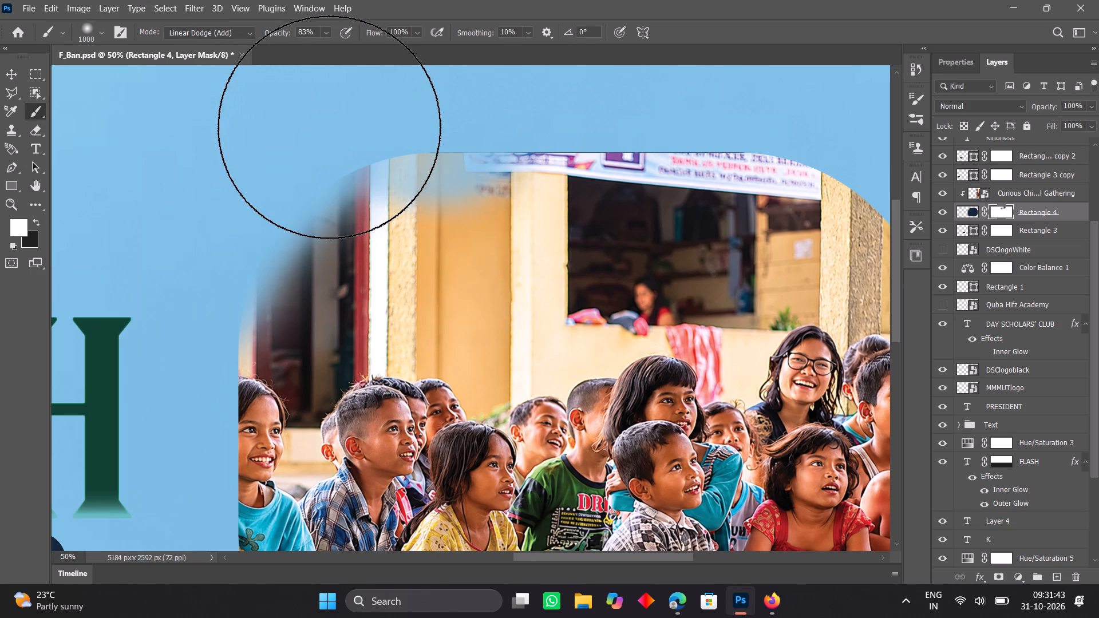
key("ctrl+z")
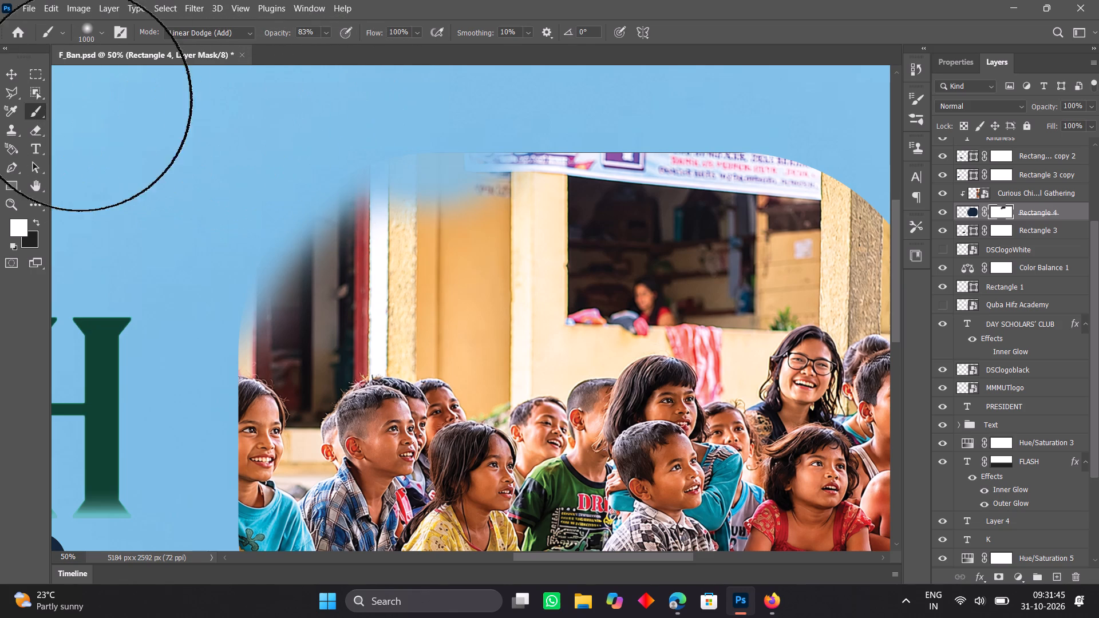
Switch the Eraser to the 500 px Soft Round Pressure Opacity brush at 0% hardness and erase around the photo's upper-left curve.
left_click(29, 132)
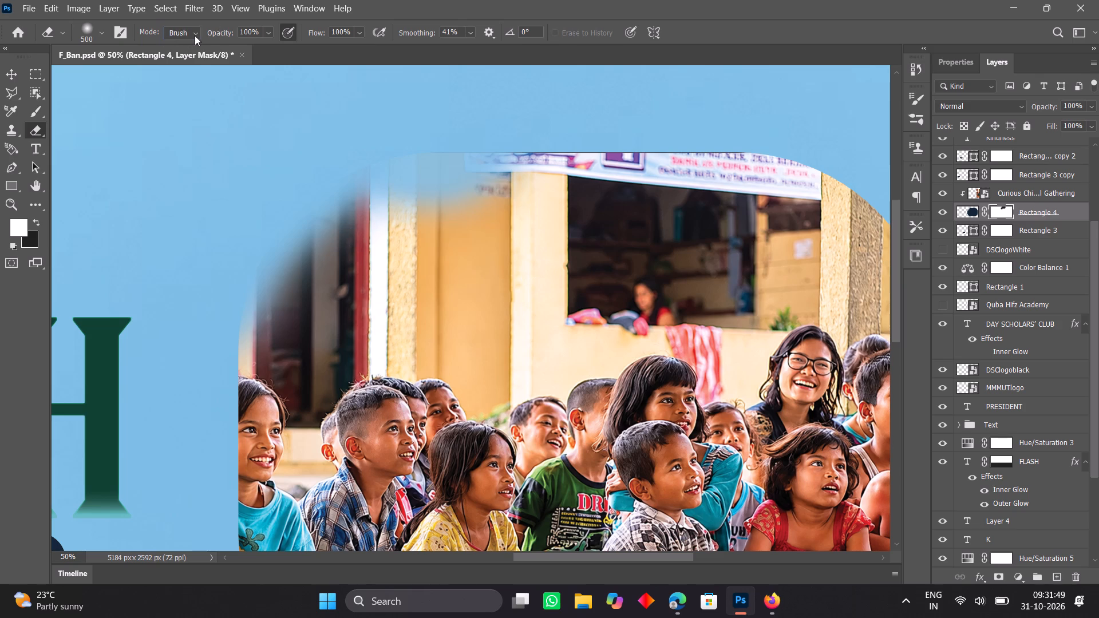
left_click(195, 35)
left_click(195, 35)
left_click(98, 31)
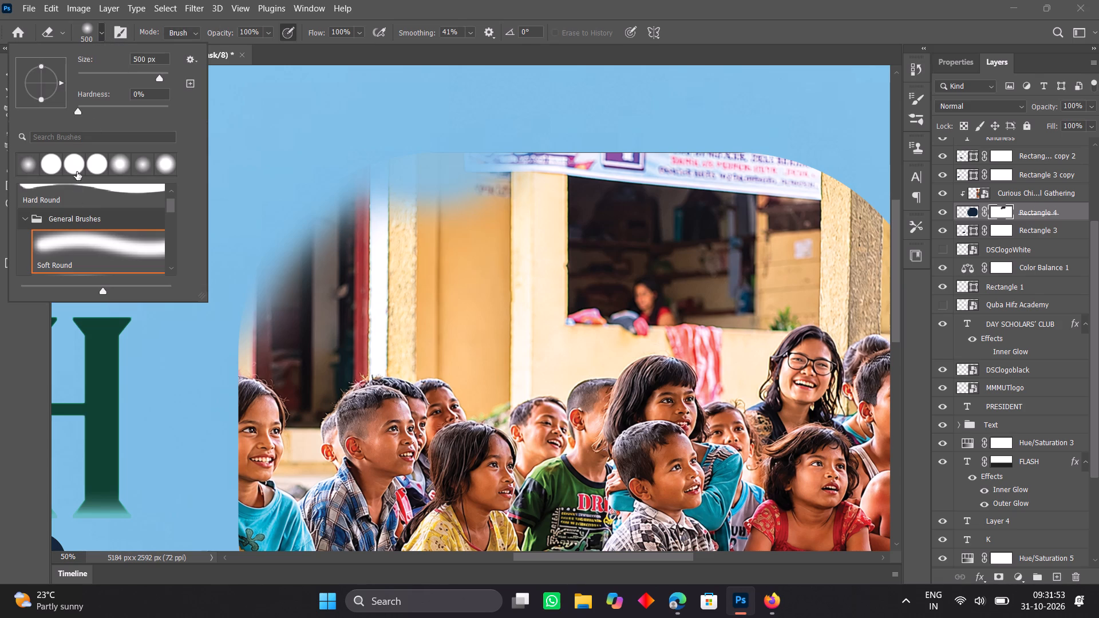
left_click(116, 159)
left_click(104, 245)
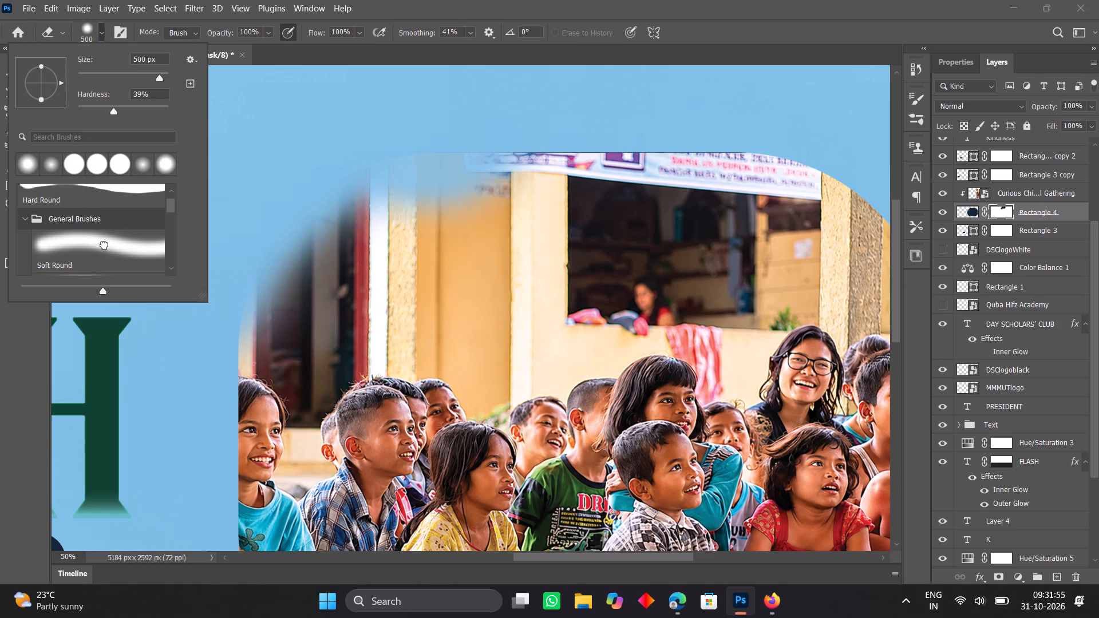
left_click(53, 163)
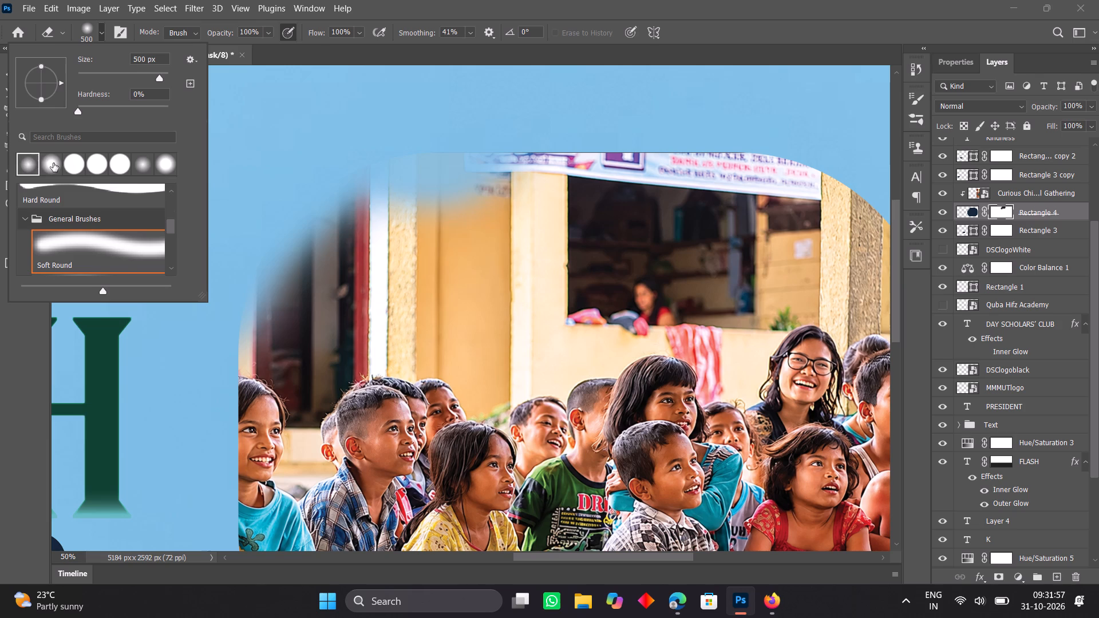
left_click(381, 132)
triple_click(381, 132)
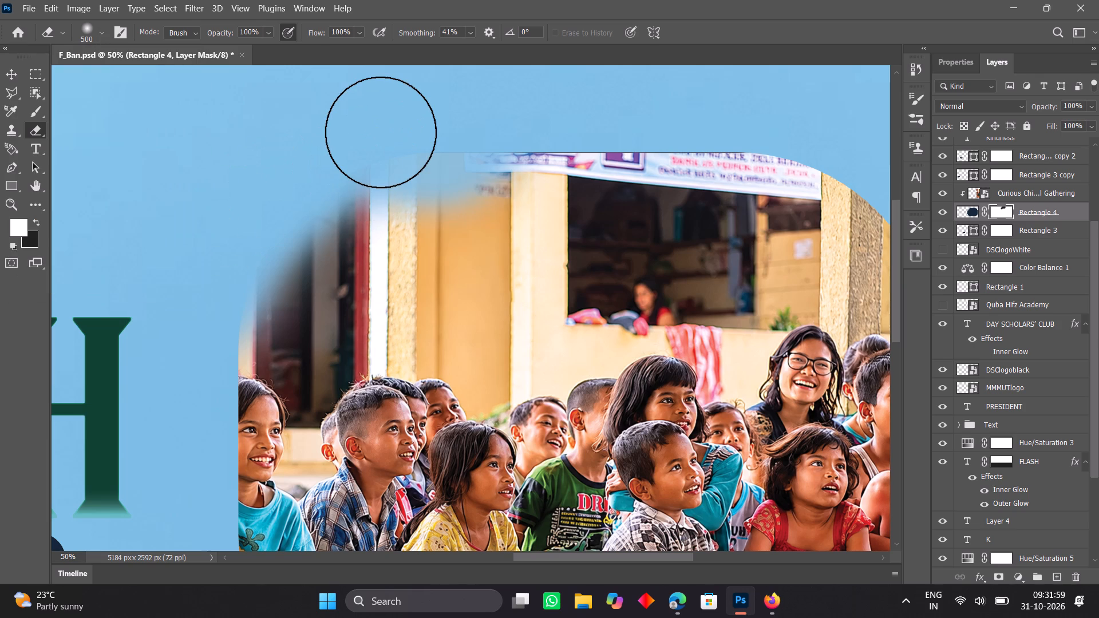
left_click(378, 131)
triple_click(354, 129)
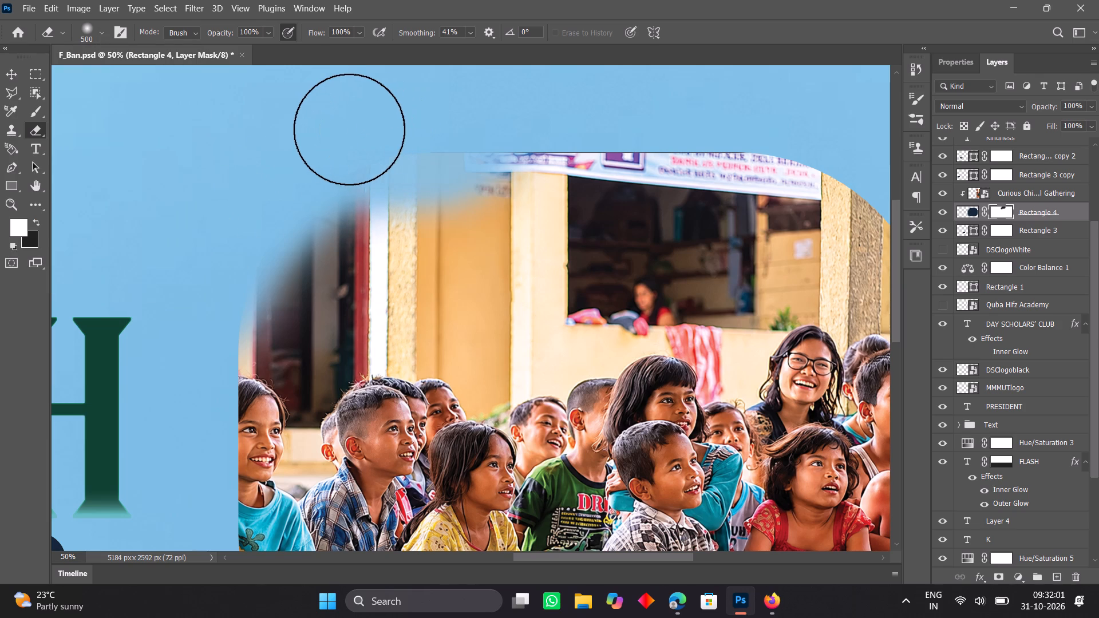
Switch the Eraser to the 500 px brush at 39% hardness and erase along the photo's upper-left curve on Rectangle 4's mask.
left_click(99, 32)
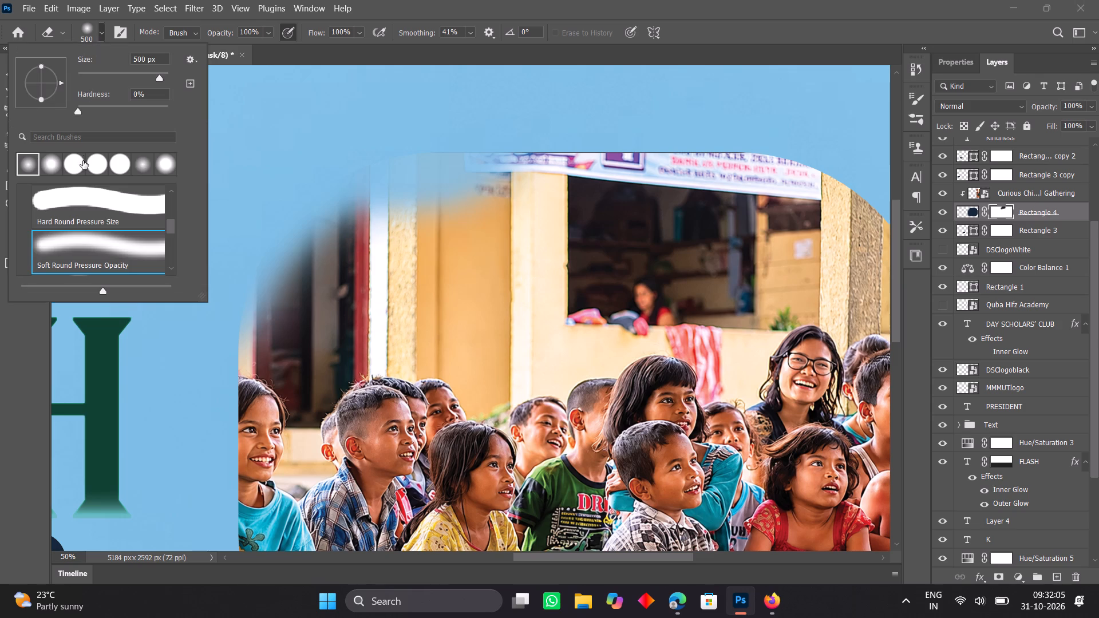
left_click(53, 162)
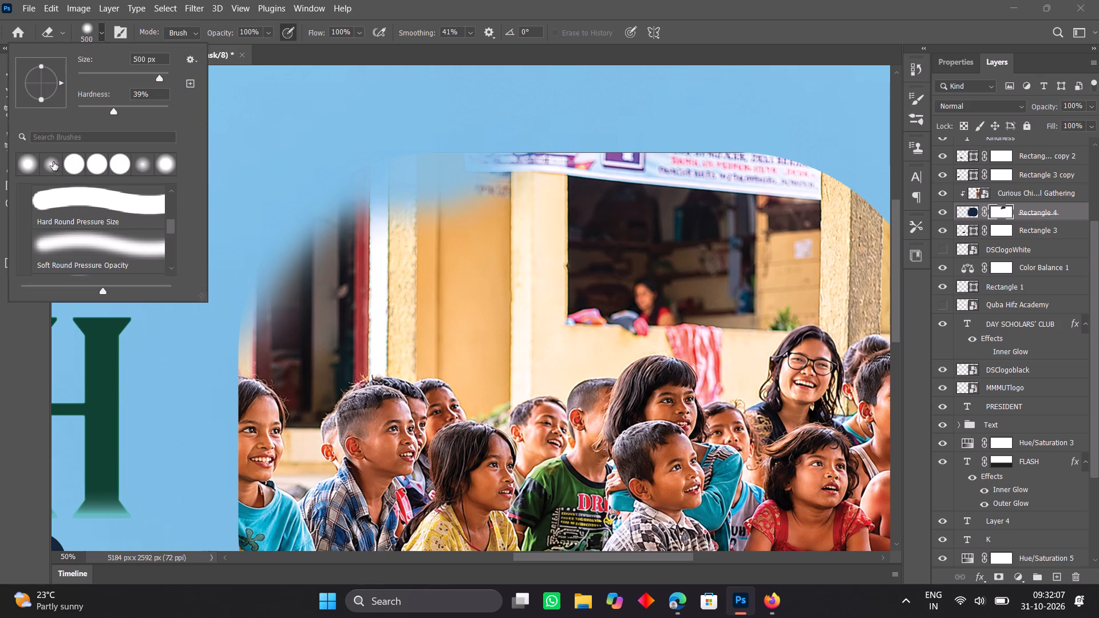
triple_click(305, 150)
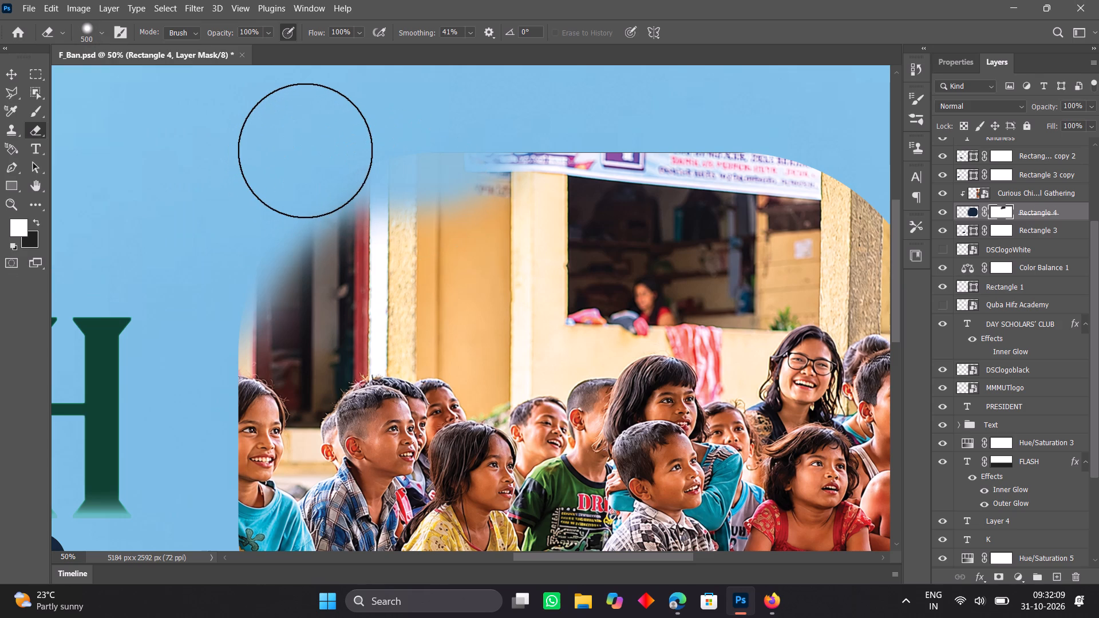
triple_click(305, 150)
triple_click(305, 150)
double_click(305, 150)
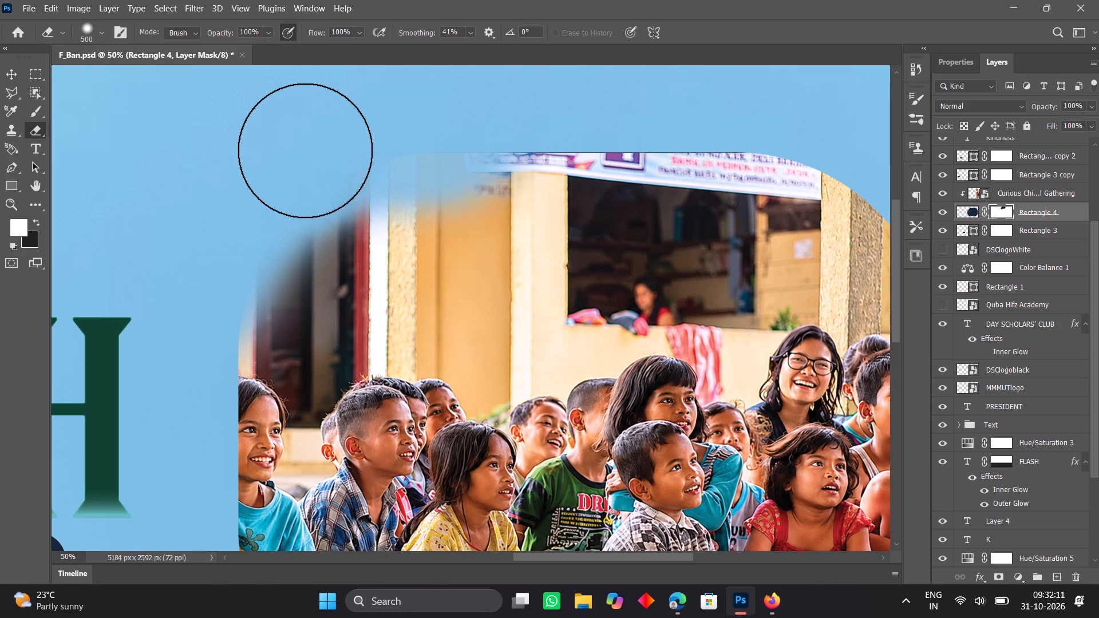
left_click(307, 145)
left_click(316, 138)
left_click(326, 132)
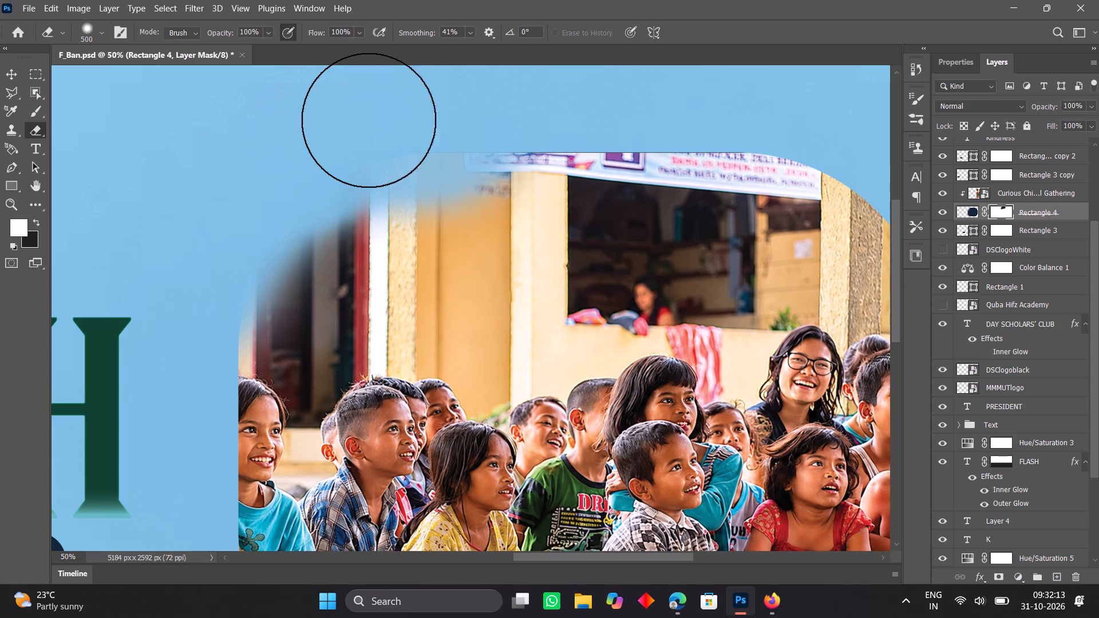
triple_click(390, 112)
triple_click(390, 112)
triple_click(390, 112)
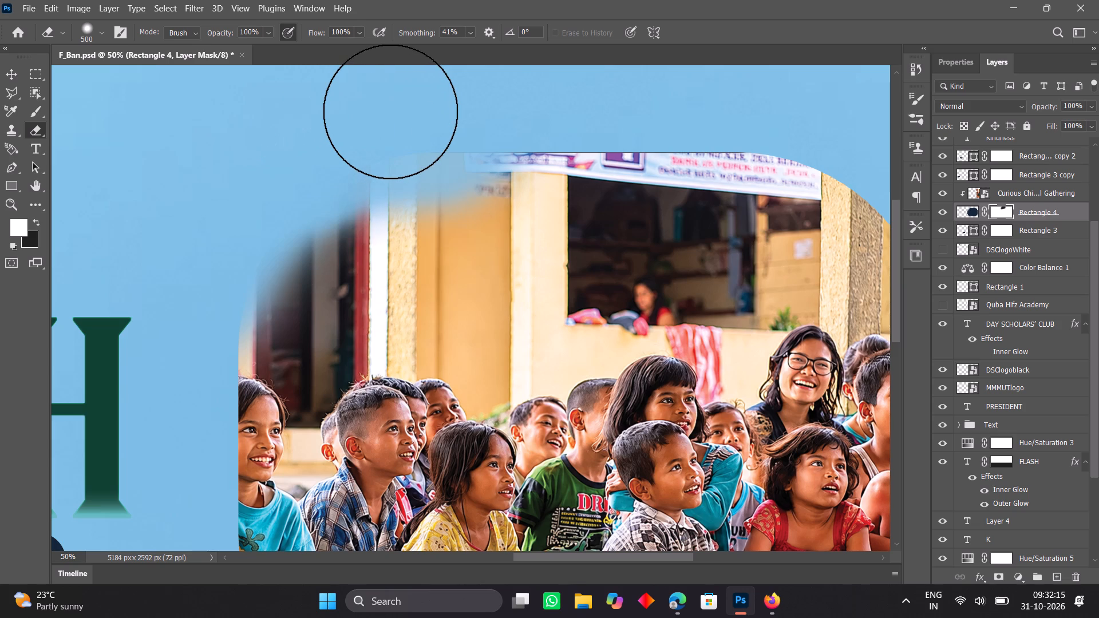
left_click(390, 112)
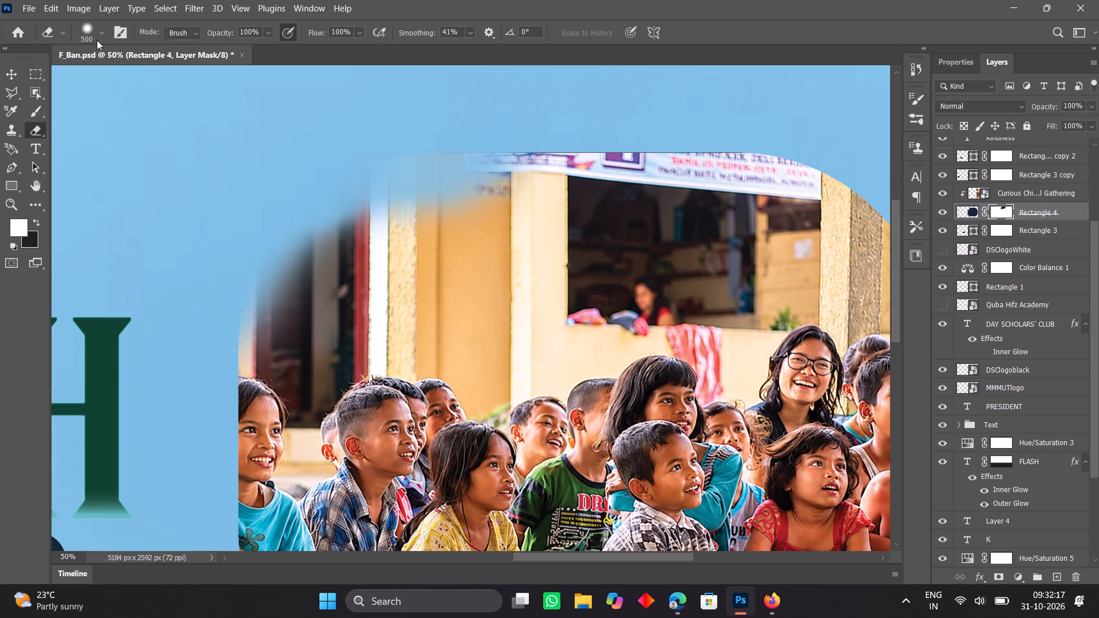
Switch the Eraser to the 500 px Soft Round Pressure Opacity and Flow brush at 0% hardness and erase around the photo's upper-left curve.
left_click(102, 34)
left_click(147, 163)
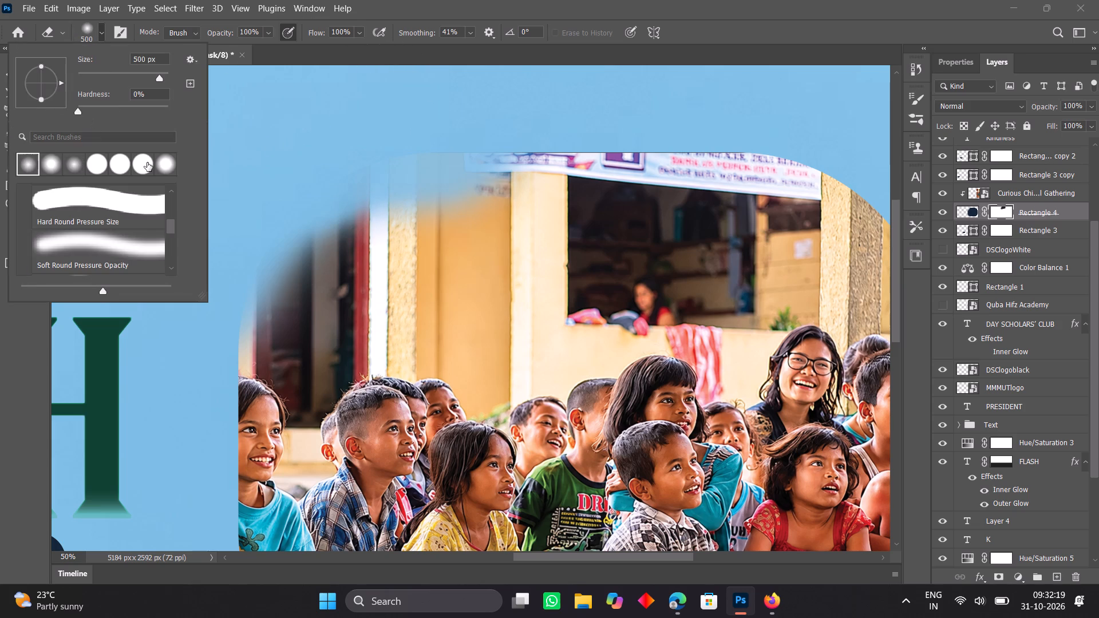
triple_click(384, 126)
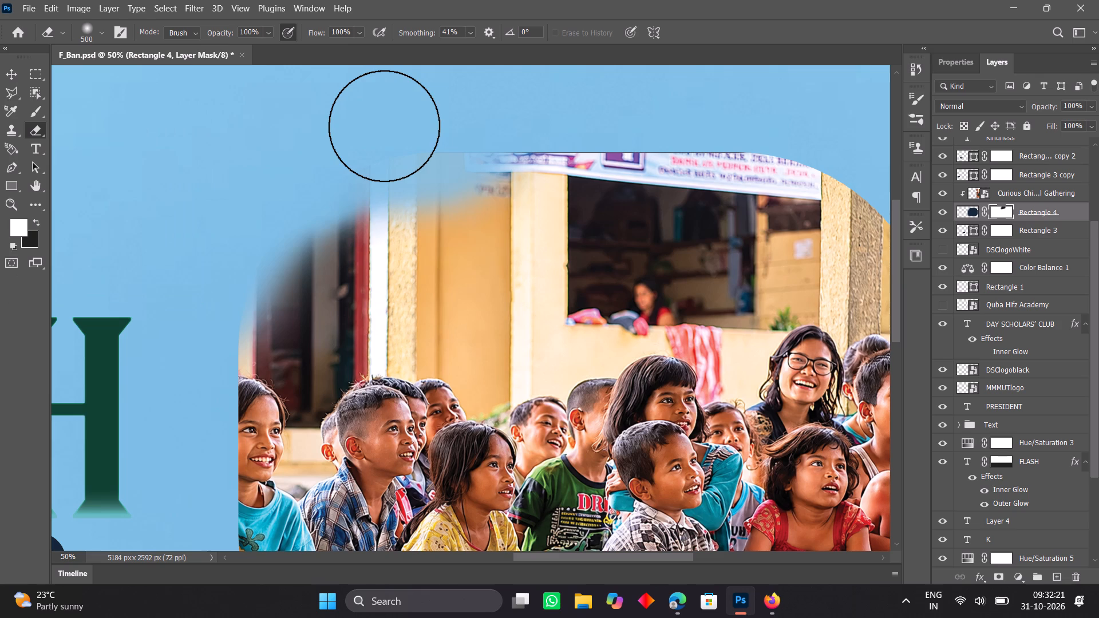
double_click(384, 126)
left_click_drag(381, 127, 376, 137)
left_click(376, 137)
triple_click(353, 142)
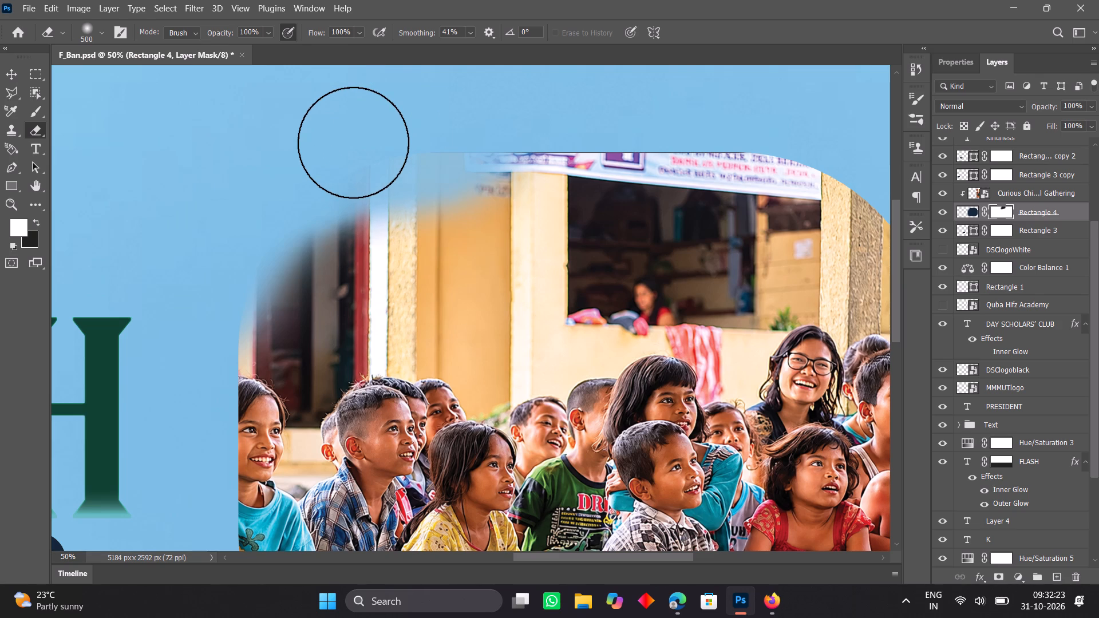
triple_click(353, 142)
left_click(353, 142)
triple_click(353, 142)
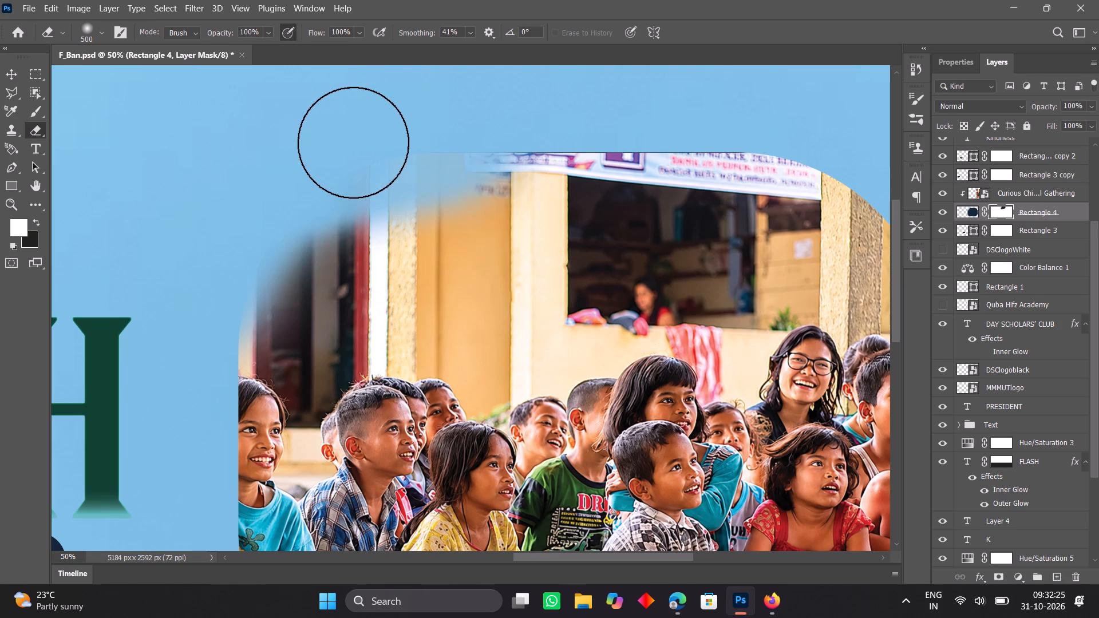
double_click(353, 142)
Set the Eraser to the 500 px brush at 54% hardness and erase along the photo's upper-left curve and top edge on Rectangle 4's mask.
left_click(100, 29)
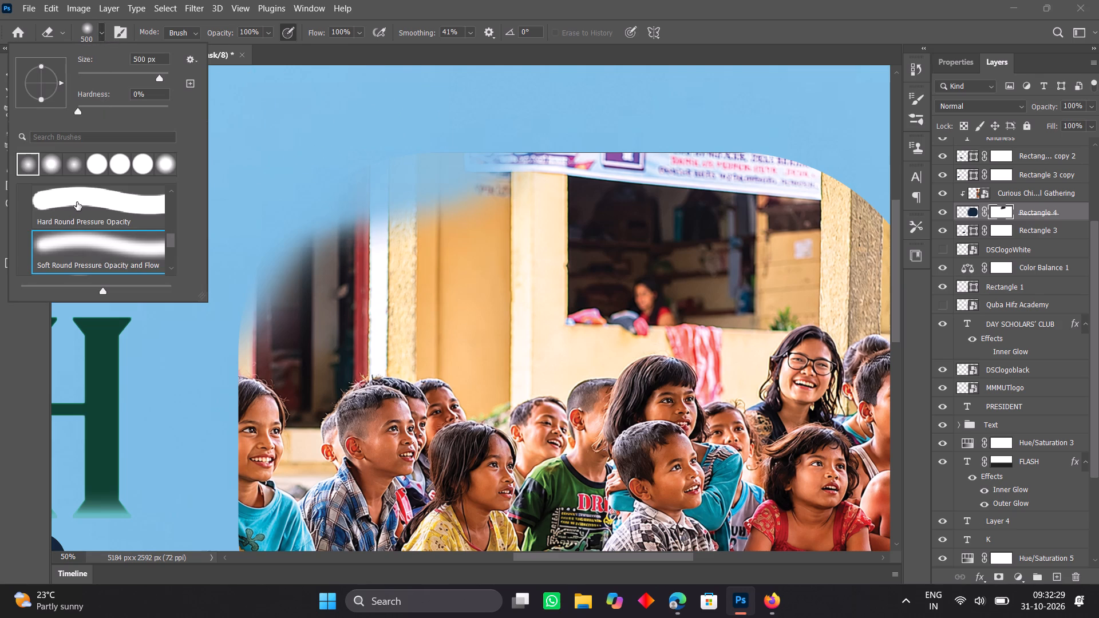
left_click(159, 160)
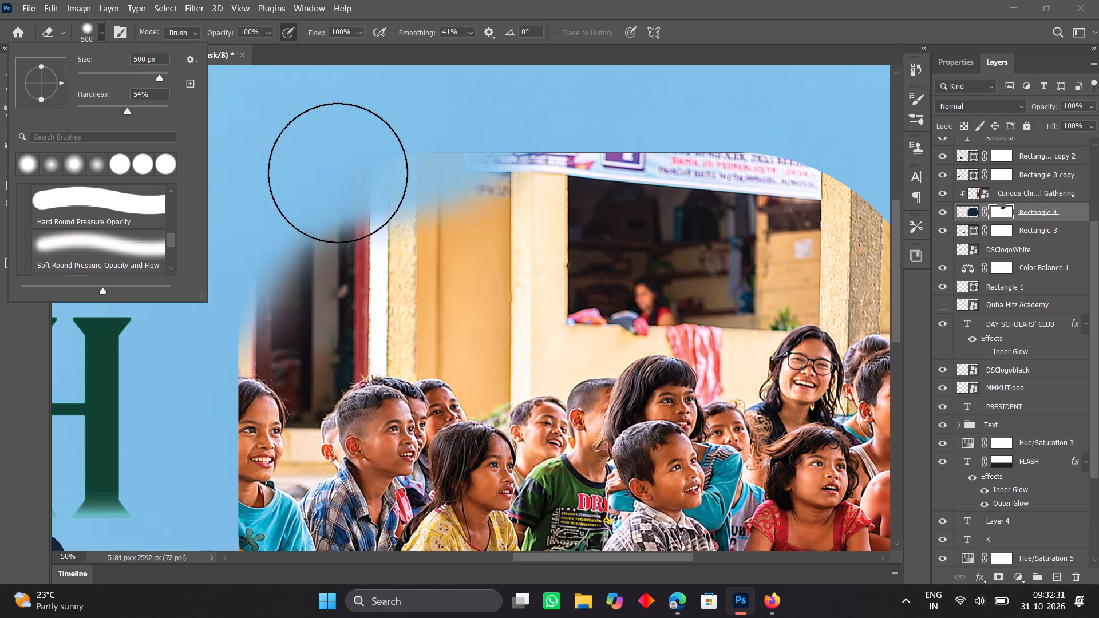
triple_click(359, 153)
triple_click(359, 153)
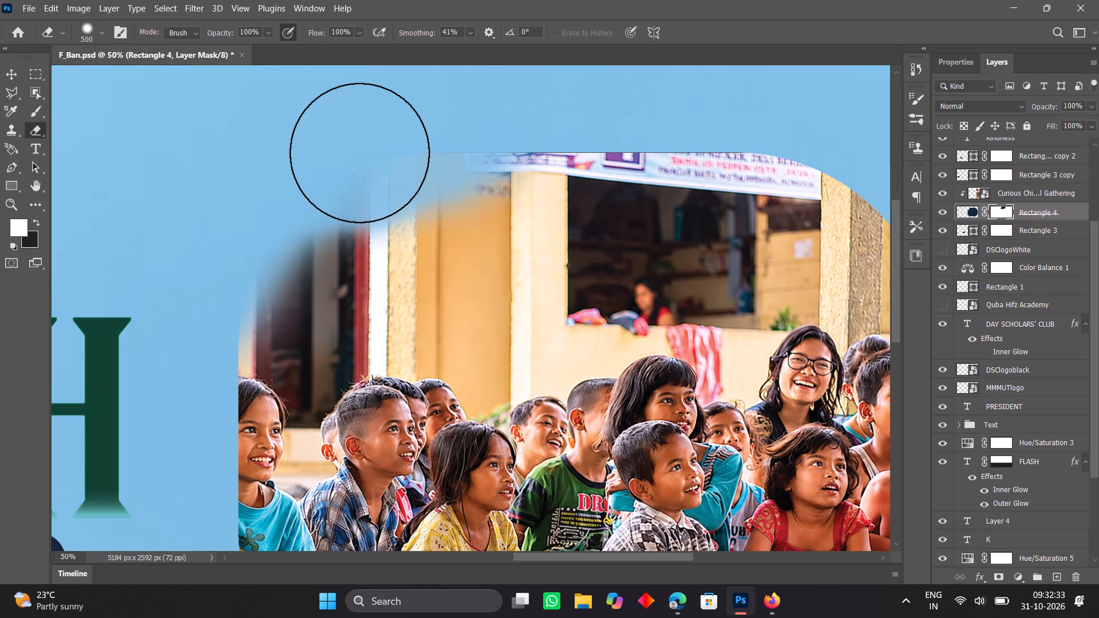
left_click(359, 153)
left_click(359, 153)
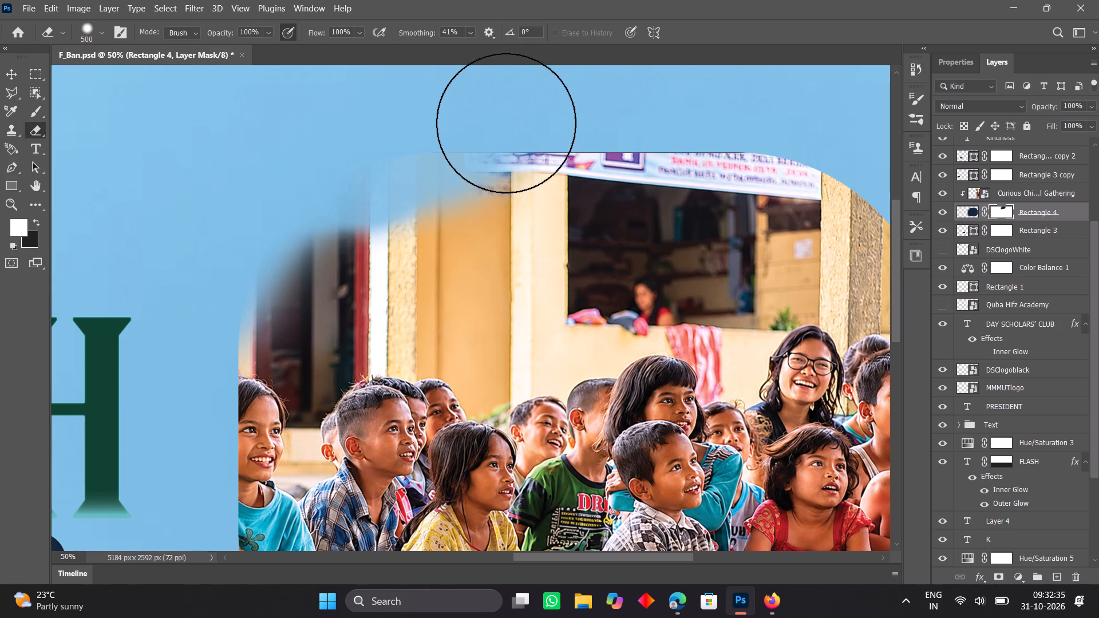
double_click(506, 127)
left_click(499, 124)
double_click(463, 114)
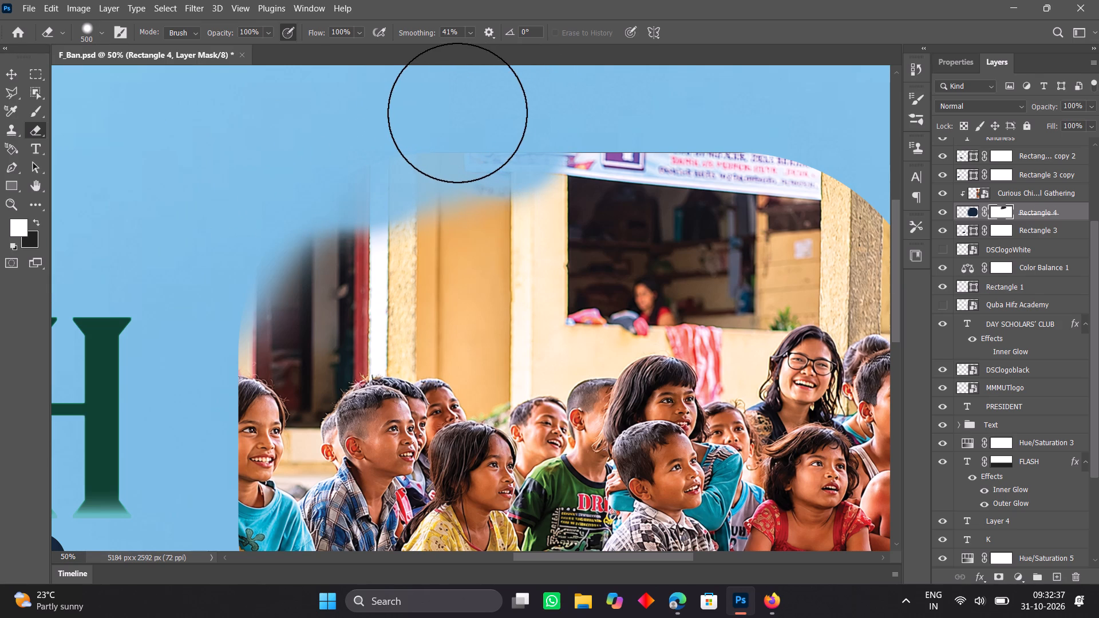
left_click(457, 113)
left_click(452, 110)
left_click(439, 110)
double_click(436, 108)
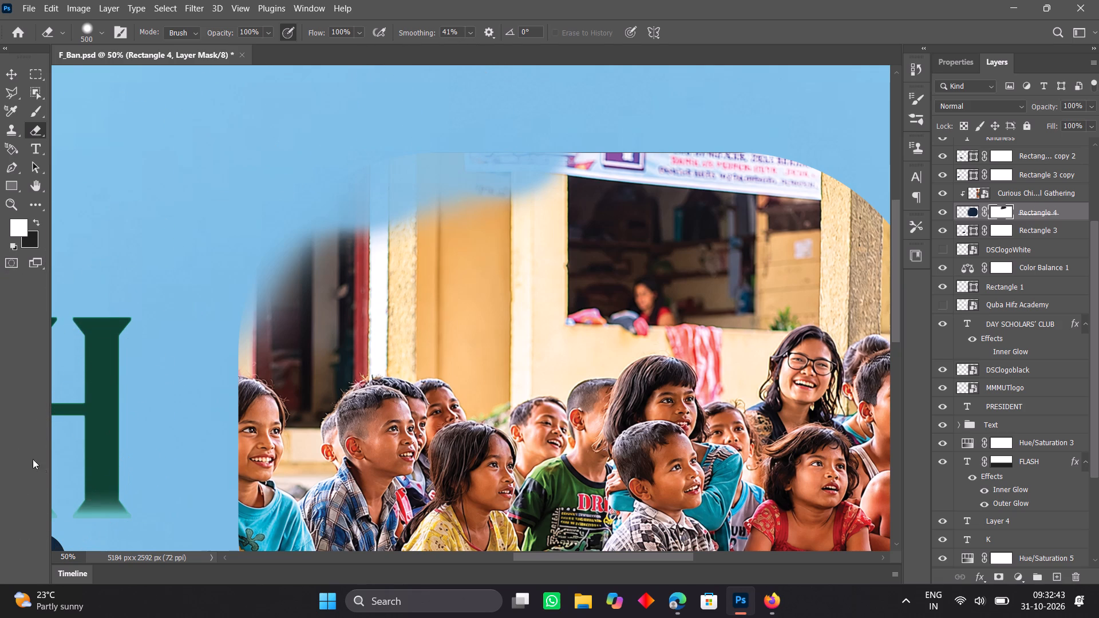
Paint white on Rectangle 4's mask with the 1000 px Brush to restore the photo's top edge beside its upper-left curve.
left_click(39, 114)
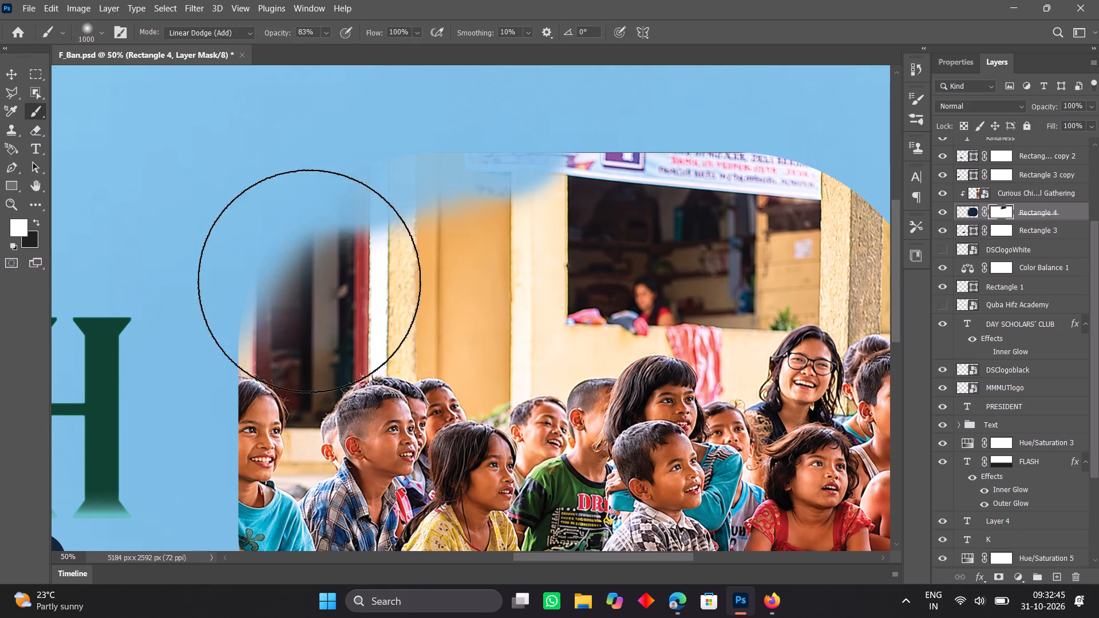
left_click(362, 331)
left_click_drag(365, 311, 374, 304)
left_click(404, 286)
left_click(404, 283)
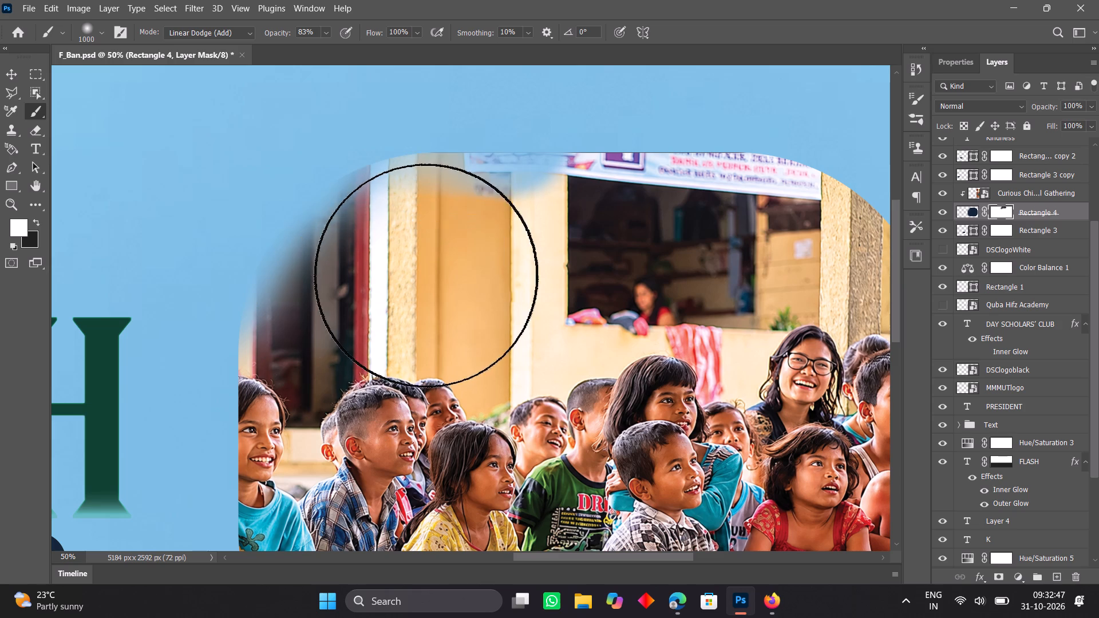
left_click(442, 276)
left_click_drag(464, 272, 471, 272)
left_click(509, 267)
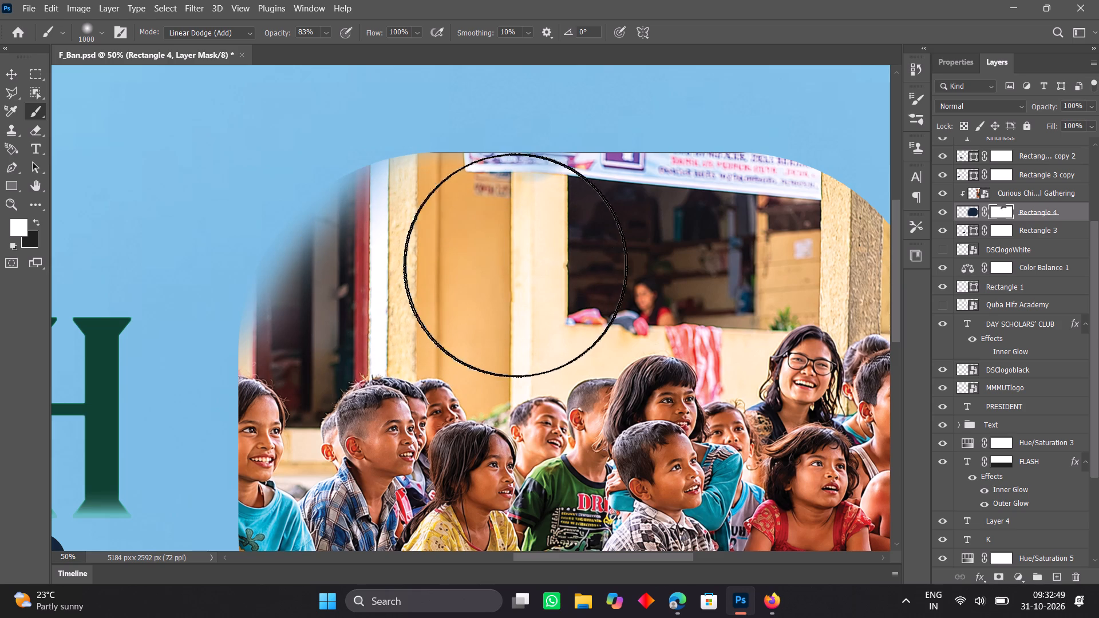
left_click(519, 264)
Paint more white on Rectangle 4's mask to restore the photo's upper-left curve around the dark doorway.
left_click(394, 278)
left_click(387, 286)
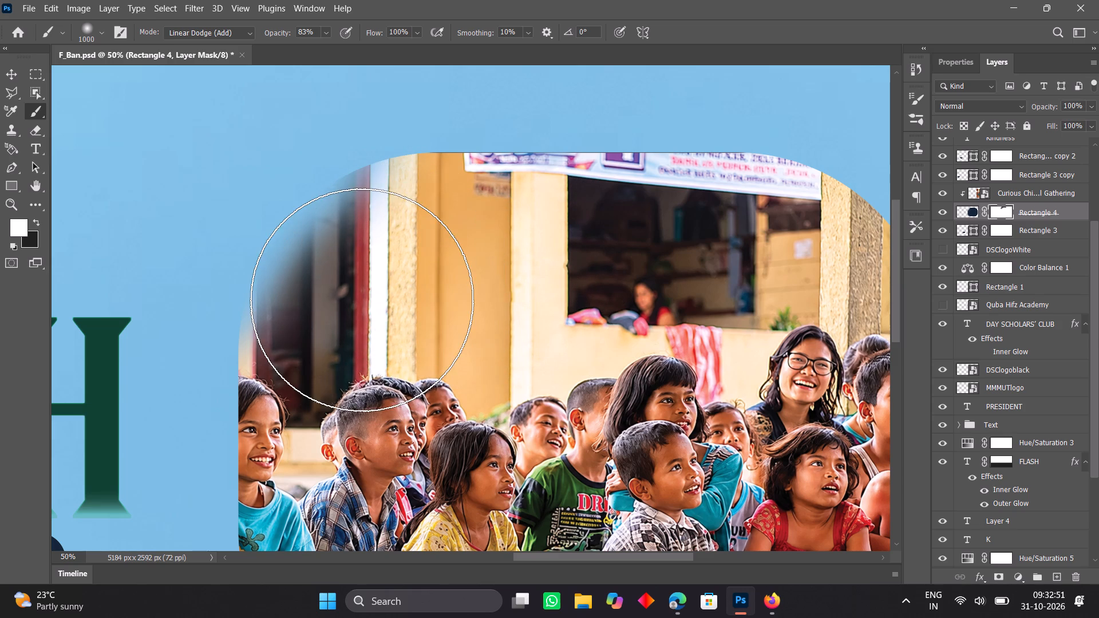
left_click(362, 307)
left_click_drag(359, 311, 354, 322)
left_click(342, 346)
left_click_drag(349, 309, 351, 319)
double_click(351, 319)
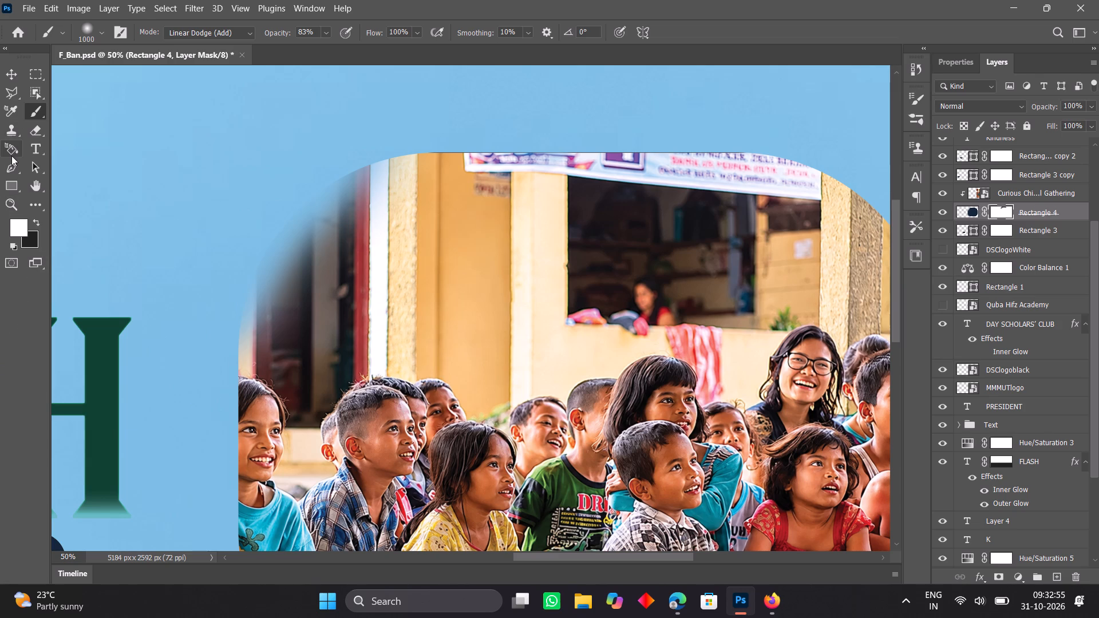
Add a layer mask to the Curious Children photo layer.
left_click(35, 134)
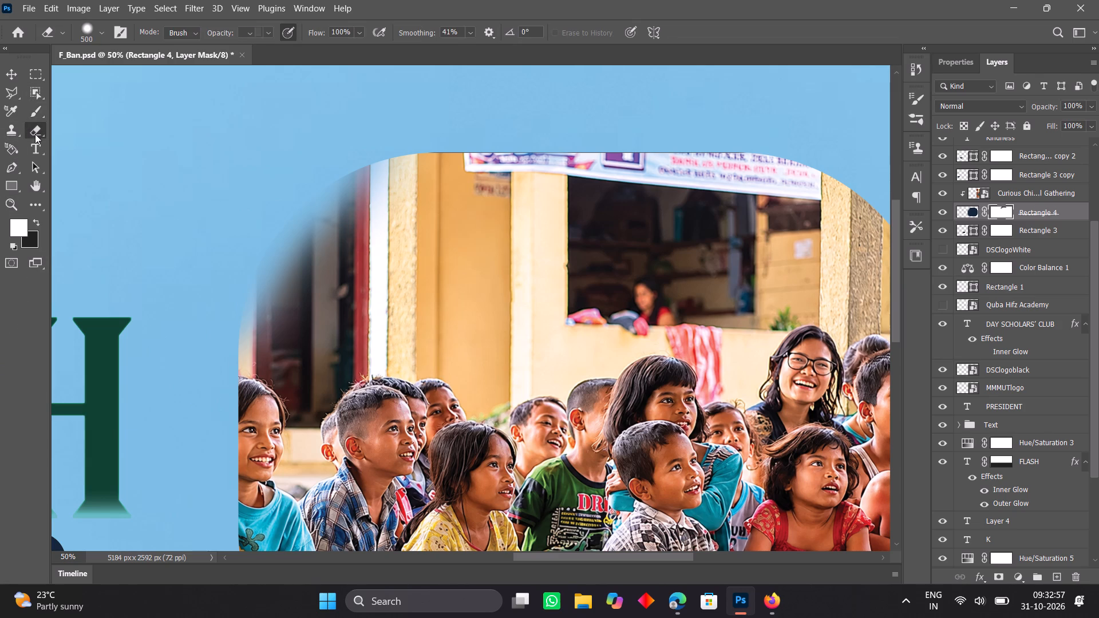
left_click(1079, 196)
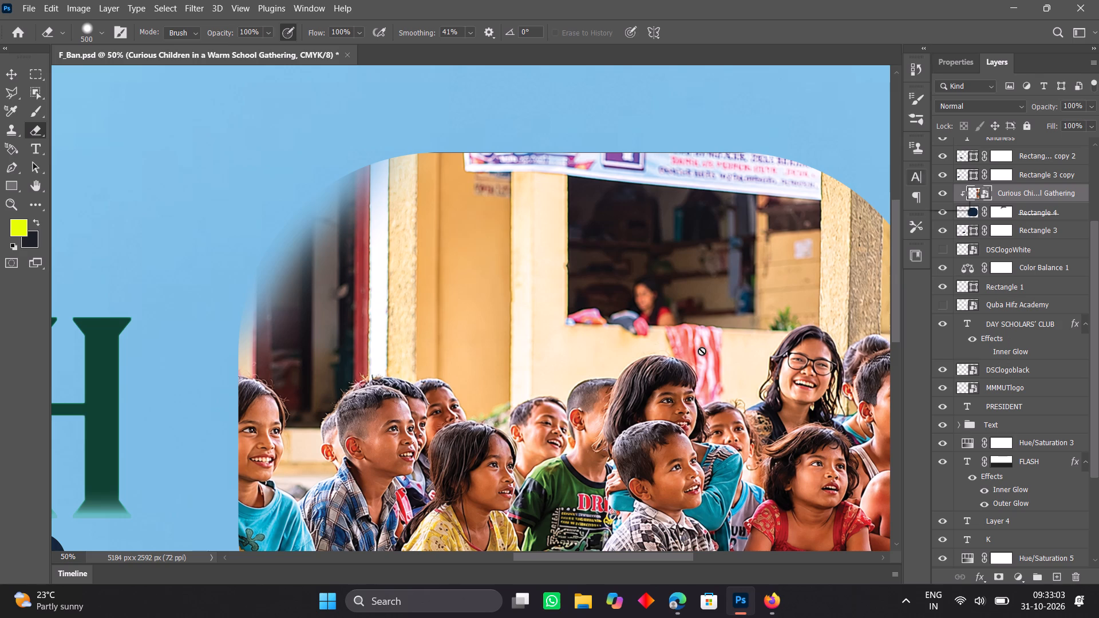
left_click(1005, 574)
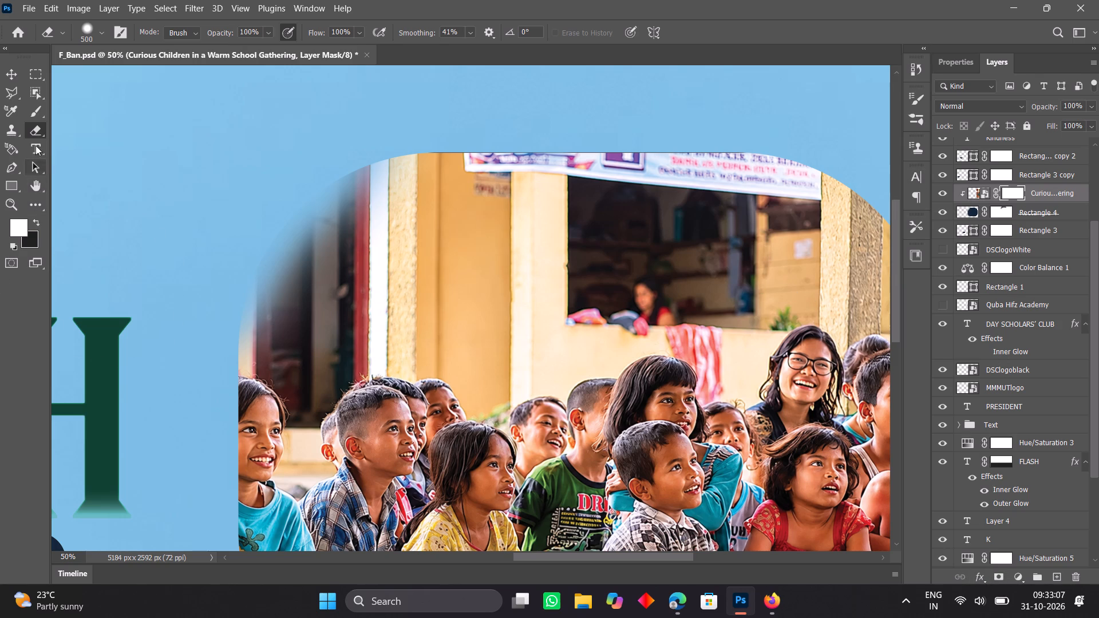
Erase along the photo's upper-left curve and top edge on the photo layer's mask with the 500 px Eraser, undoing one stroke.
left_click(35, 135)
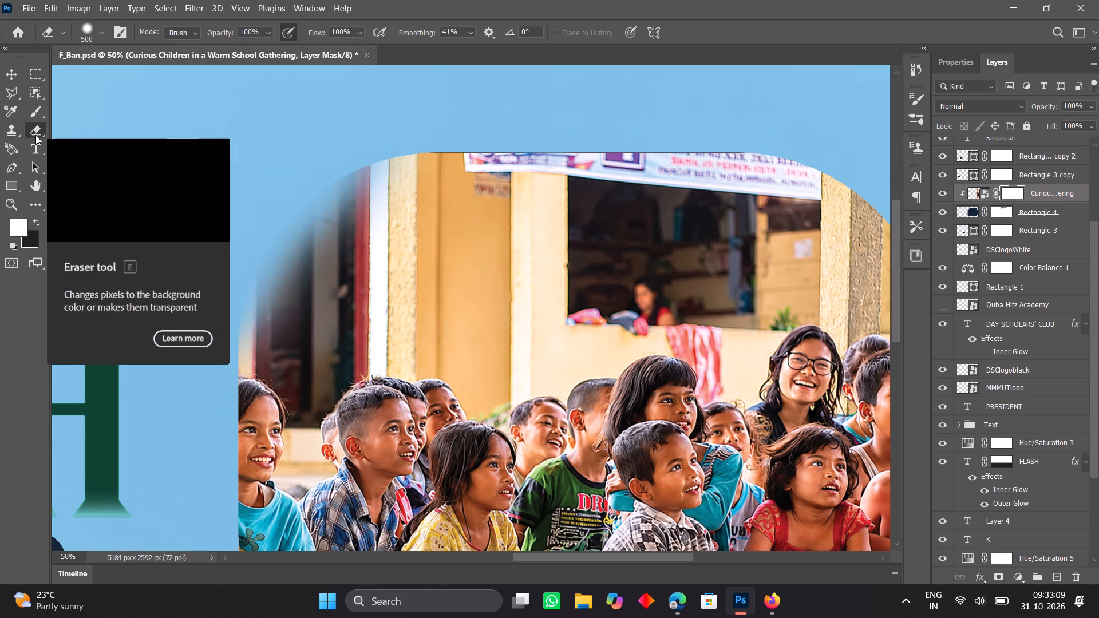
left_click(30, 125)
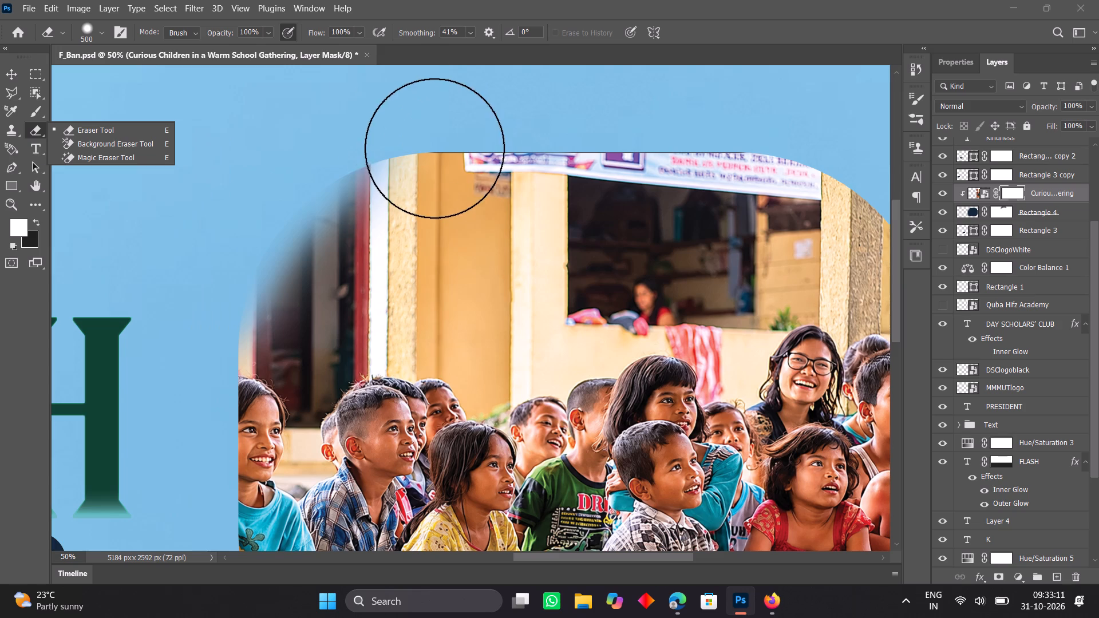
left_click(405, 111)
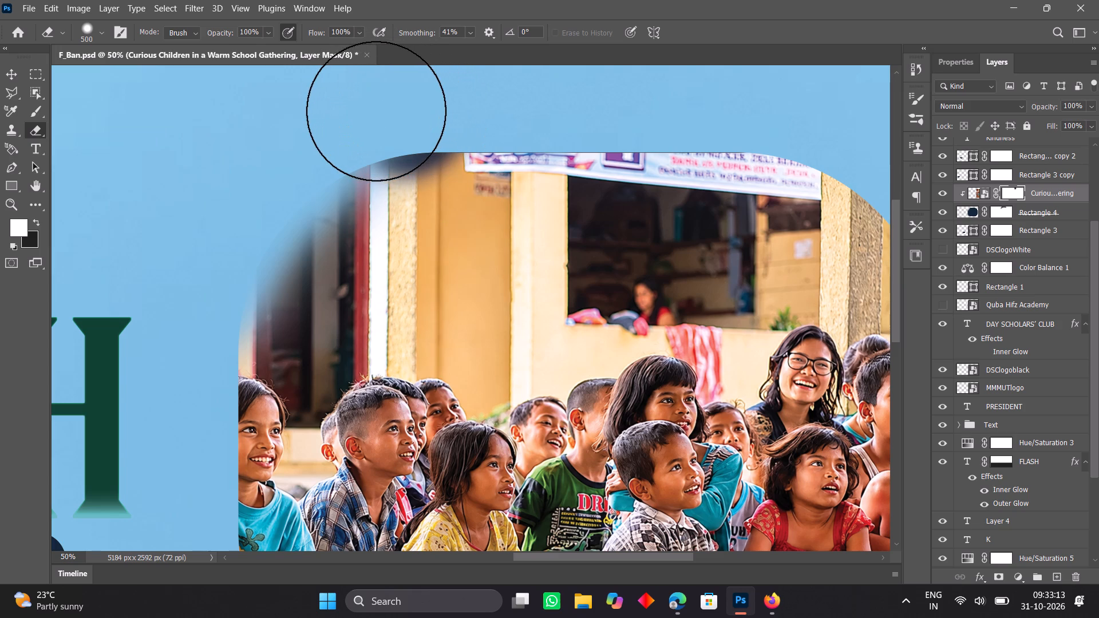
double_click(356, 128)
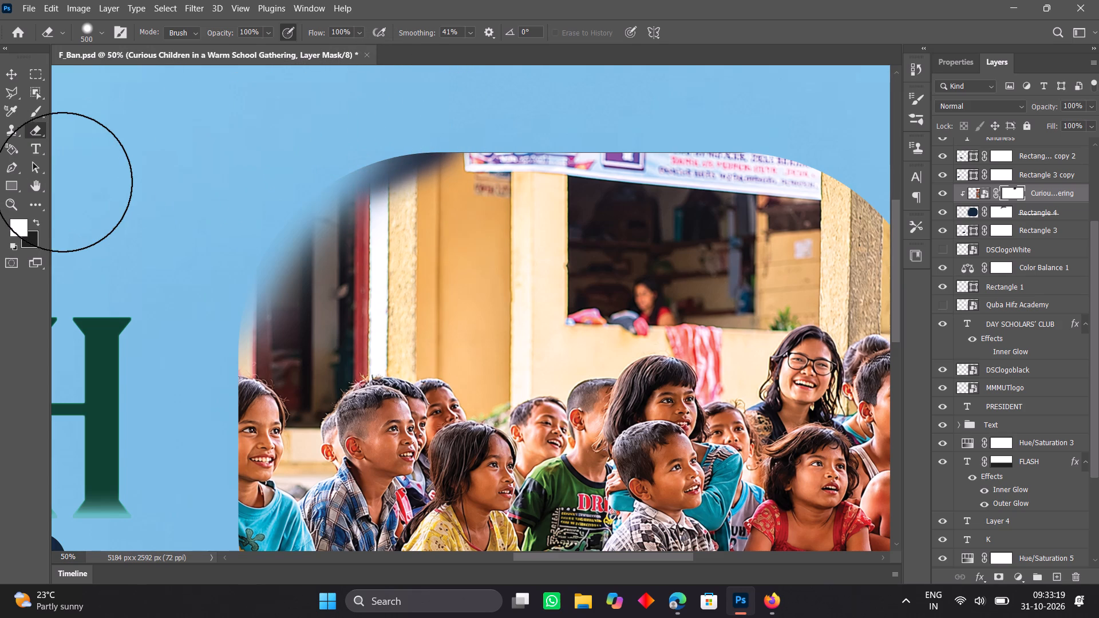
key("ctrl+z")
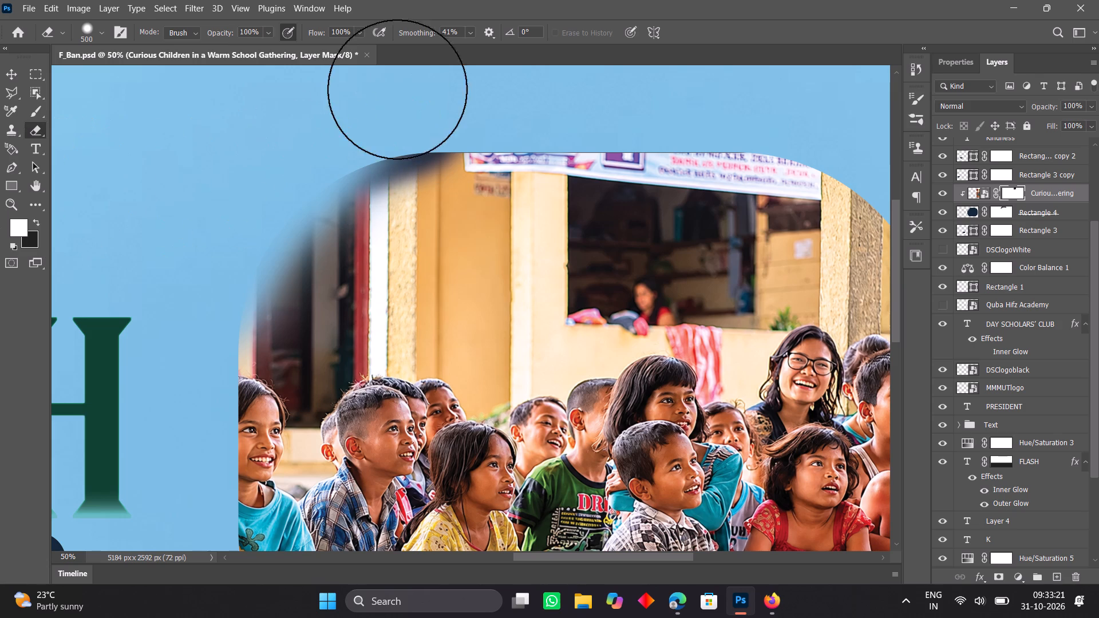
left_click(448, 100)
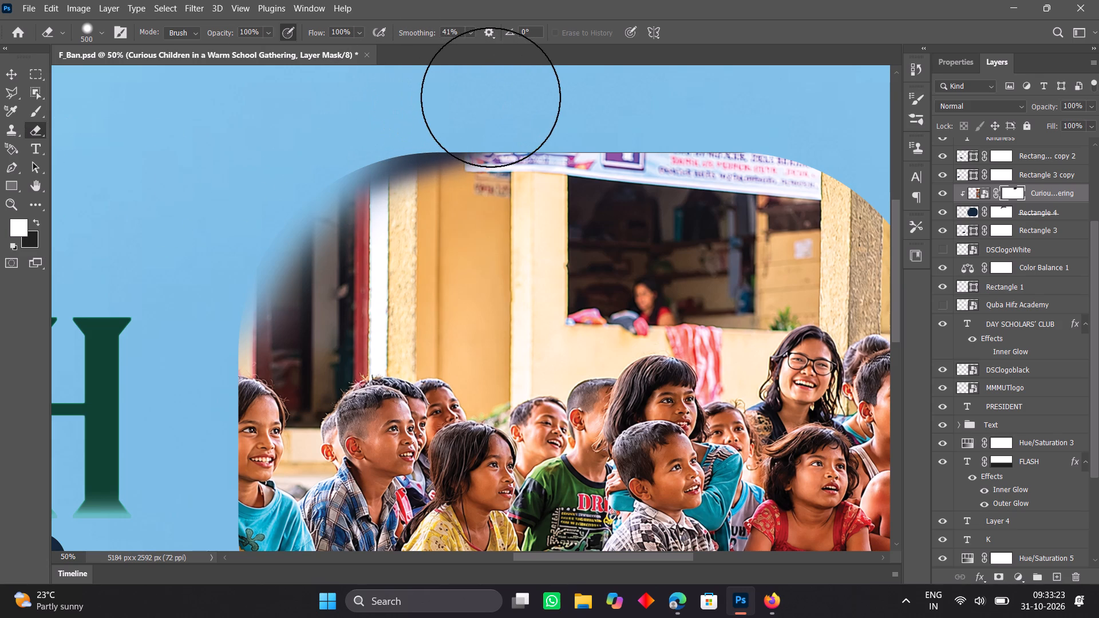
left_click(491, 97)
left_click(537, 99)
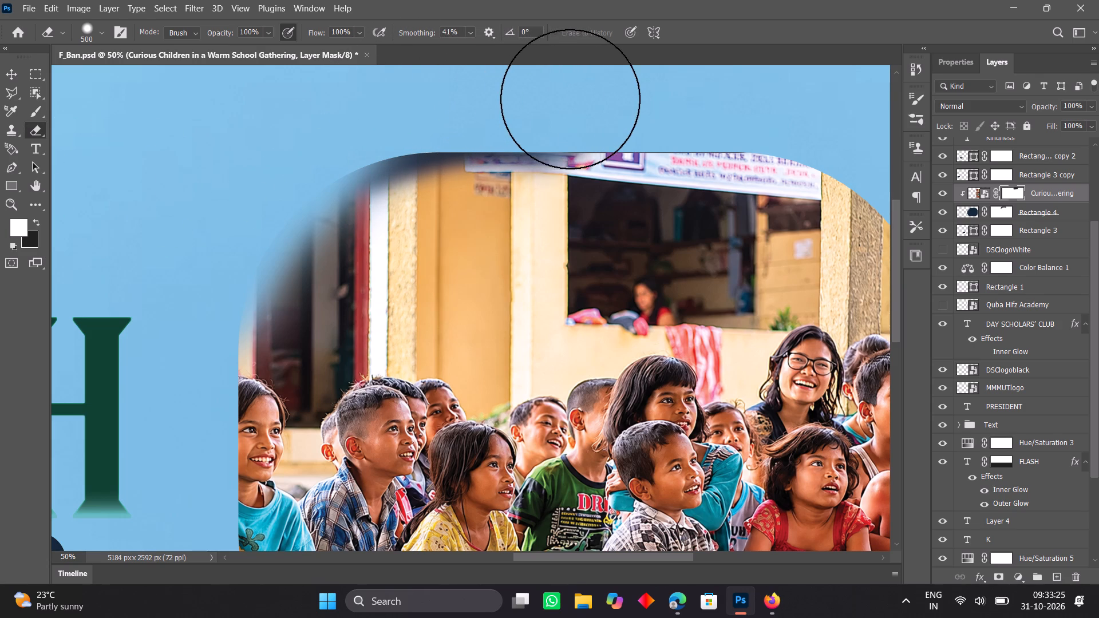
left_click(570, 99)
left_click(620, 104)
left_click(668, 104)
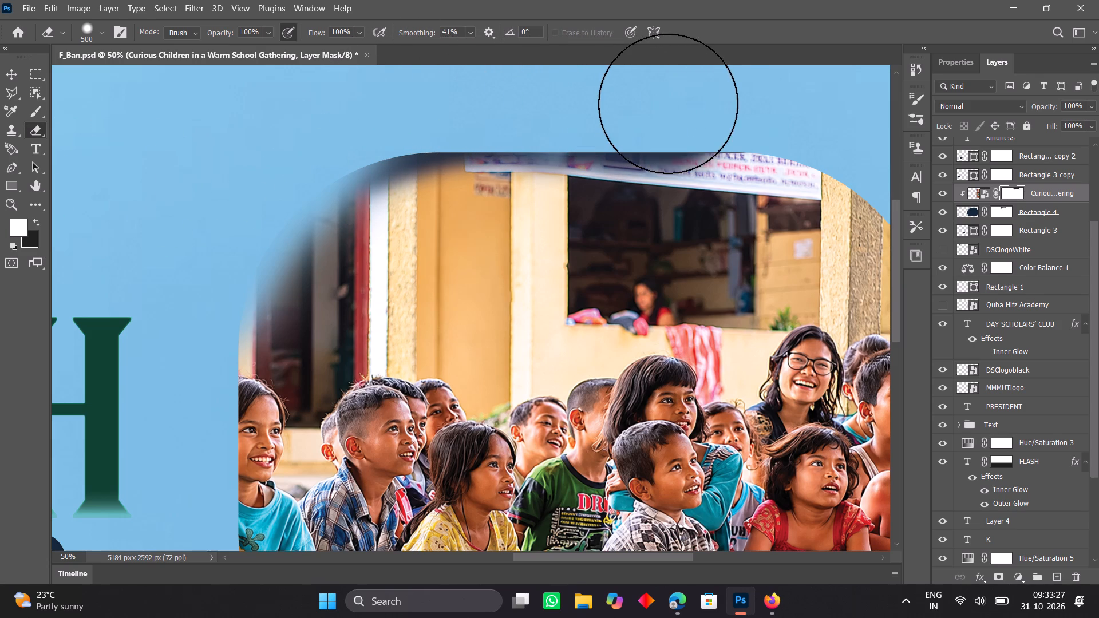
left_click(700, 104)
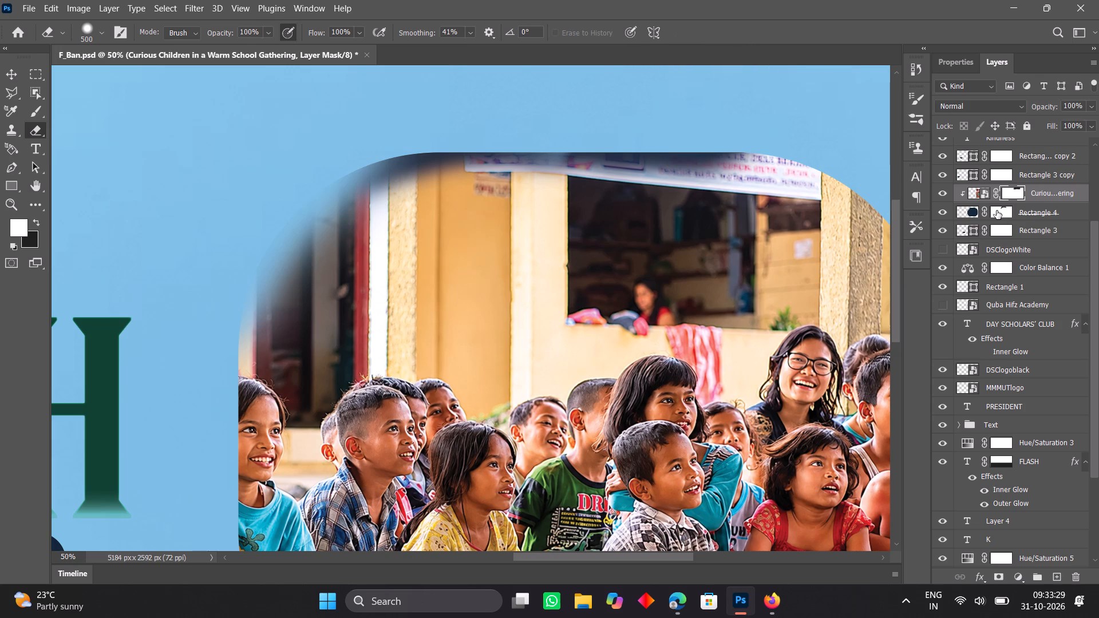
Erase along the photo's upper-left curve on Rectangle 4's mask with the 500 px Eraser to soften the dark corner edge.
left_click(997, 211)
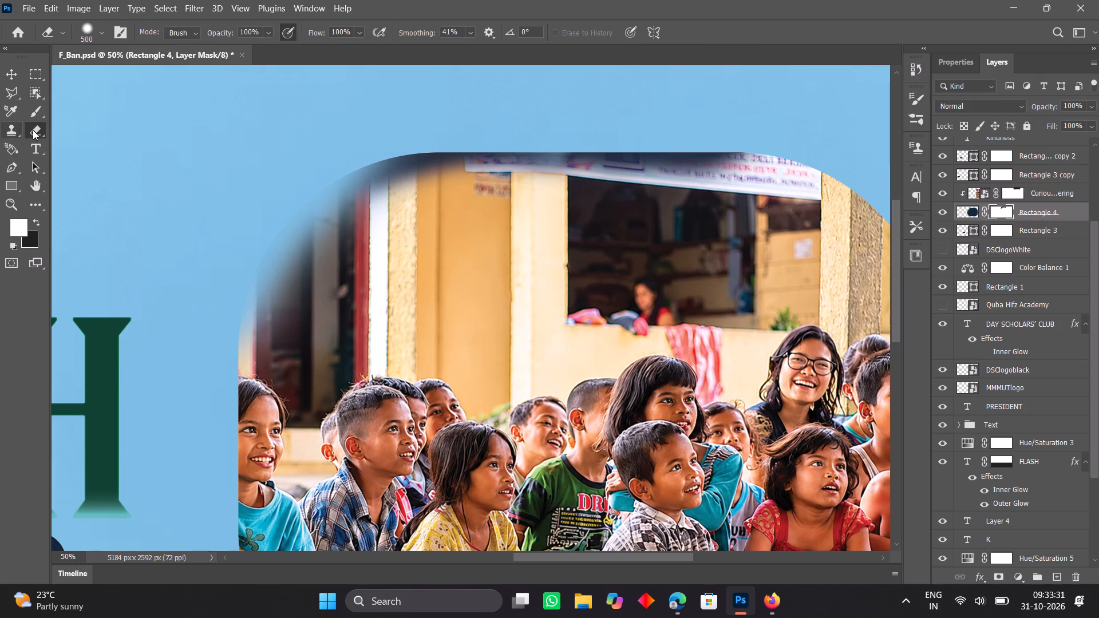
left_click(33, 130)
left_click(339, 138)
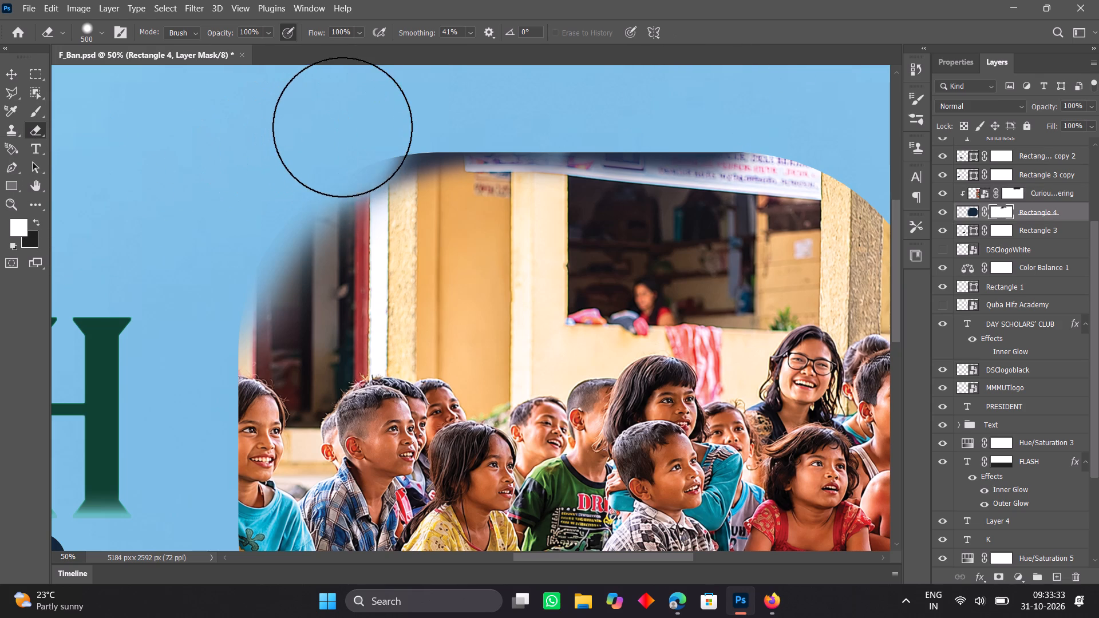
left_click(354, 116)
left_click(377, 108)
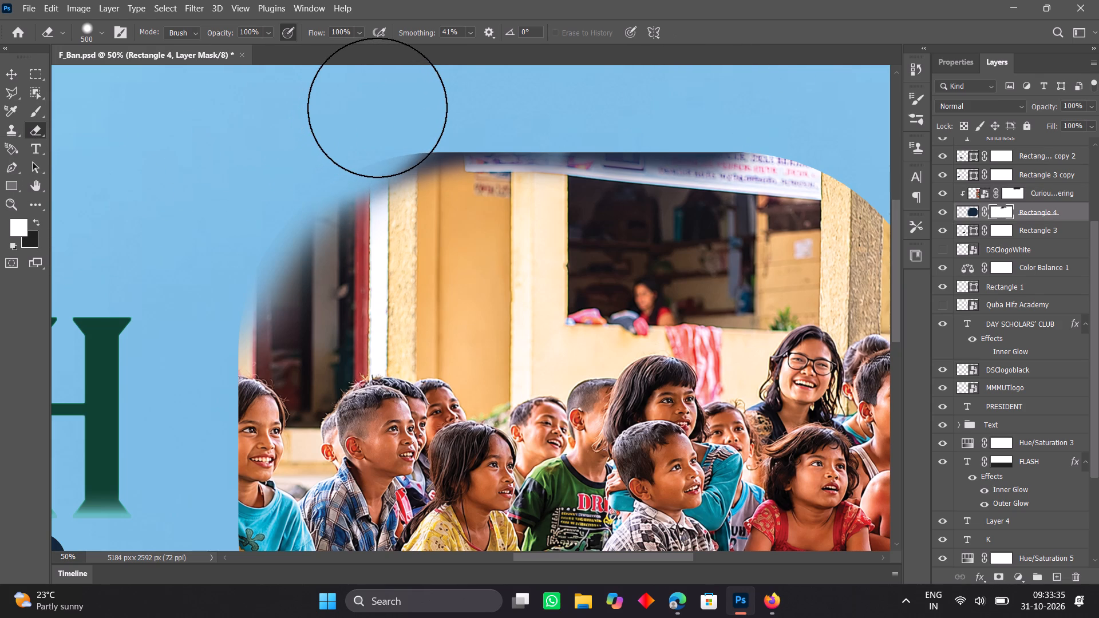
left_click(394, 103)
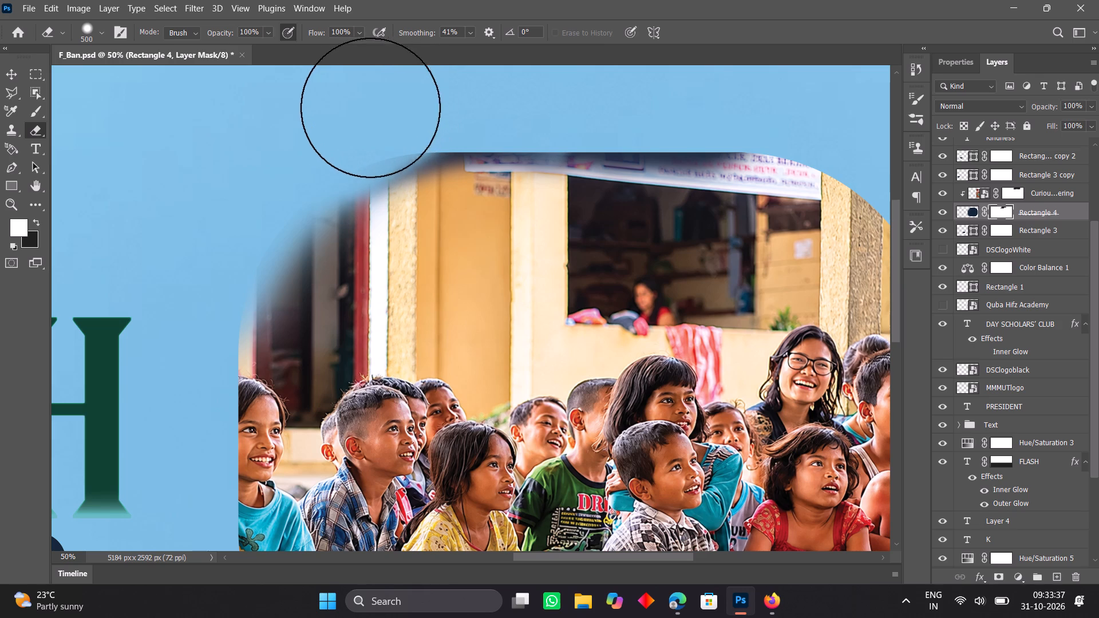
double_click(346, 112)
left_click(410, 102)
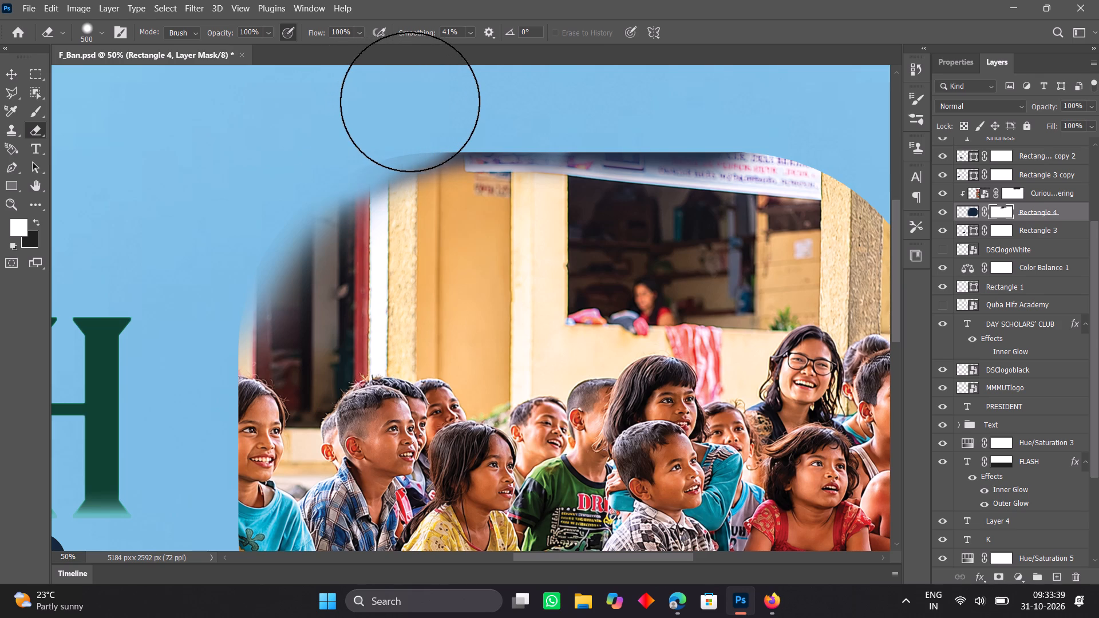
left_click(429, 99)
left_click(441, 95)
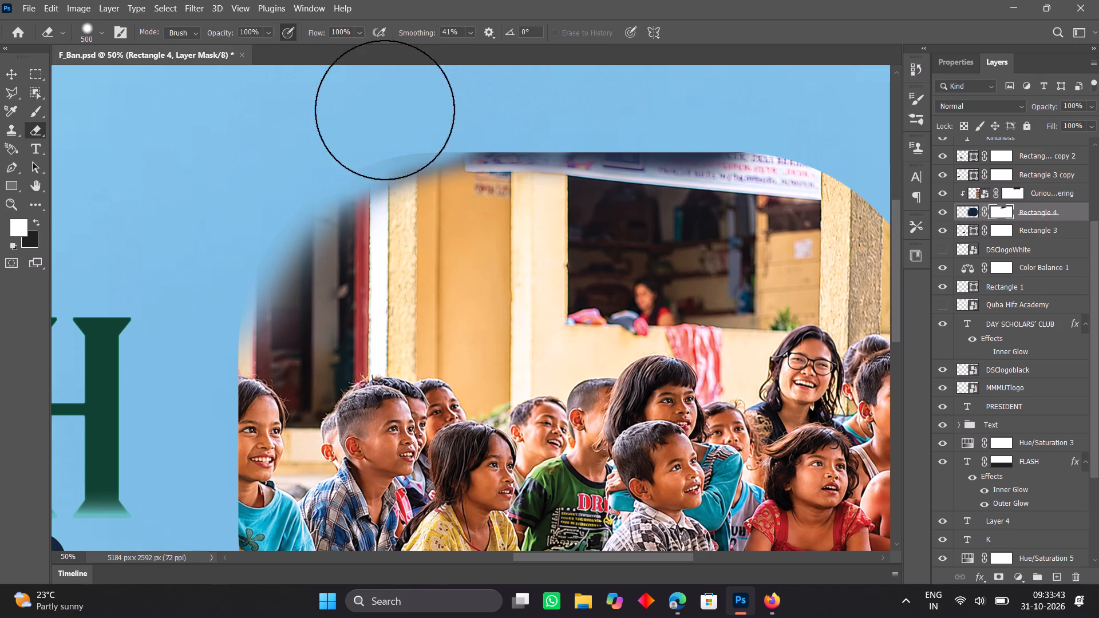
double_click(370, 101)
Continue erasing on Rectangle 4's mask along the photo's top edge, from the upper-left curve to above the dark window.
left_click(433, 92)
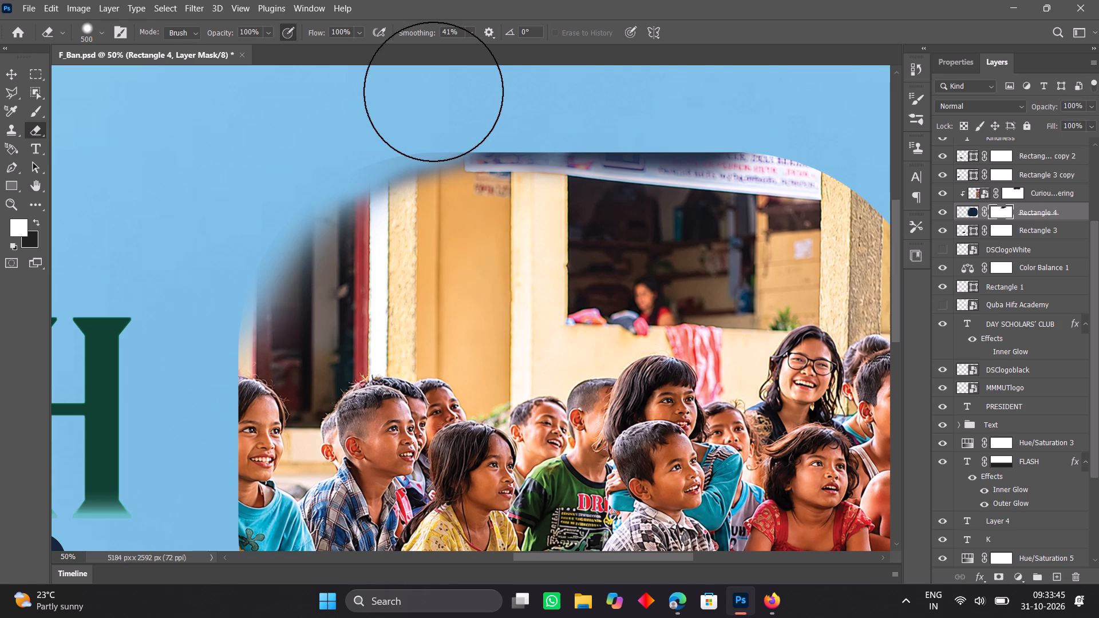
left_click(452, 92)
left_click(476, 93)
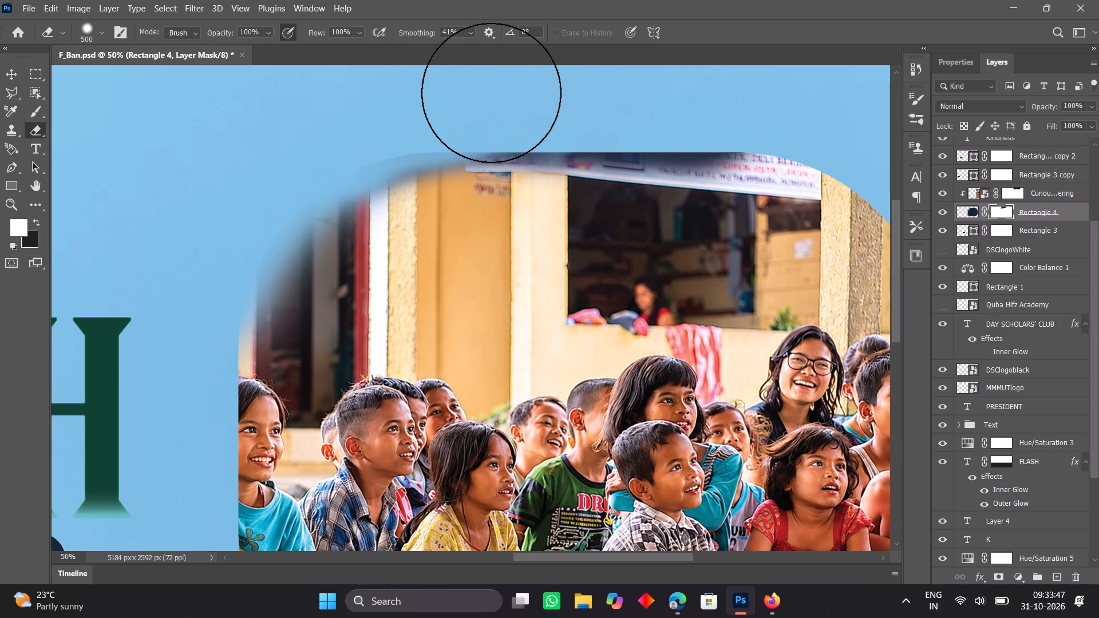
double_click(491, 93)
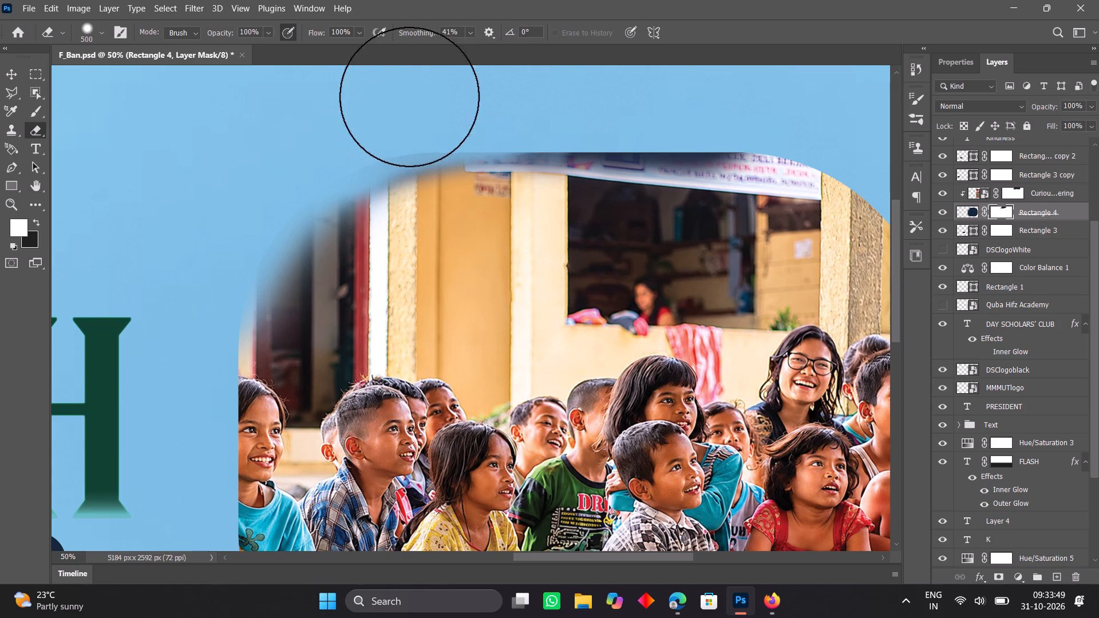
left_click(509, 91)
left_click(527, 93)
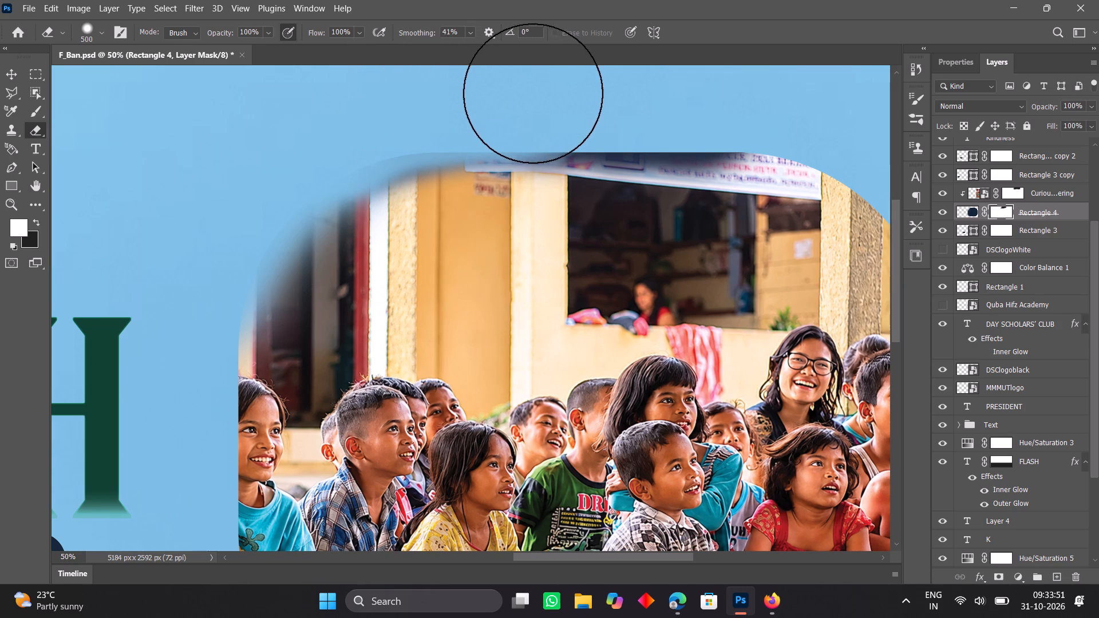
left_click(535, 94)
left_click(583, 97)
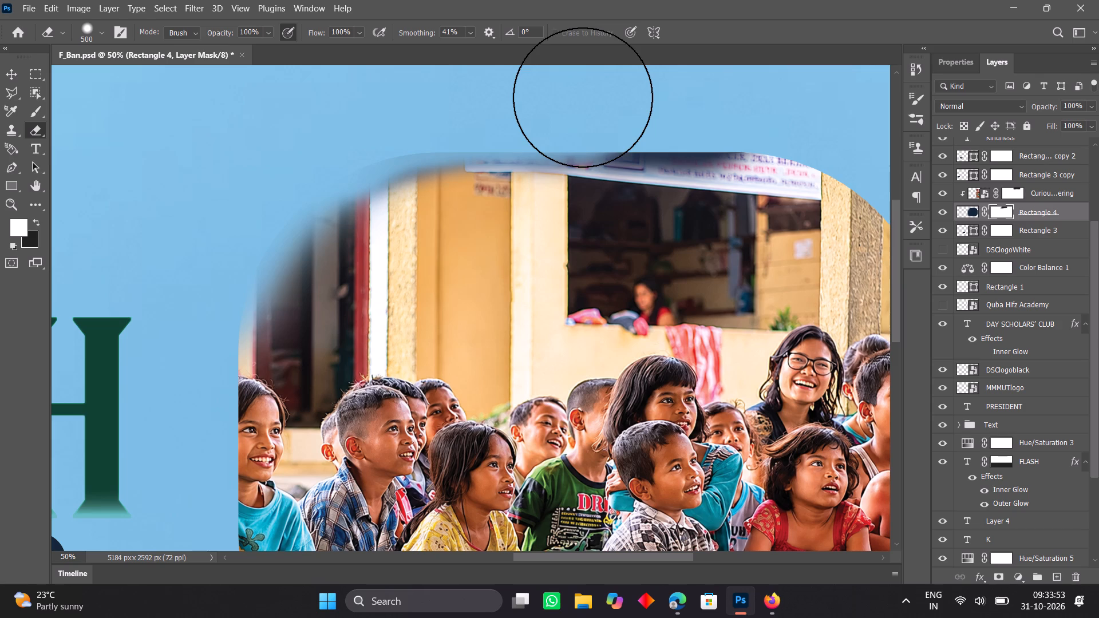
left_click(583, 97)
left_click(602, 93)
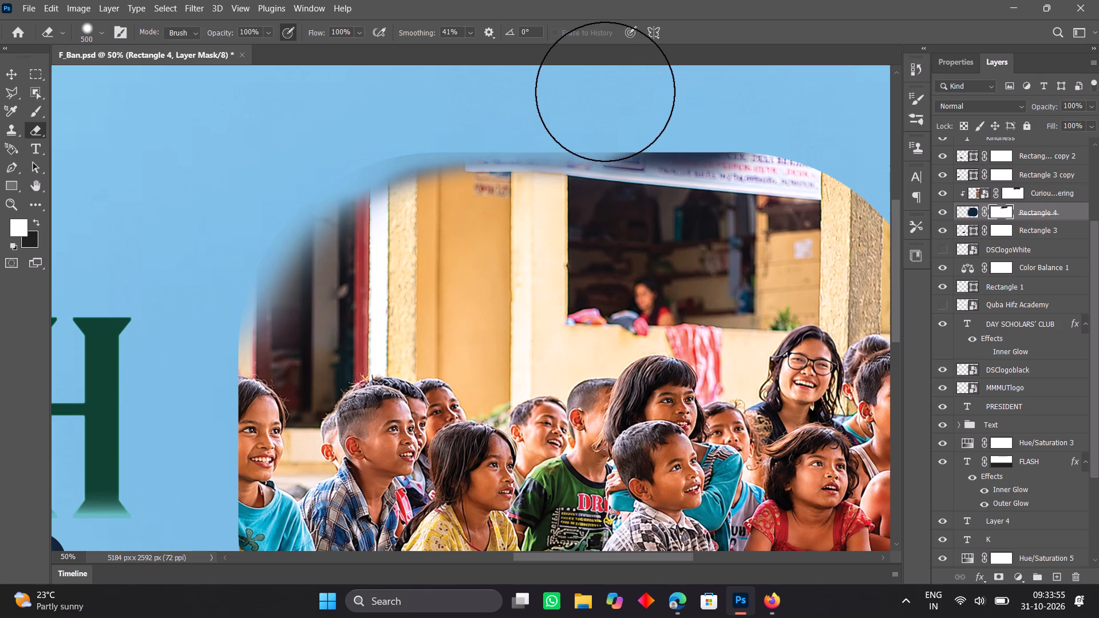
double_click(631, 93)
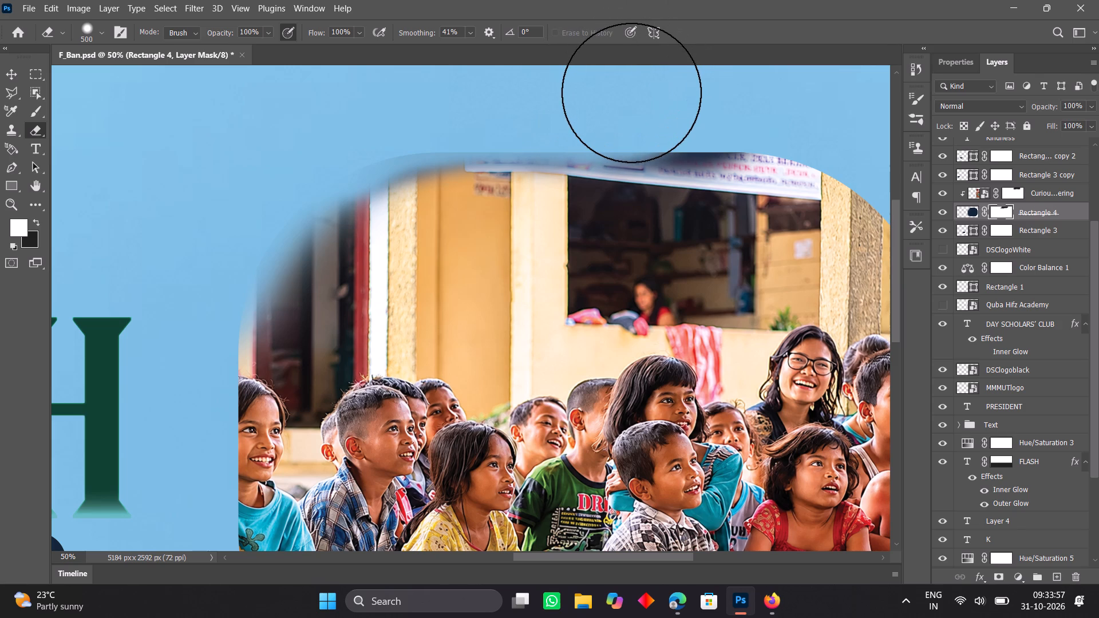
Reduce the Eraser to 300 px and fade the photo's top edge above the window and hanging banner on Rectangle 4's mask.
type("[[")
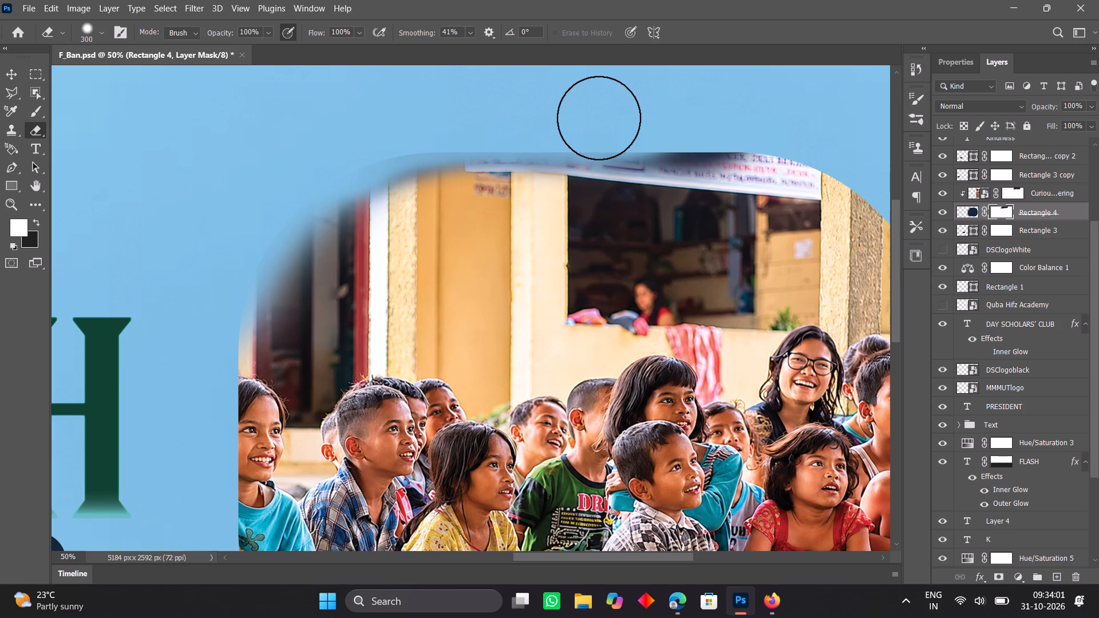
left_click(599, 118)
double_click(630, 116)
left_click_drag(630, 116, 653, 117)
triple_click(653, 117)
left_click_drag(653, 117, 681, 116)
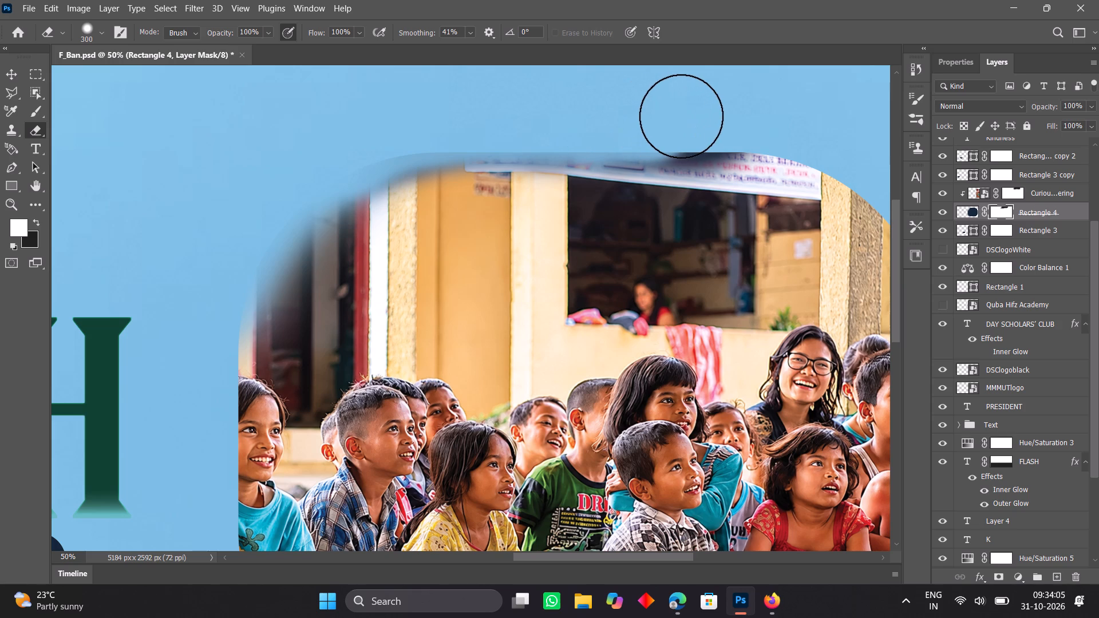
left_click_drag(681, 116, 685, 117)
double_click(685, 117)
left_click_drag(685, 117, 706, 120)
left_click(706, 120)
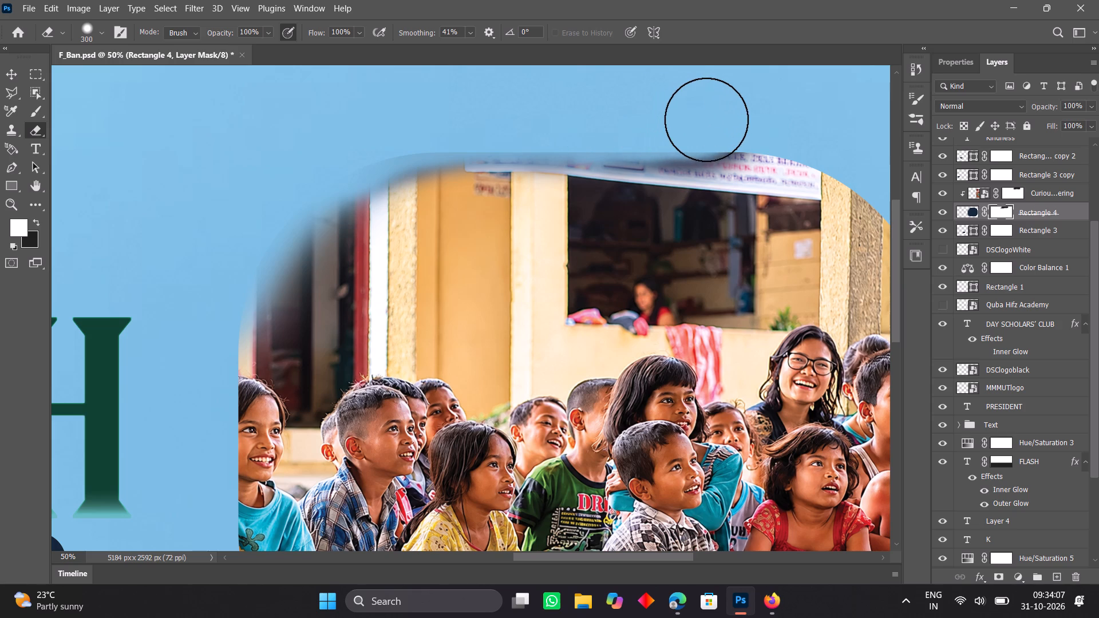
left_click_drag(706, 120, 726, 117)
left_click(726, 117)
Erase back along the photo's top edge on Rectangle 4's mask, from above the hanging banner to the upper-left curve.
left_click_drag(726, 117, 690, 120)
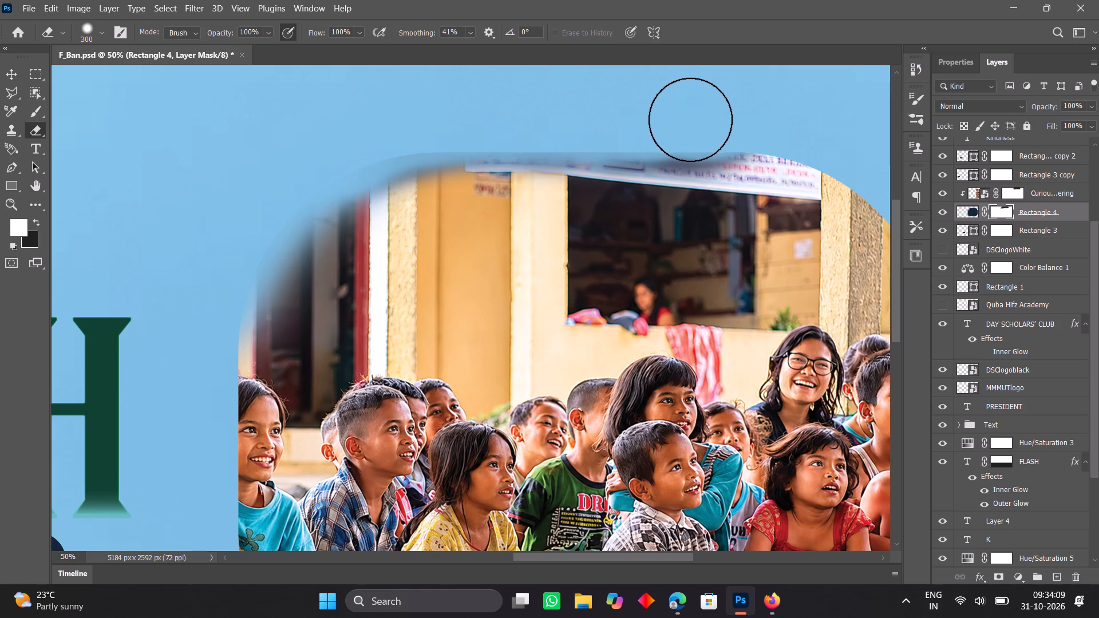
left_click_drag(690, 120, 686, 120)
left_click_drag(686, 120, 649, 121)
left_click_drag(649, 121, 630, 122)
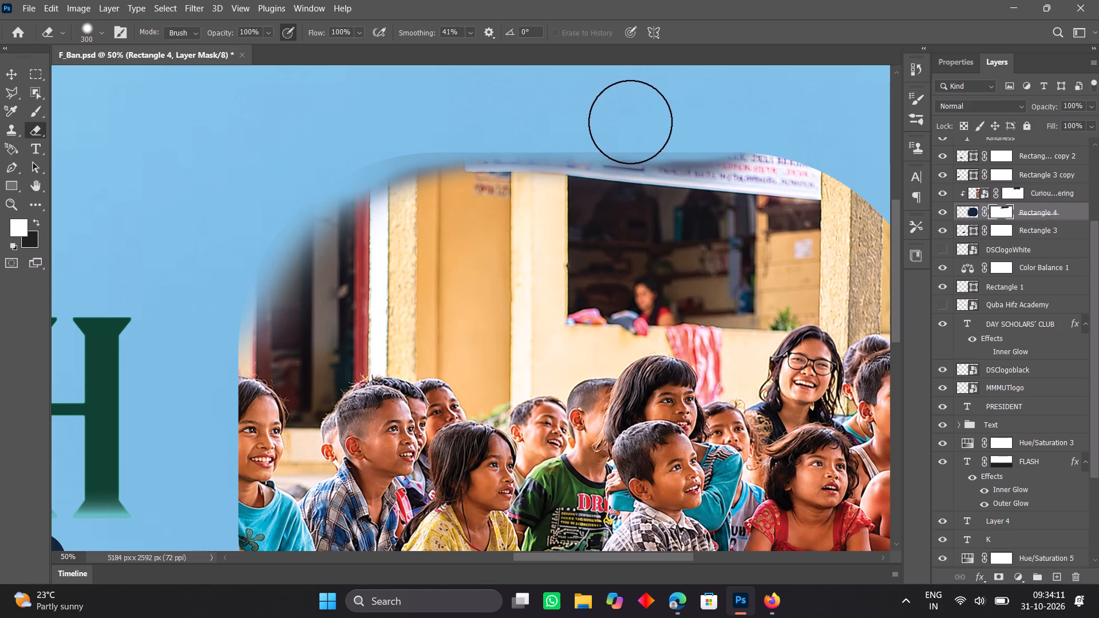
left_click_drag(630, 122, 571, 121)
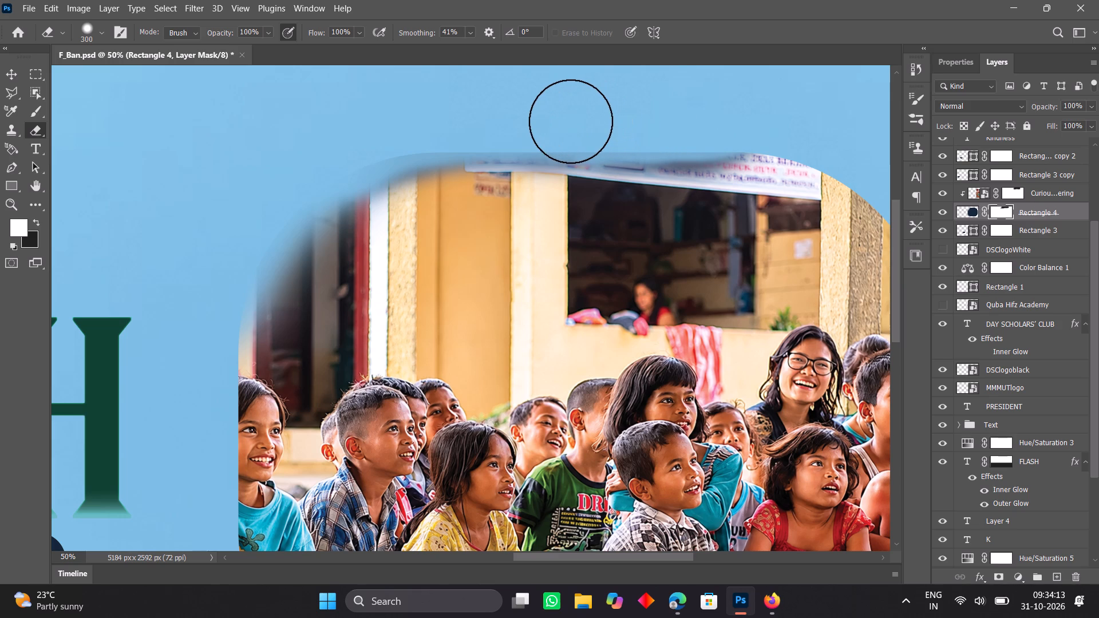
left_click_drag(571, 121, 562, 124)
left_click_drag(562, 124, 518, 122)
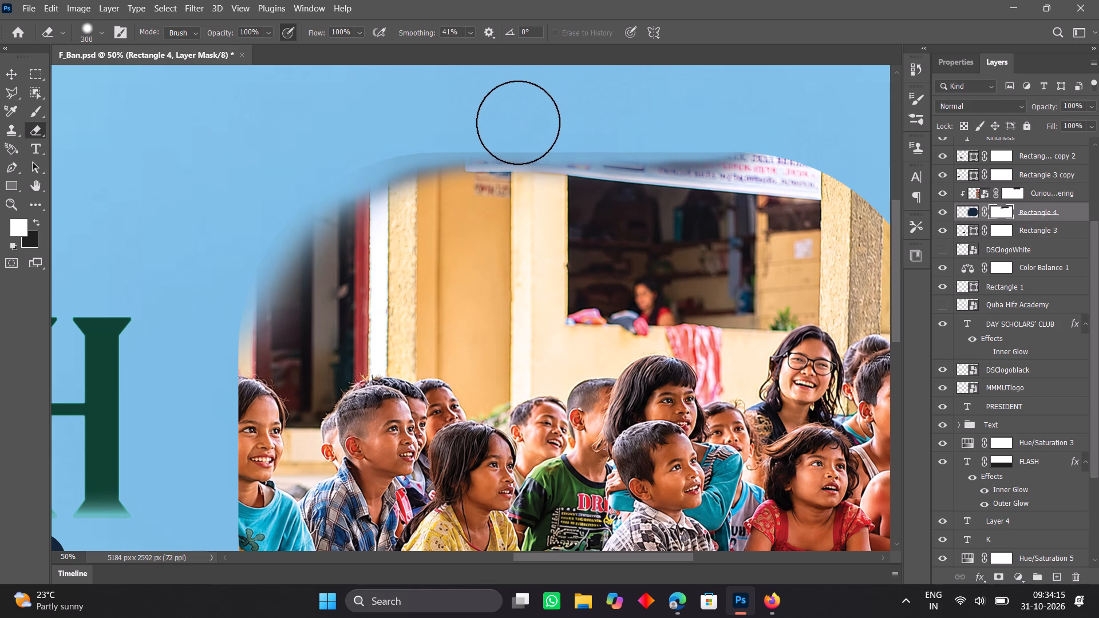
left_click_drag(518, 122, 445, 125)
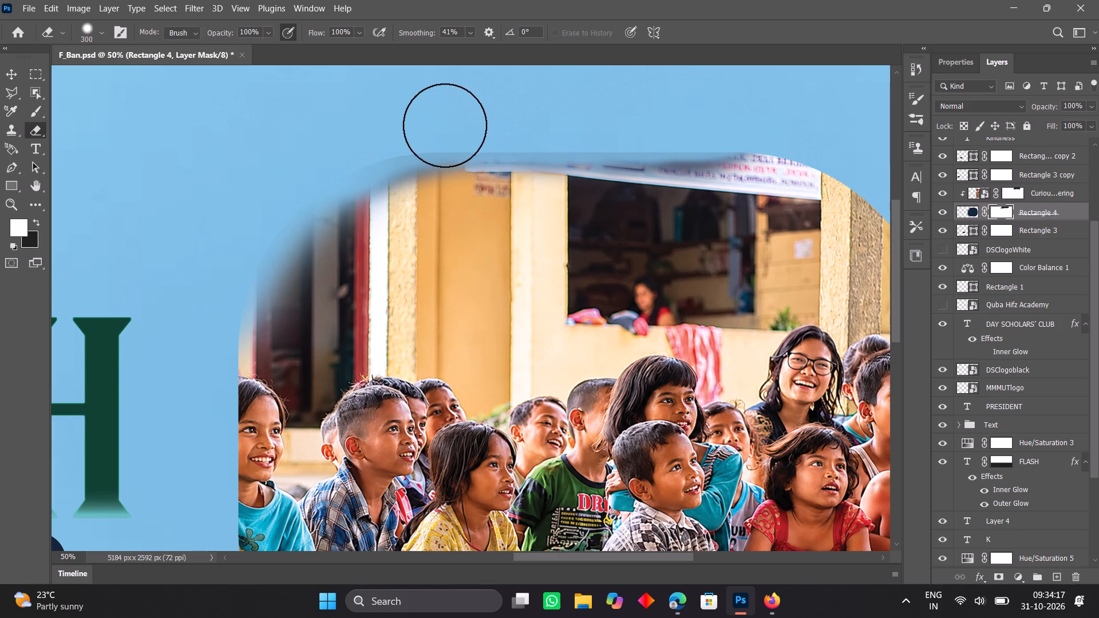
left_click_drag(445, 125, 421, 131)
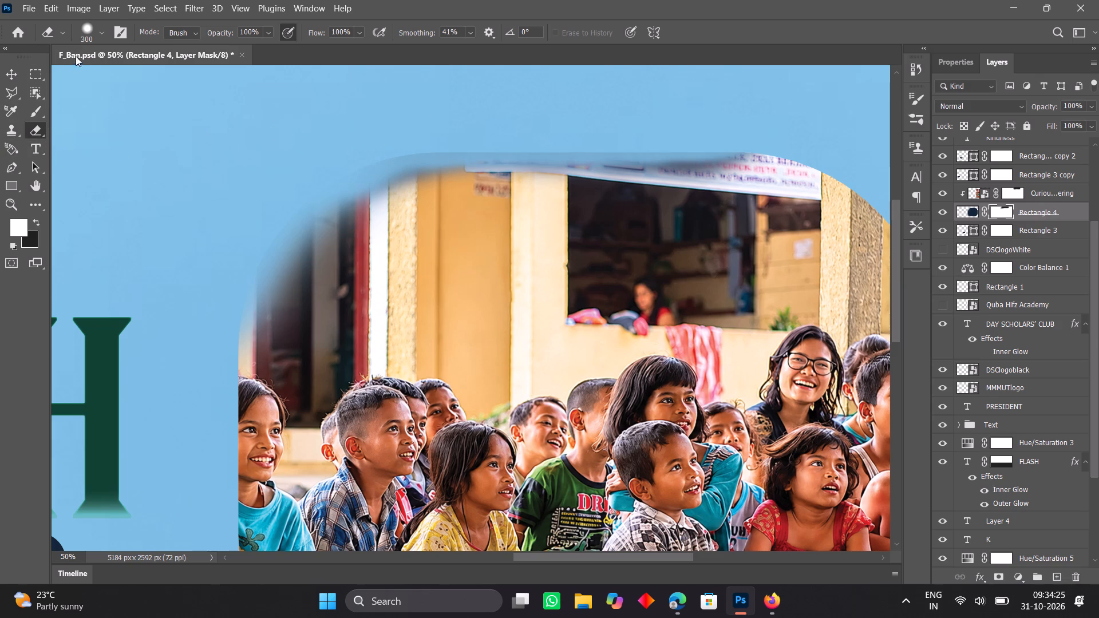
Switch the Eraser to the Hard Round Pressure Opacity brush at 300 px and erase the upper-left curve's edge on Rectangle 4's mask.
left_click(100, 30)
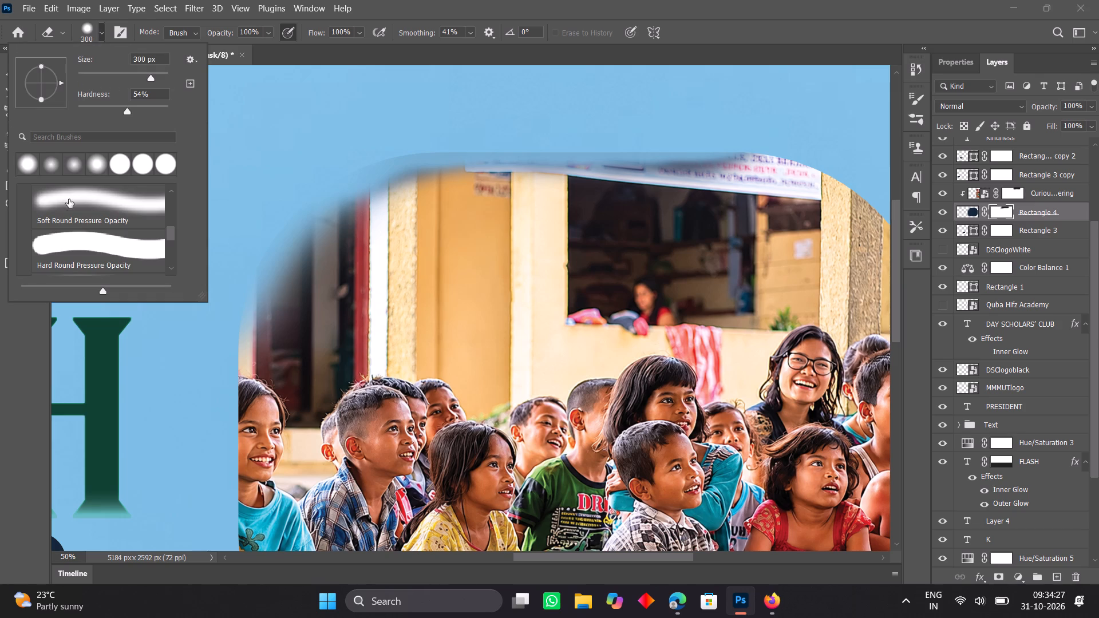
left_click(73, 248)
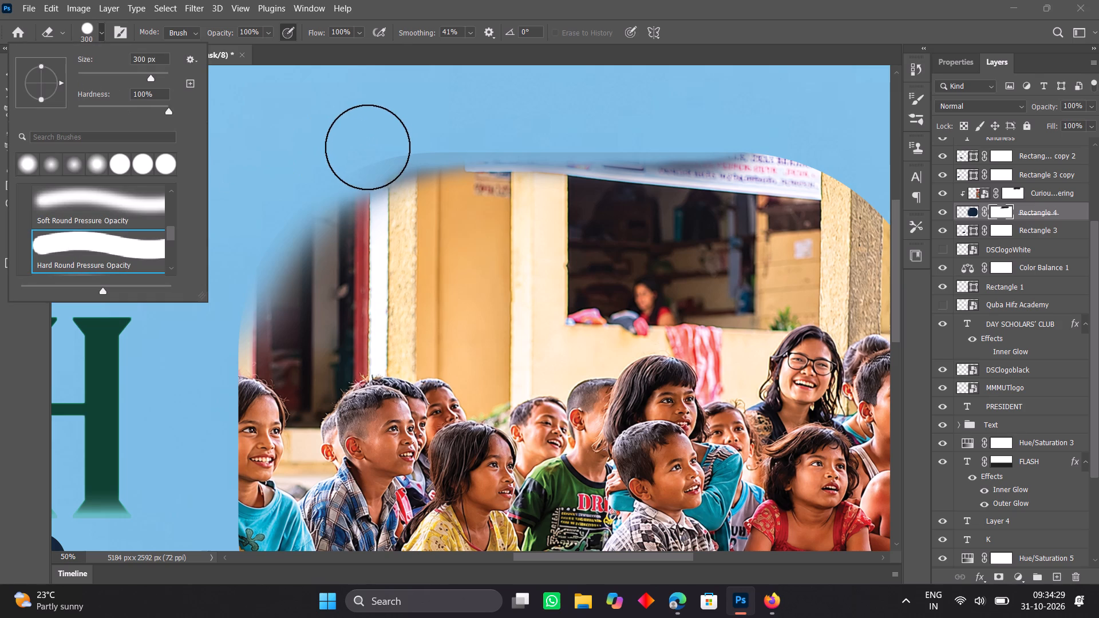
left_click(351, 137)
triple_click(351, 137)
left_click(351, 137)
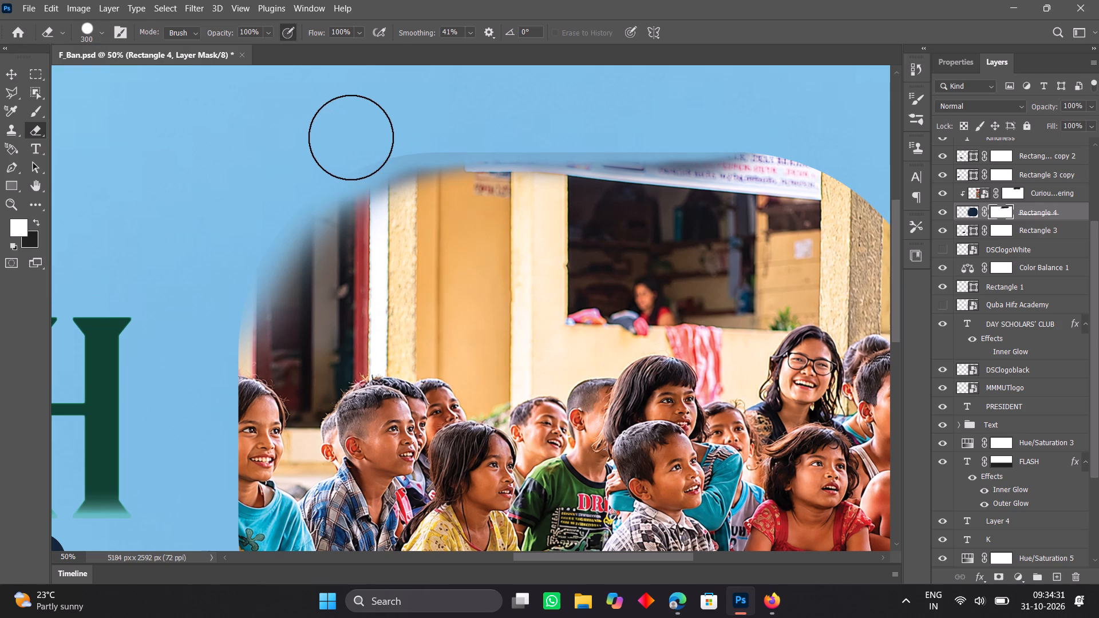
left_click(351, 137)
left_click_drag(351, 137, 385, 125)
double_click(385, 125)
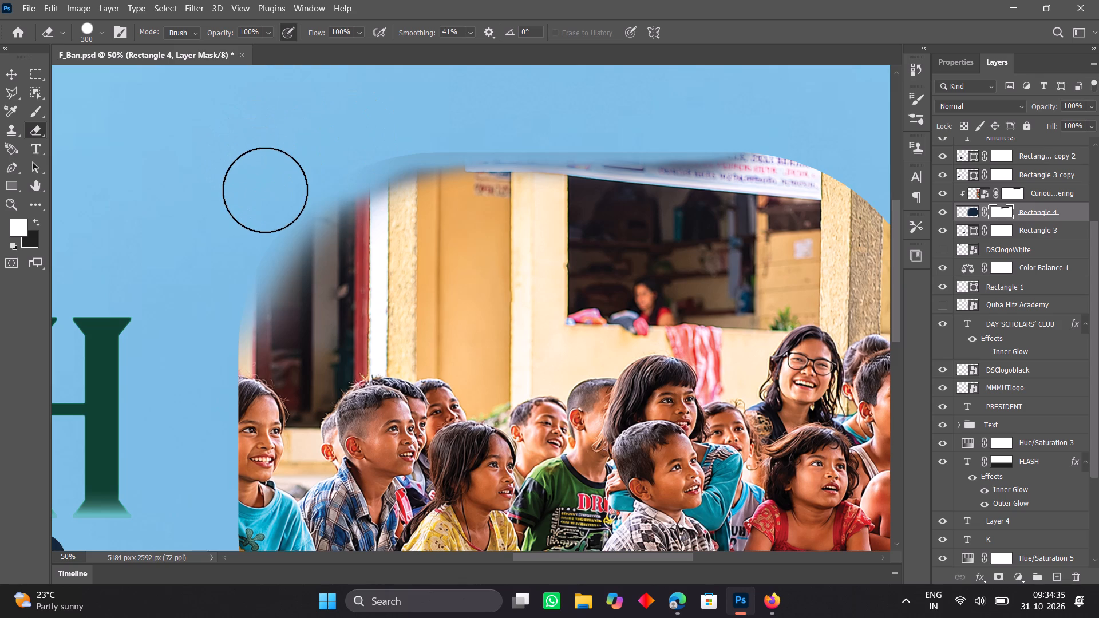
Erase more spots around the outside of the photo's upper-left curve on Rectangle 4's mask with the hard 300 px Eraser.
double_click(265, 190)
left_click(313, 159)
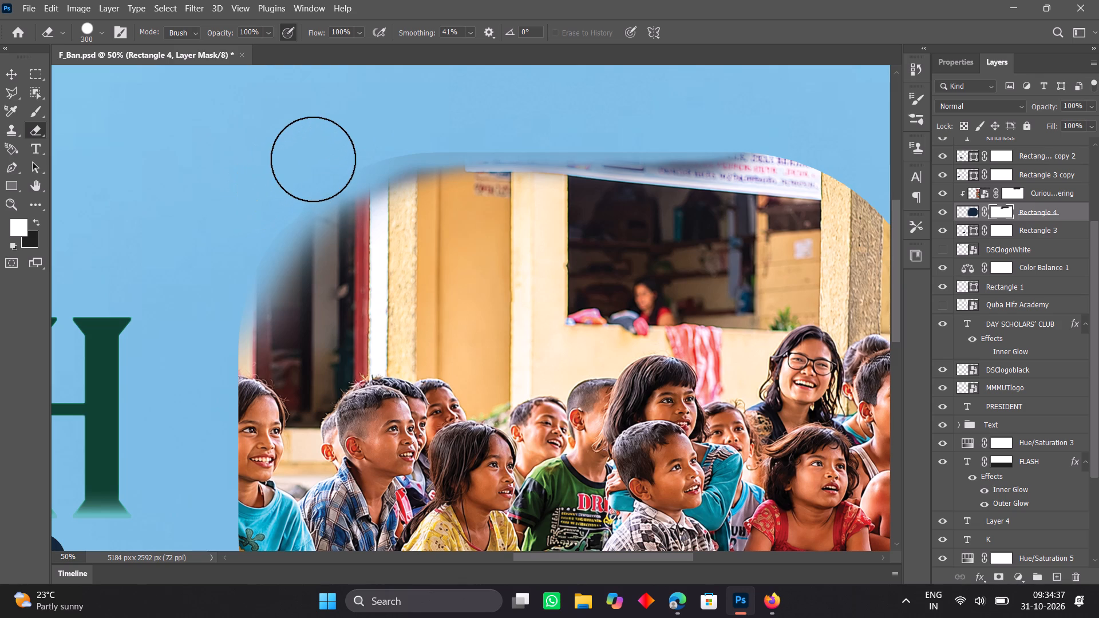
left_click(313, 159)
left_click(335, 144)
left_click(335, 144)
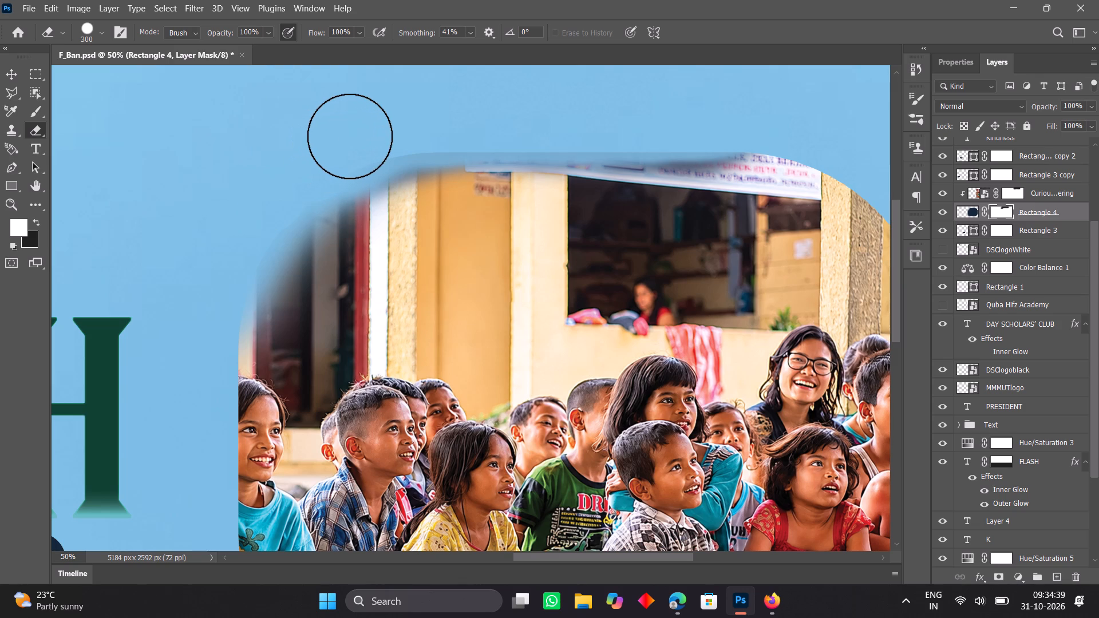
left_click(353, 135)
left_click(363, 135)
double_click(367, 128)
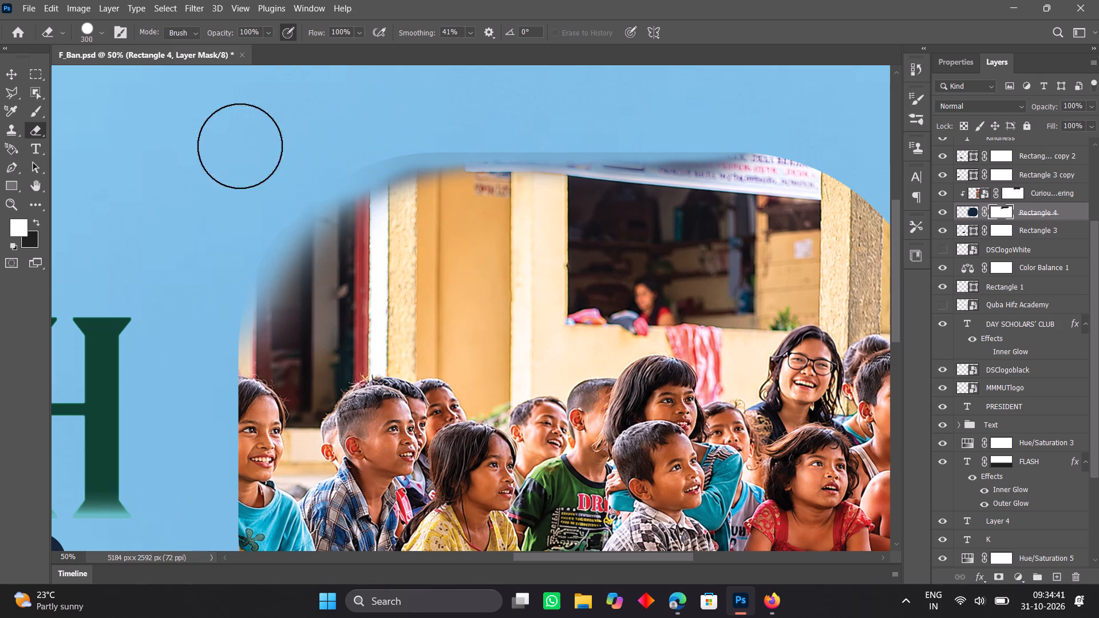
left_click(283, 177)
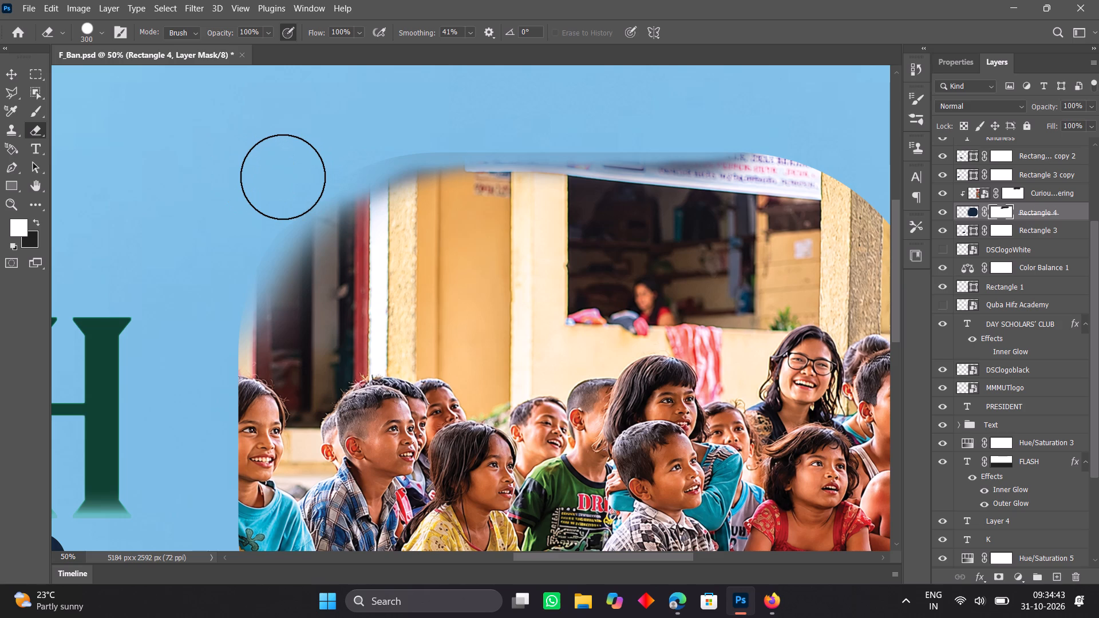
left_click(271, 189)
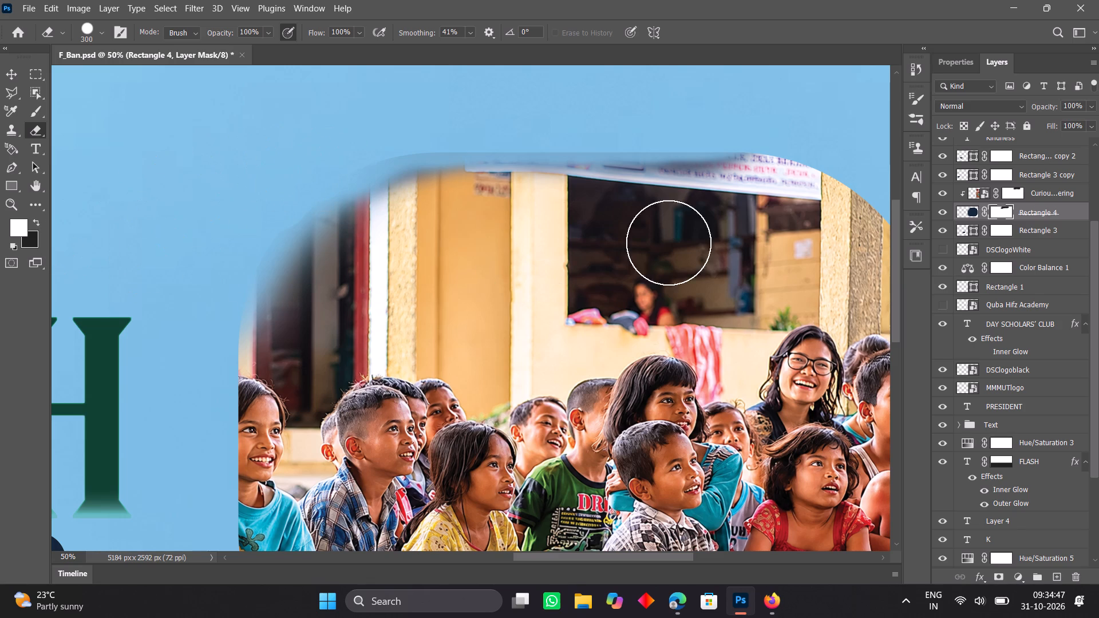
Erase at the photo's upper-left curve on the Curious Children photo layer's mask.
left_click(1011, 192)
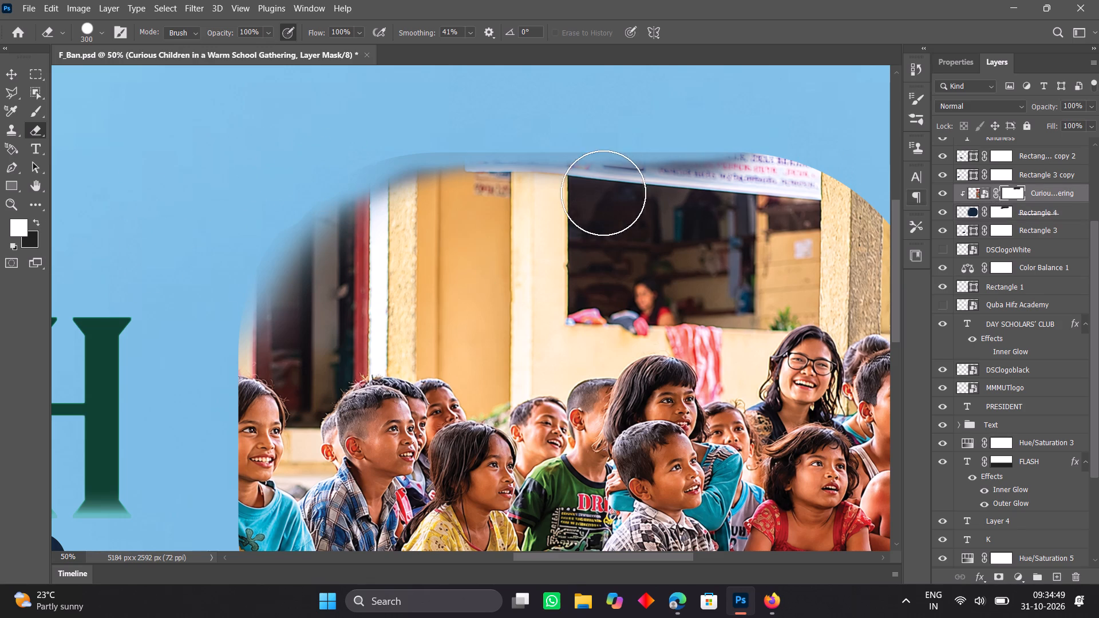
double_click(377, 126)
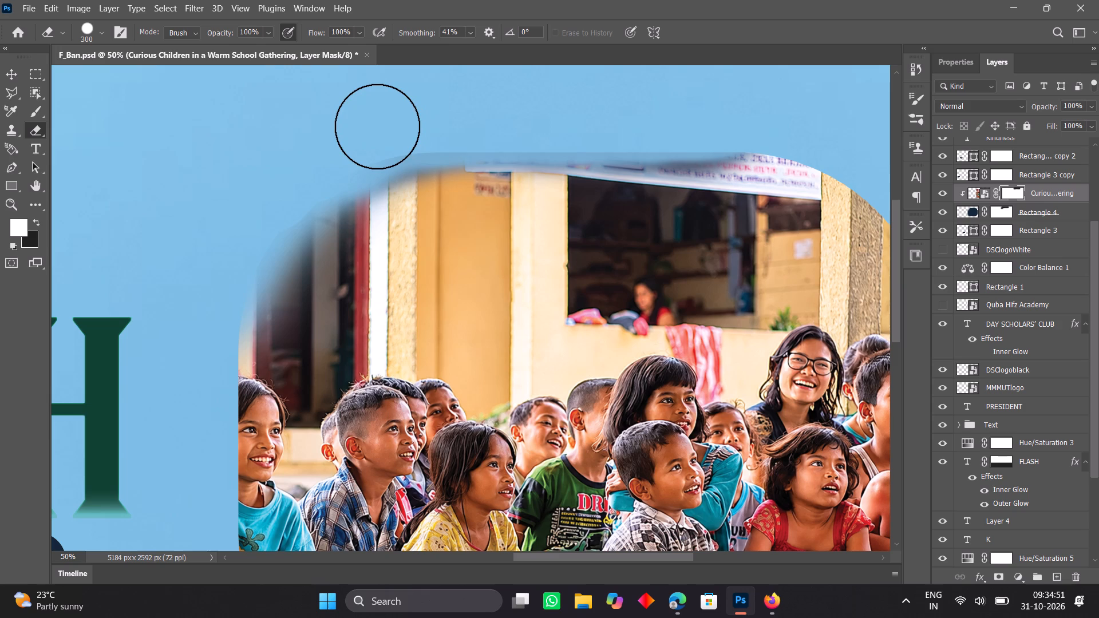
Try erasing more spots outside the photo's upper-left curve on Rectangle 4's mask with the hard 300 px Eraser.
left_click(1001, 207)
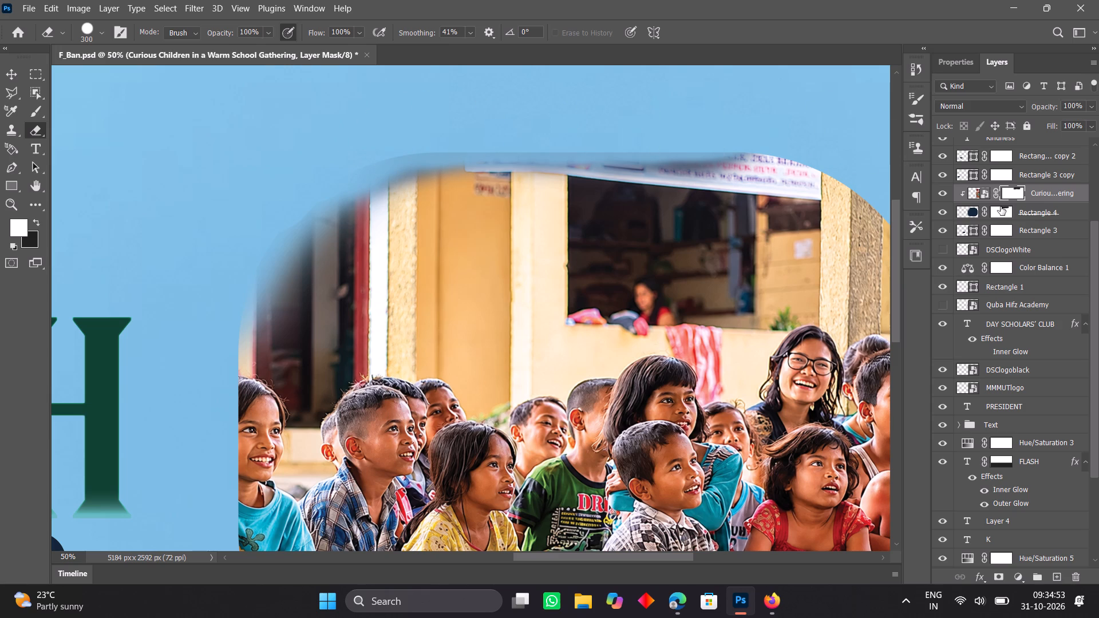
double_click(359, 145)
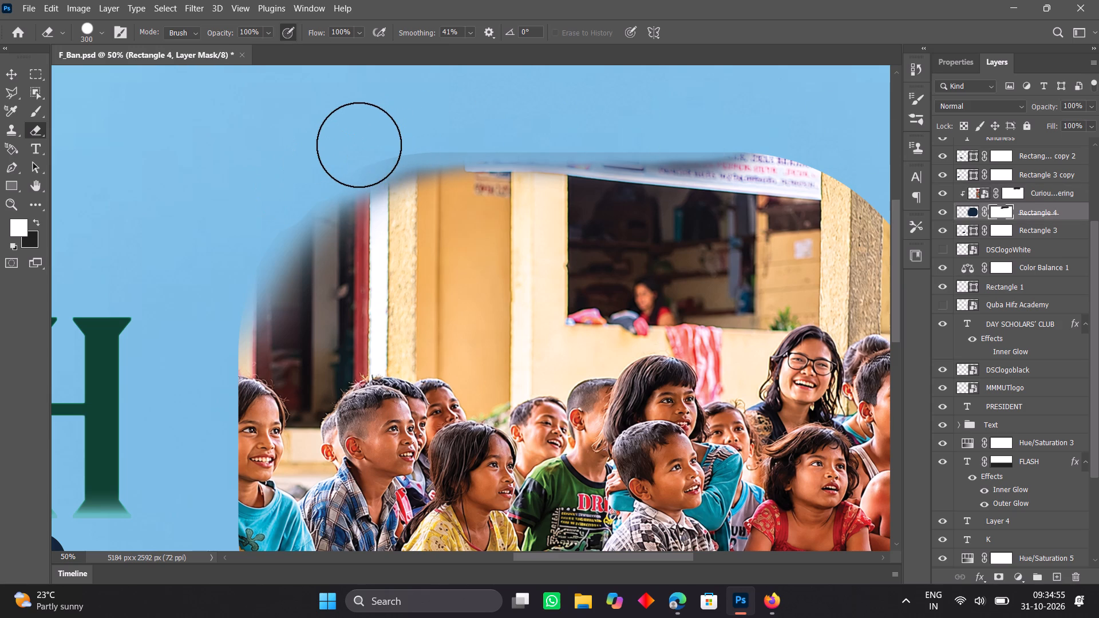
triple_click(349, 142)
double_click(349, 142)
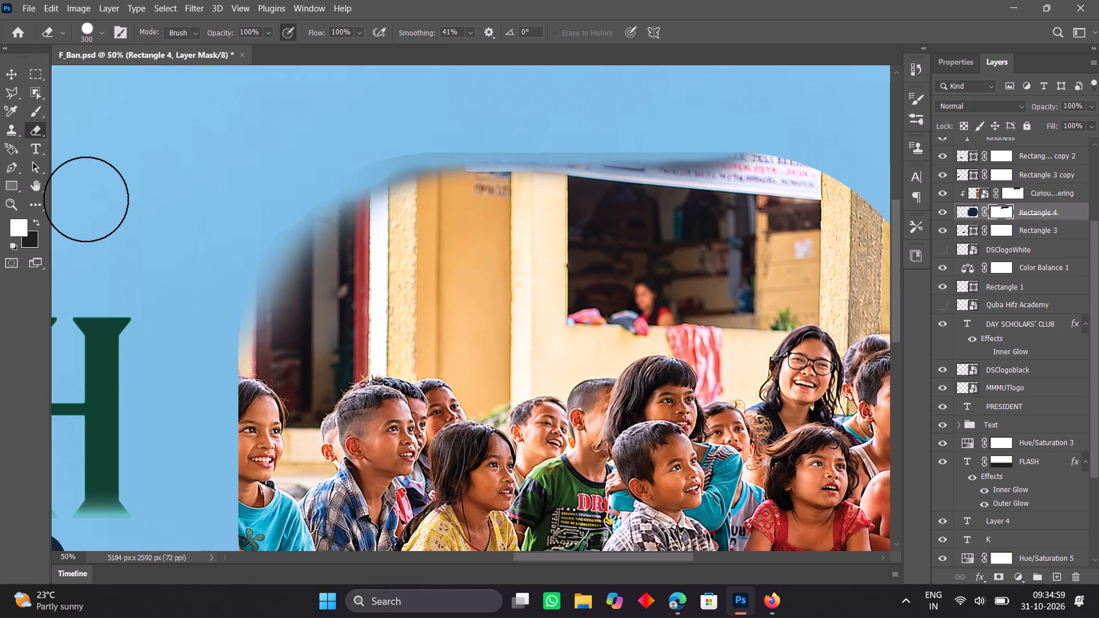
Undo the recent Eraser spots on the masks, going back to where Rectangle 4's layer itself was selected.
key("ctrl+z")
key("ctrl+z")
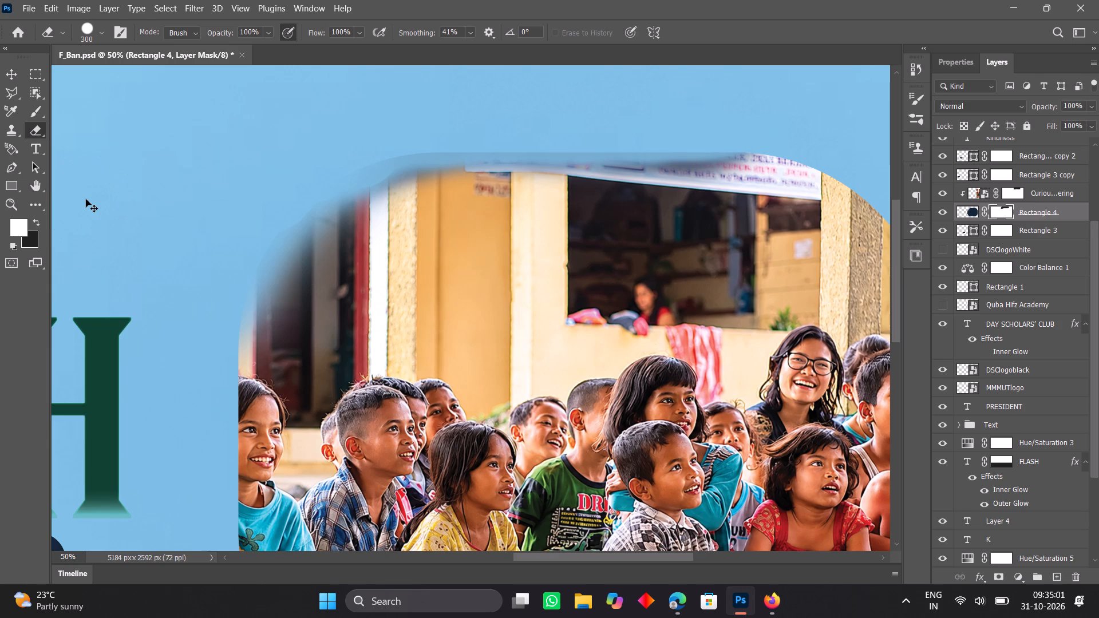
key("ctrl+z")
key("ctrl+z")
key("ctrl+z")
key("ctrl+z")
key("ctrl+z")
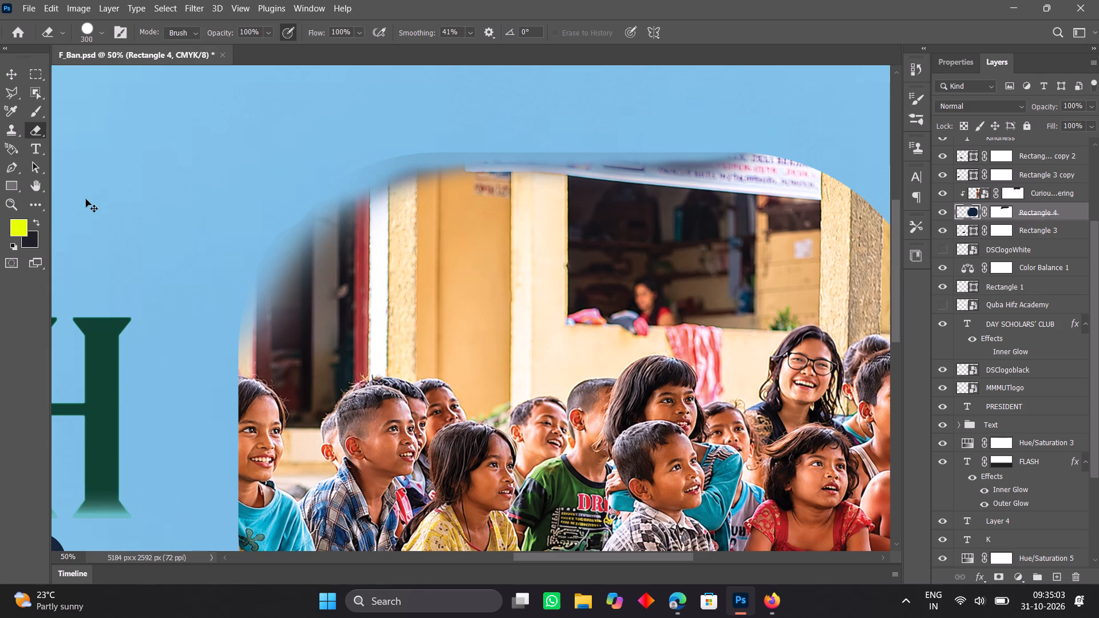
key("ctrl+z")
key("ctrl+z")
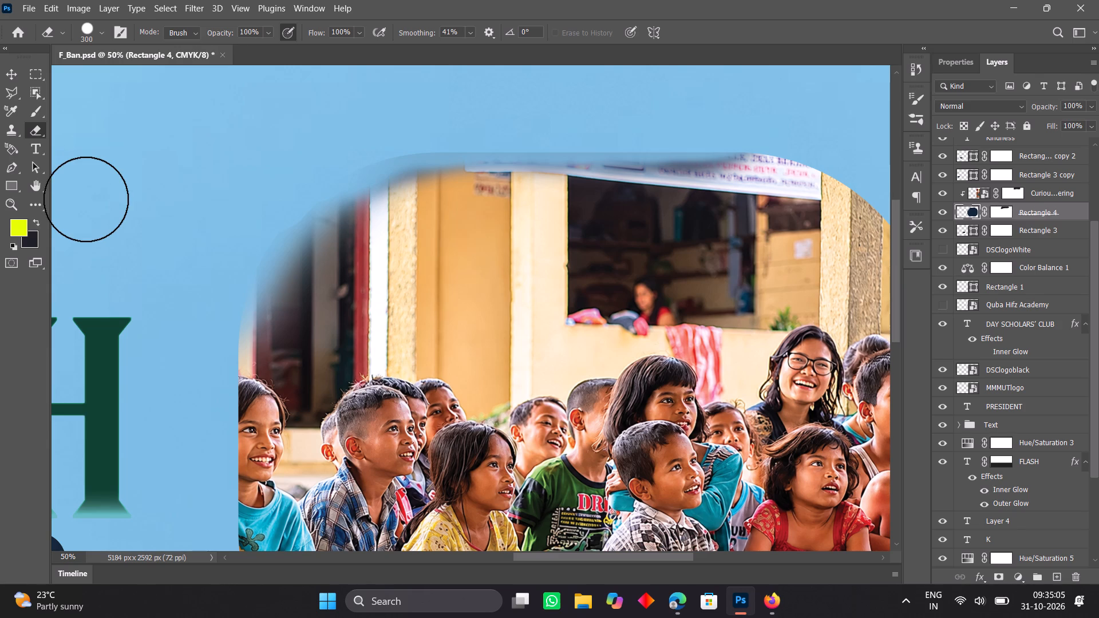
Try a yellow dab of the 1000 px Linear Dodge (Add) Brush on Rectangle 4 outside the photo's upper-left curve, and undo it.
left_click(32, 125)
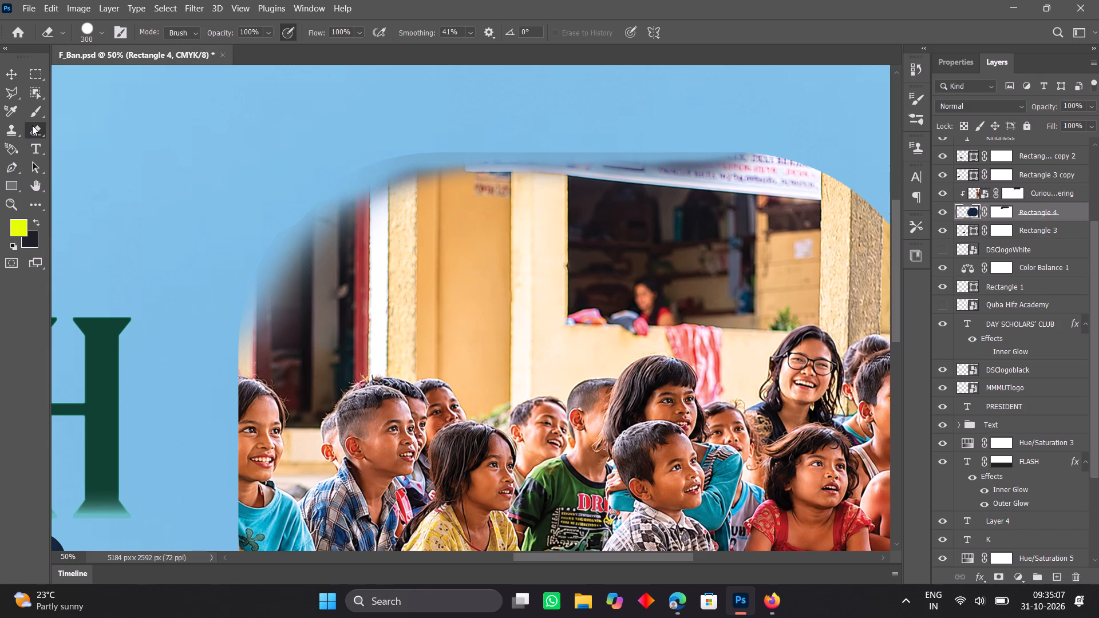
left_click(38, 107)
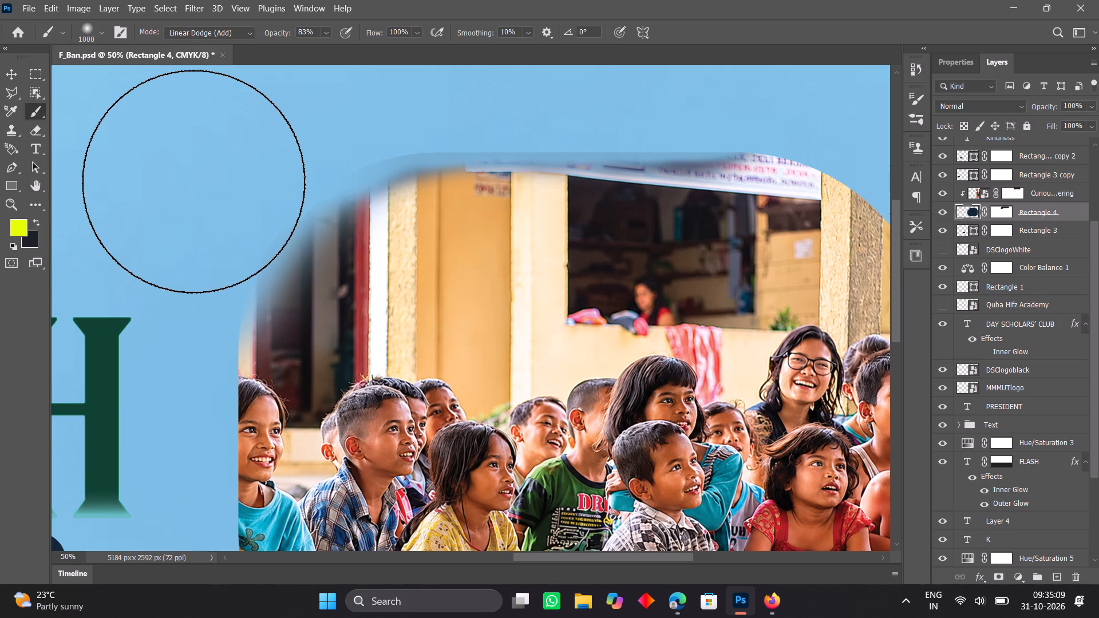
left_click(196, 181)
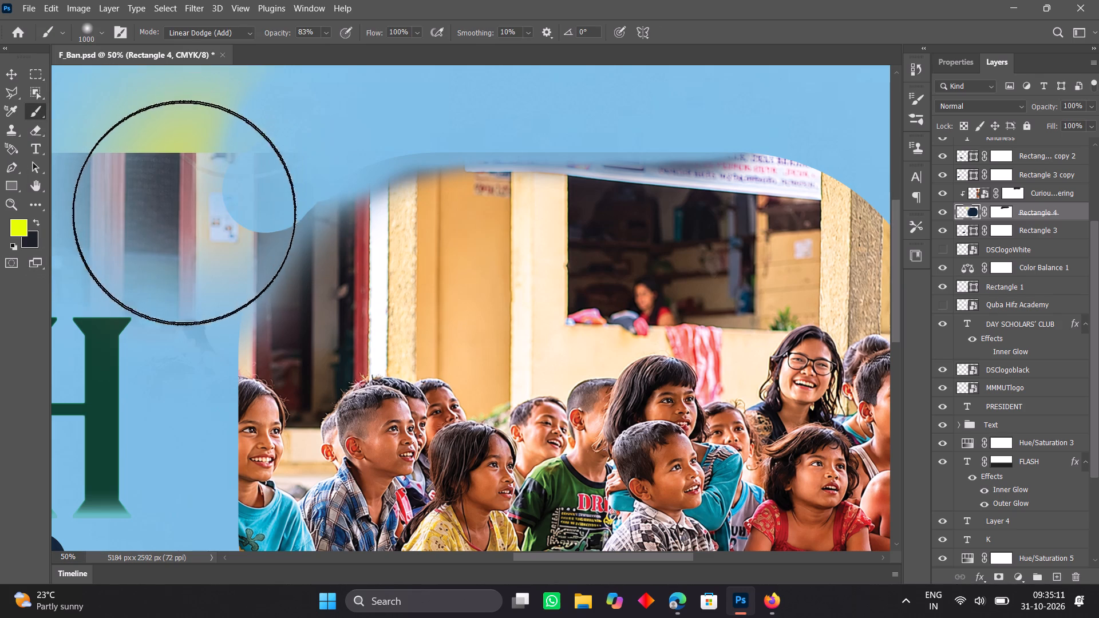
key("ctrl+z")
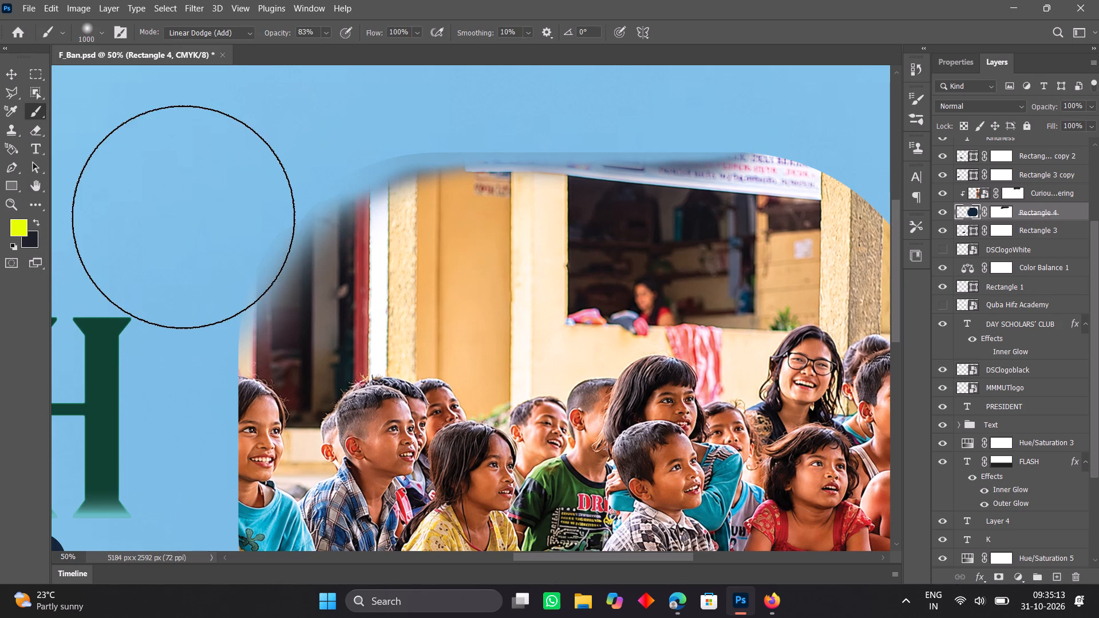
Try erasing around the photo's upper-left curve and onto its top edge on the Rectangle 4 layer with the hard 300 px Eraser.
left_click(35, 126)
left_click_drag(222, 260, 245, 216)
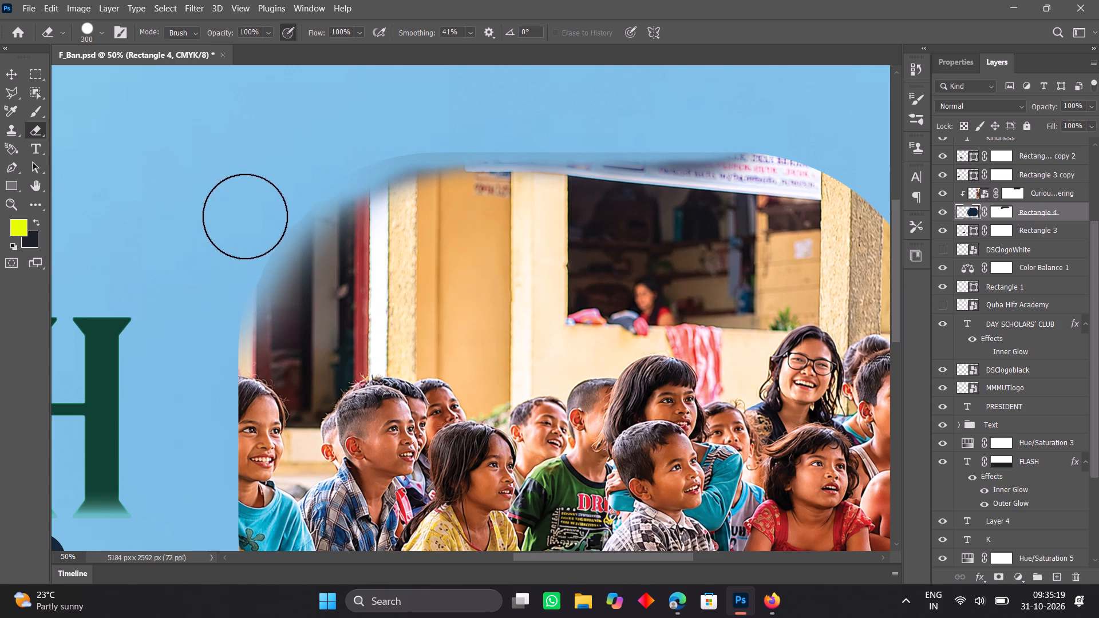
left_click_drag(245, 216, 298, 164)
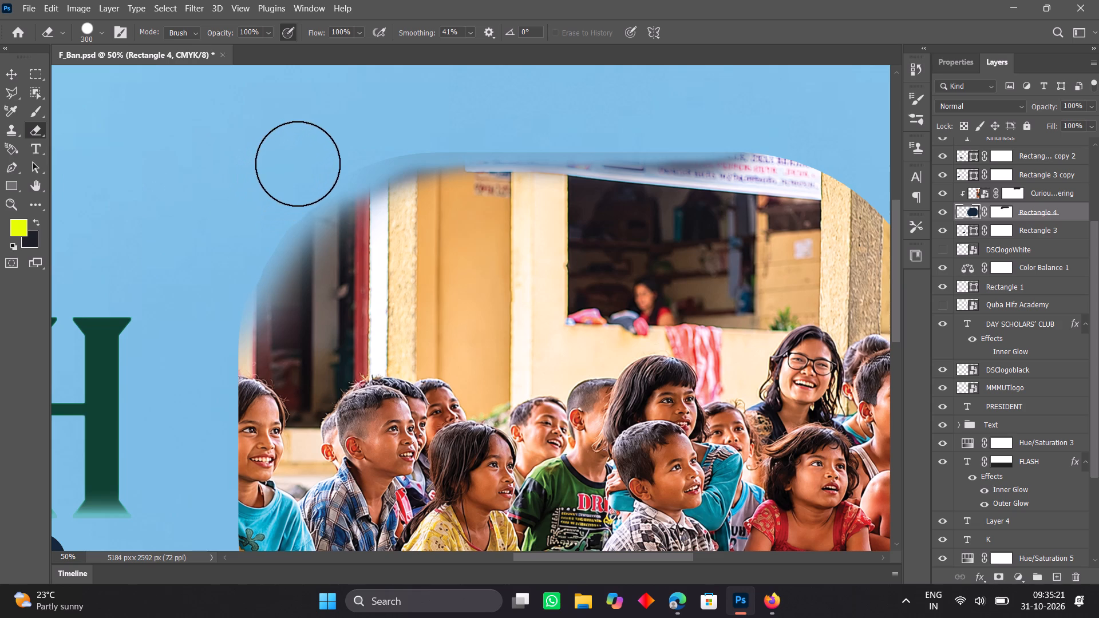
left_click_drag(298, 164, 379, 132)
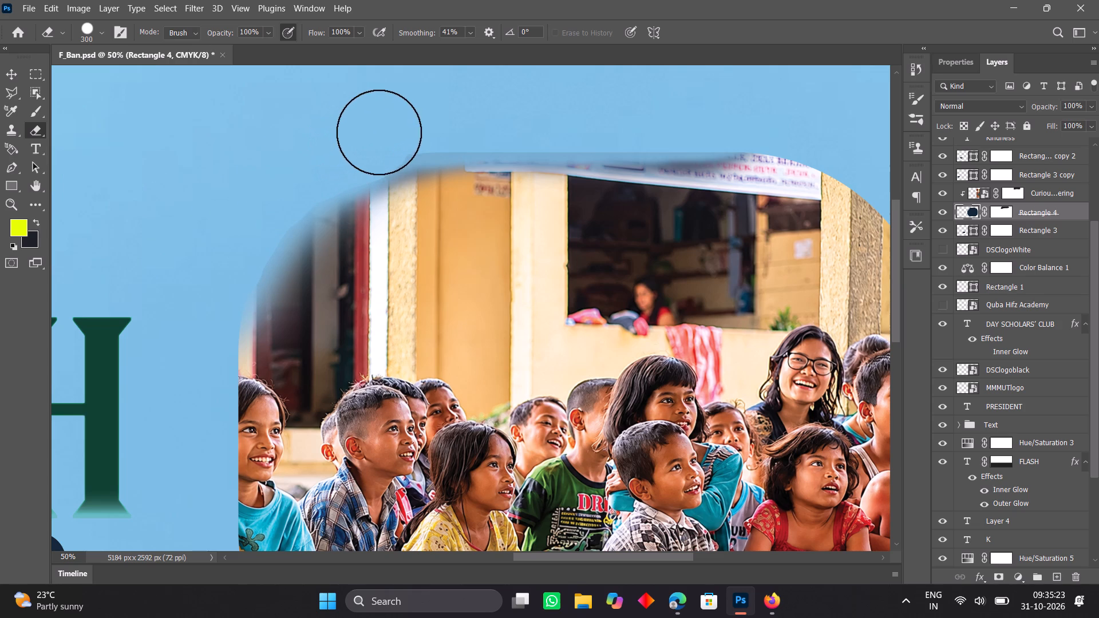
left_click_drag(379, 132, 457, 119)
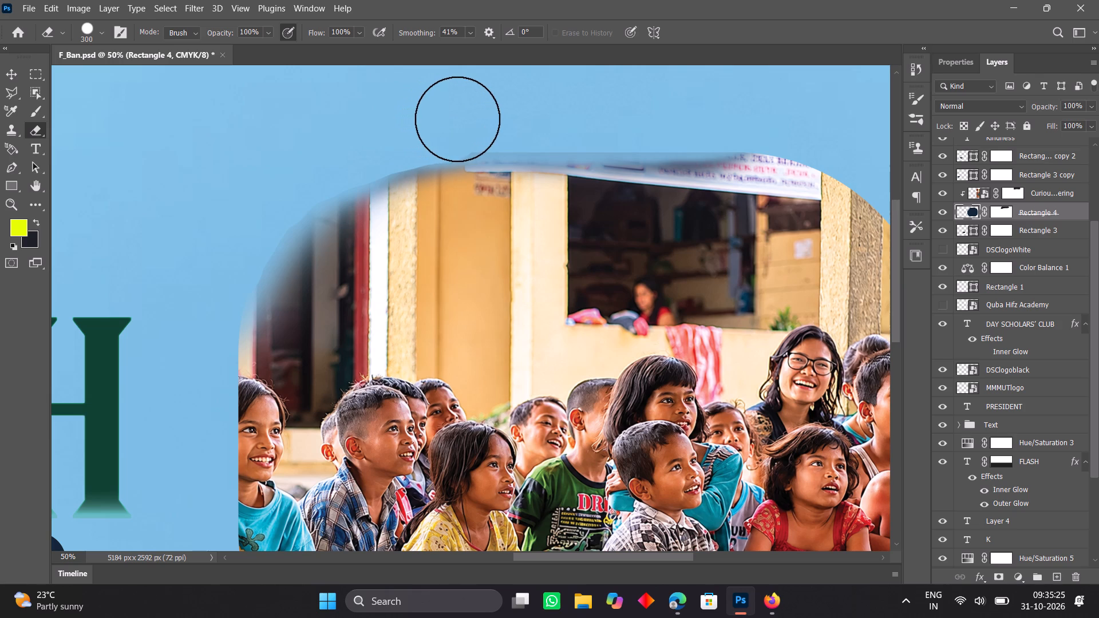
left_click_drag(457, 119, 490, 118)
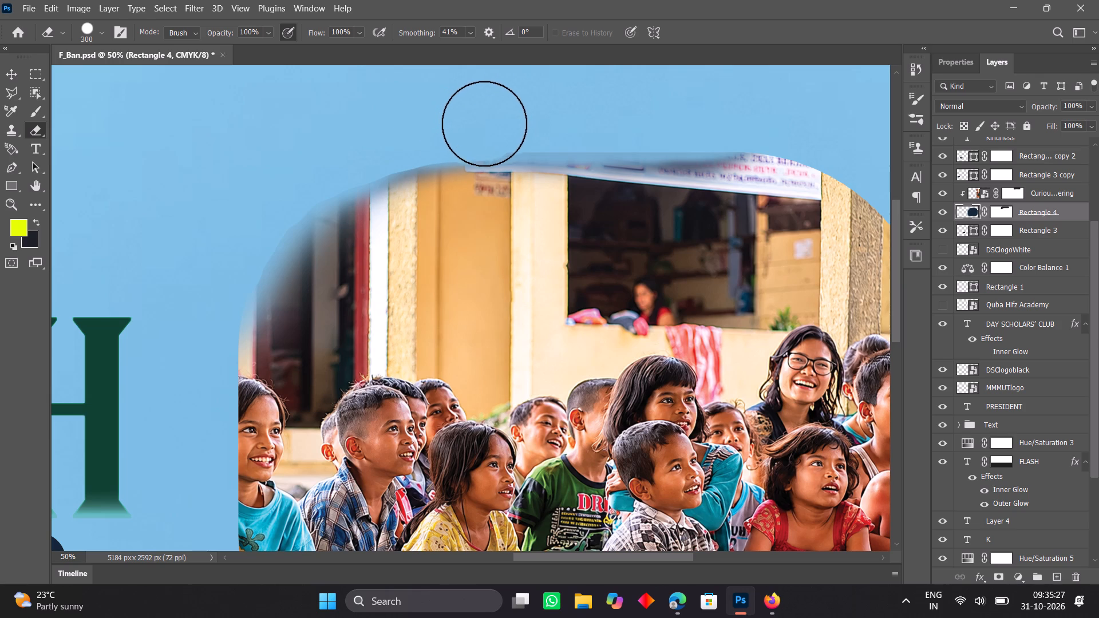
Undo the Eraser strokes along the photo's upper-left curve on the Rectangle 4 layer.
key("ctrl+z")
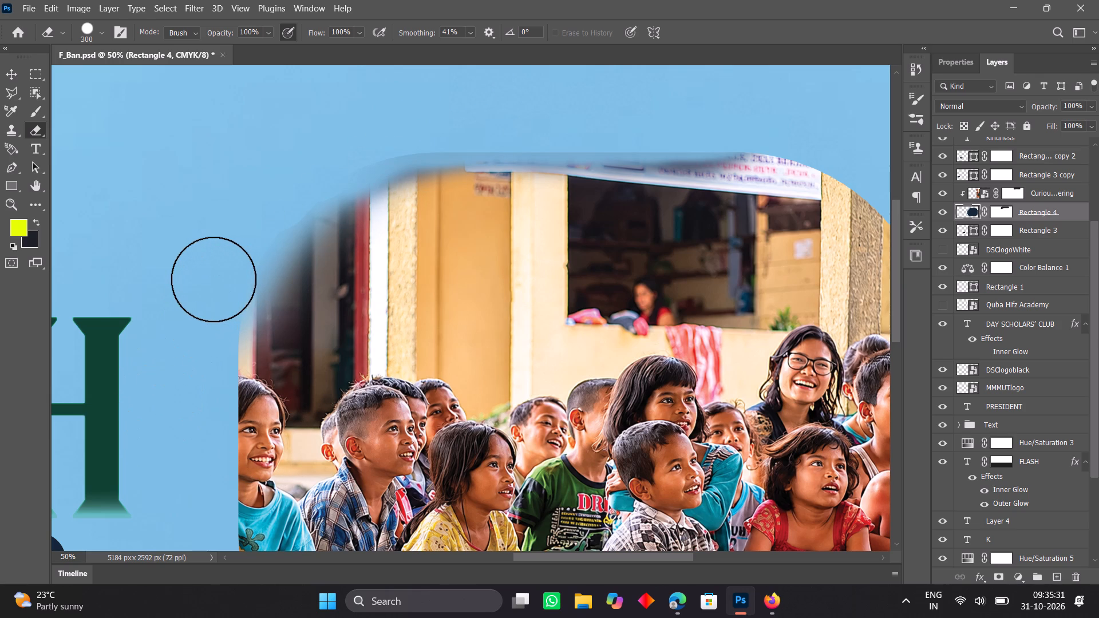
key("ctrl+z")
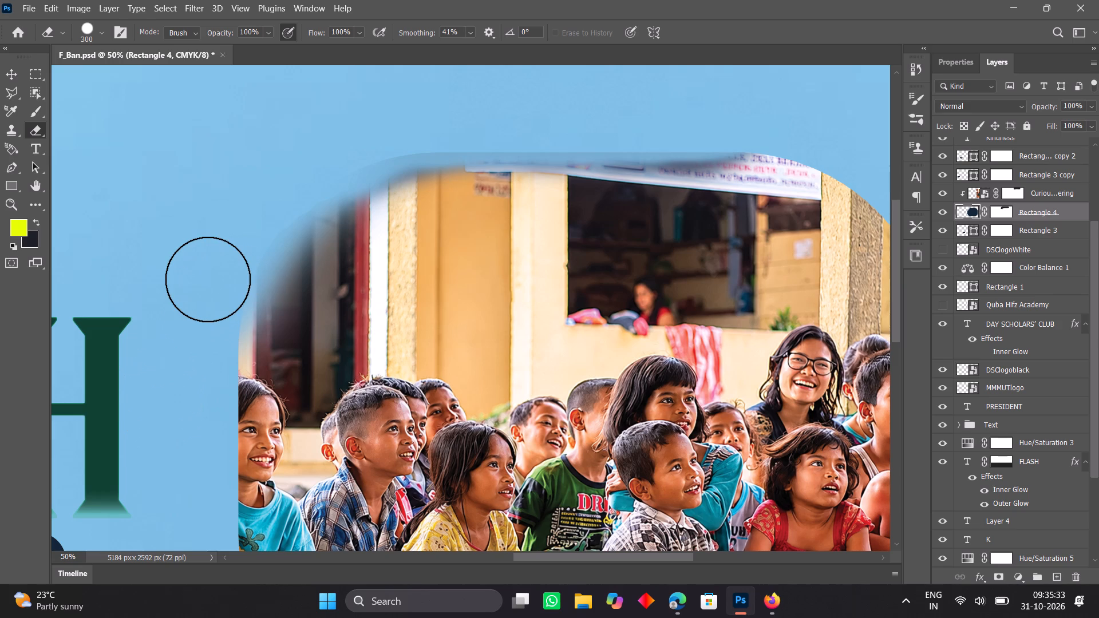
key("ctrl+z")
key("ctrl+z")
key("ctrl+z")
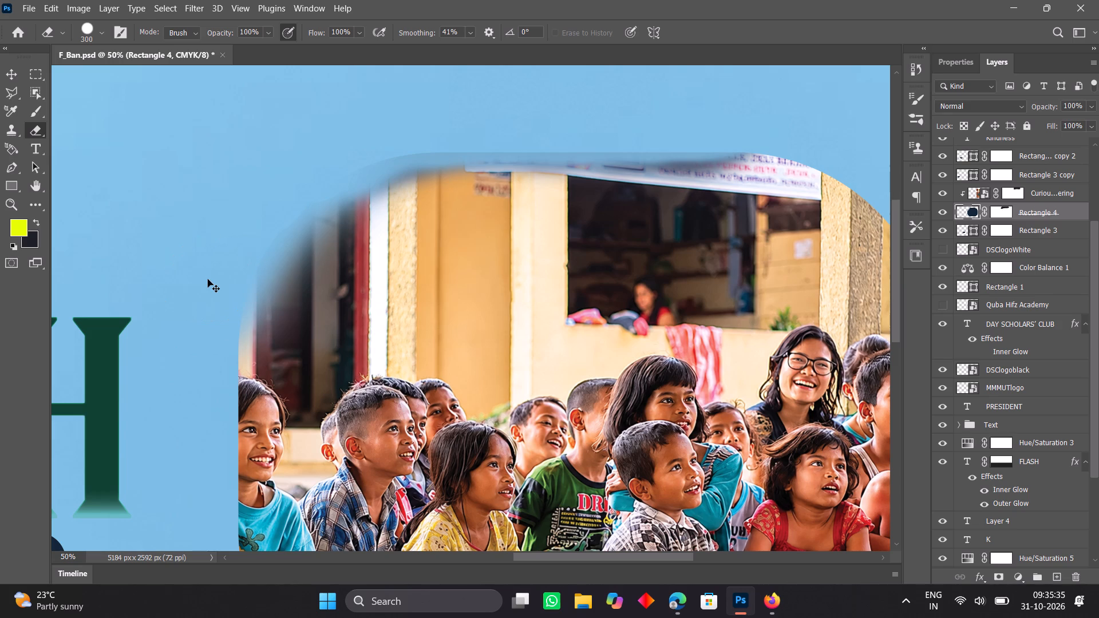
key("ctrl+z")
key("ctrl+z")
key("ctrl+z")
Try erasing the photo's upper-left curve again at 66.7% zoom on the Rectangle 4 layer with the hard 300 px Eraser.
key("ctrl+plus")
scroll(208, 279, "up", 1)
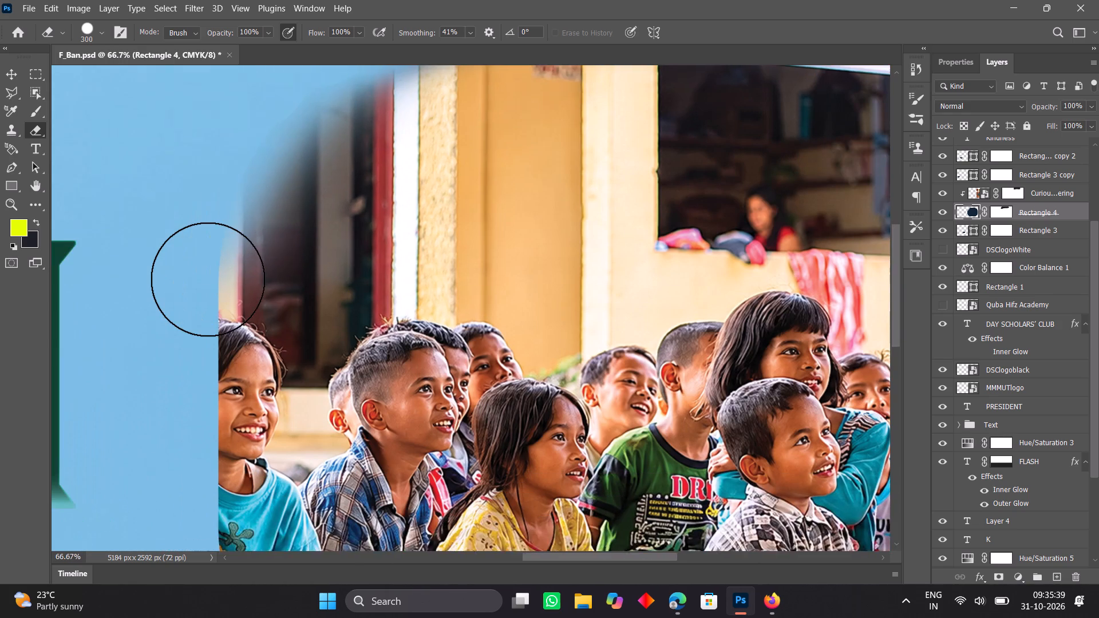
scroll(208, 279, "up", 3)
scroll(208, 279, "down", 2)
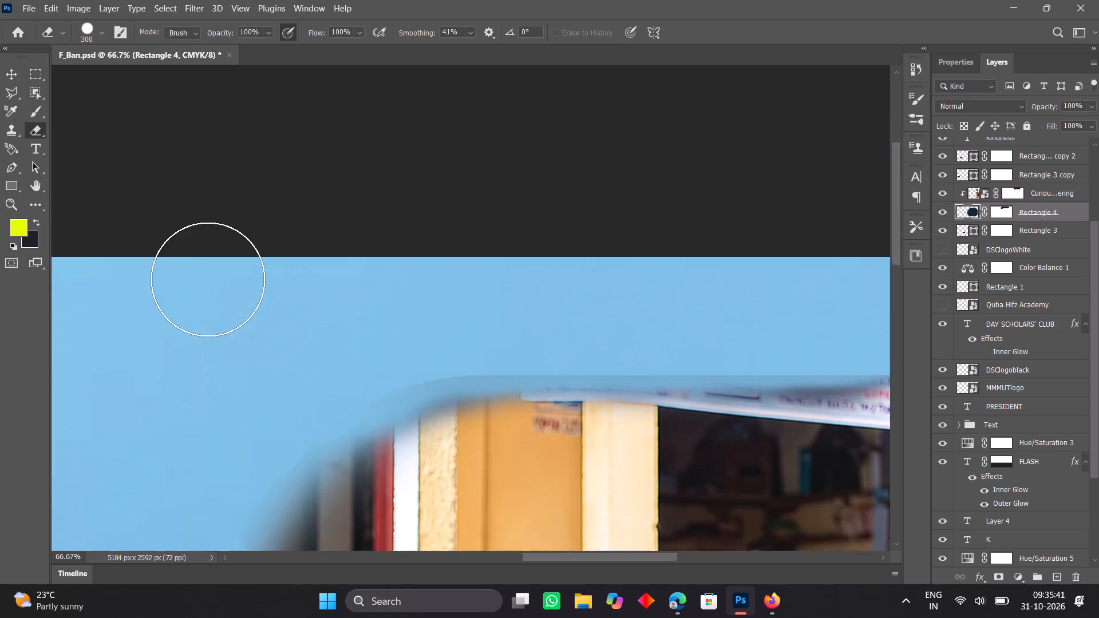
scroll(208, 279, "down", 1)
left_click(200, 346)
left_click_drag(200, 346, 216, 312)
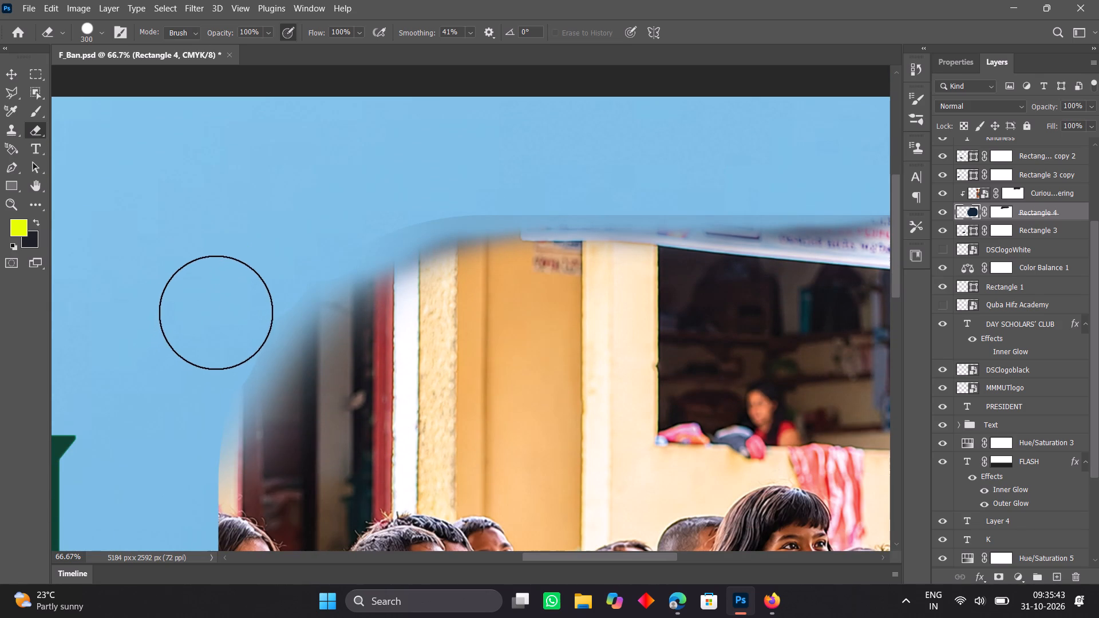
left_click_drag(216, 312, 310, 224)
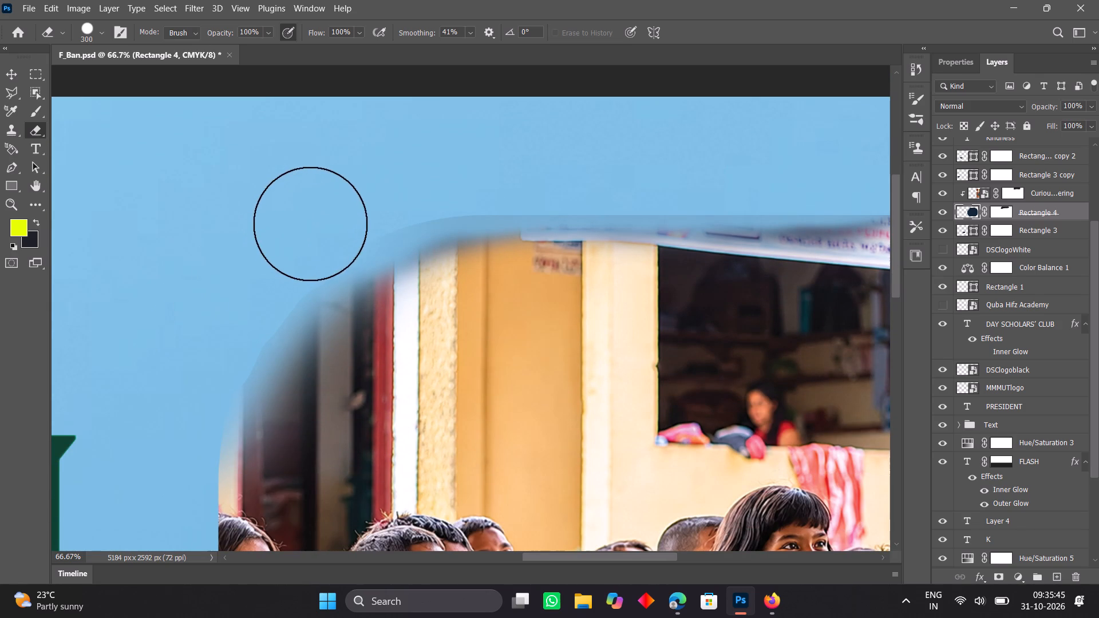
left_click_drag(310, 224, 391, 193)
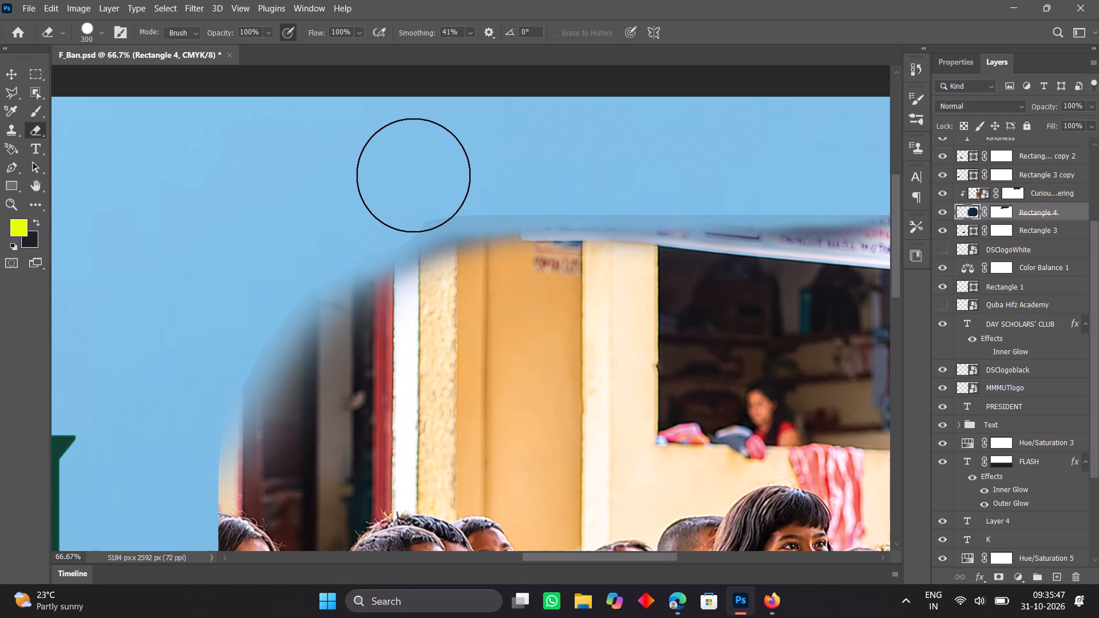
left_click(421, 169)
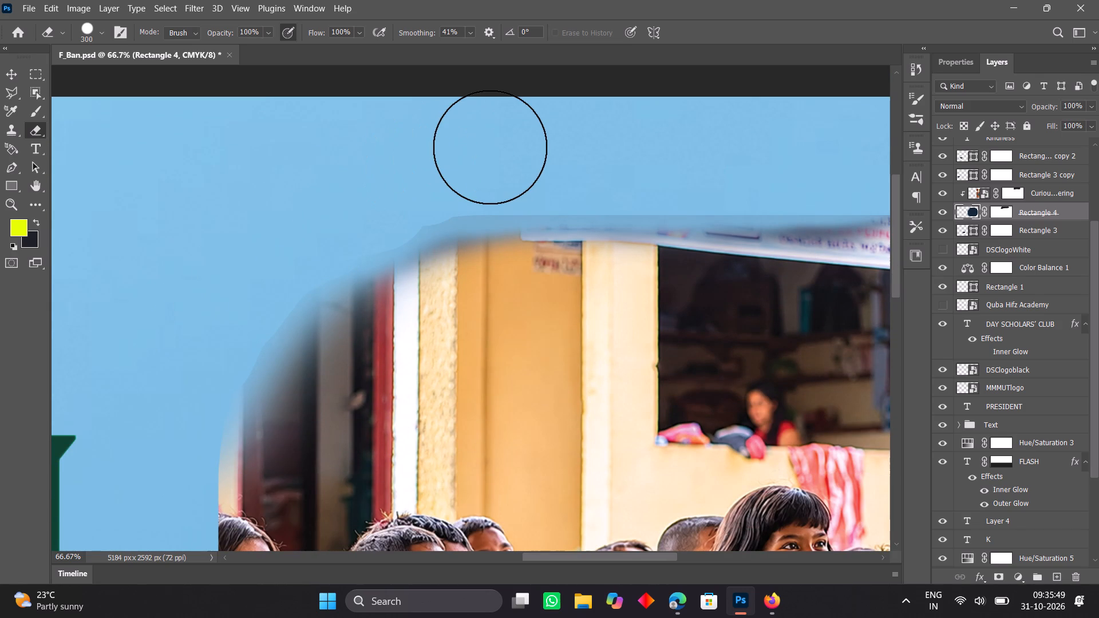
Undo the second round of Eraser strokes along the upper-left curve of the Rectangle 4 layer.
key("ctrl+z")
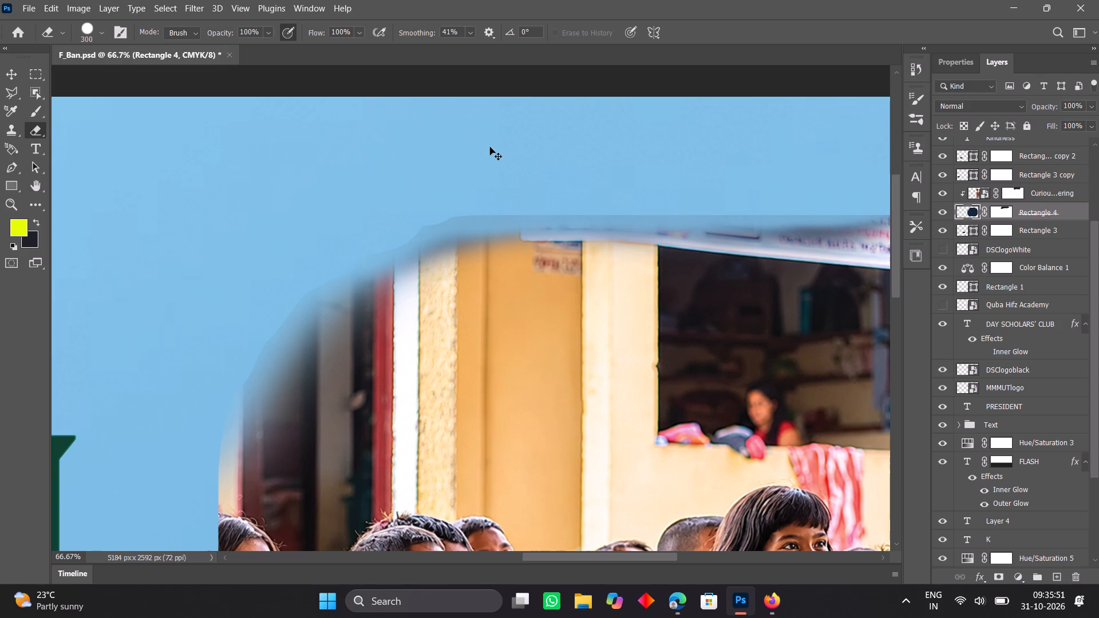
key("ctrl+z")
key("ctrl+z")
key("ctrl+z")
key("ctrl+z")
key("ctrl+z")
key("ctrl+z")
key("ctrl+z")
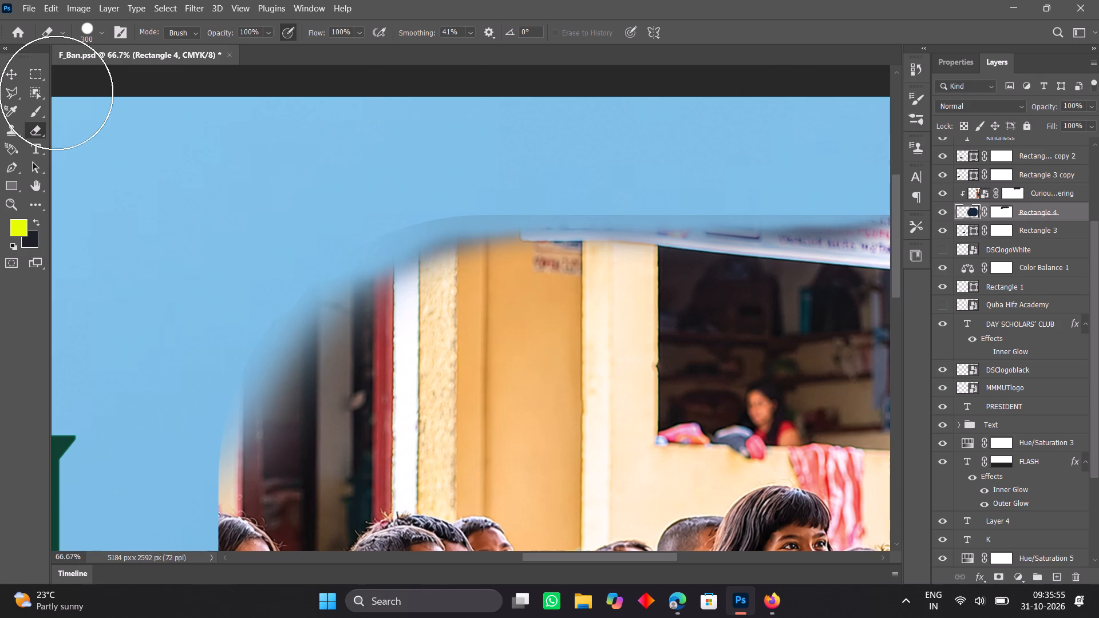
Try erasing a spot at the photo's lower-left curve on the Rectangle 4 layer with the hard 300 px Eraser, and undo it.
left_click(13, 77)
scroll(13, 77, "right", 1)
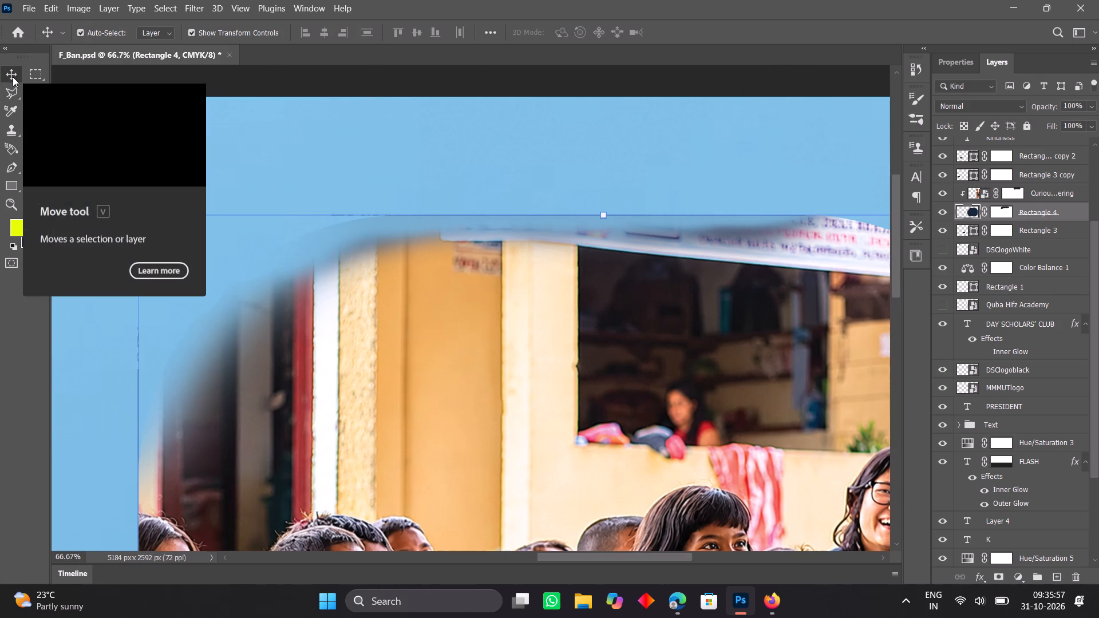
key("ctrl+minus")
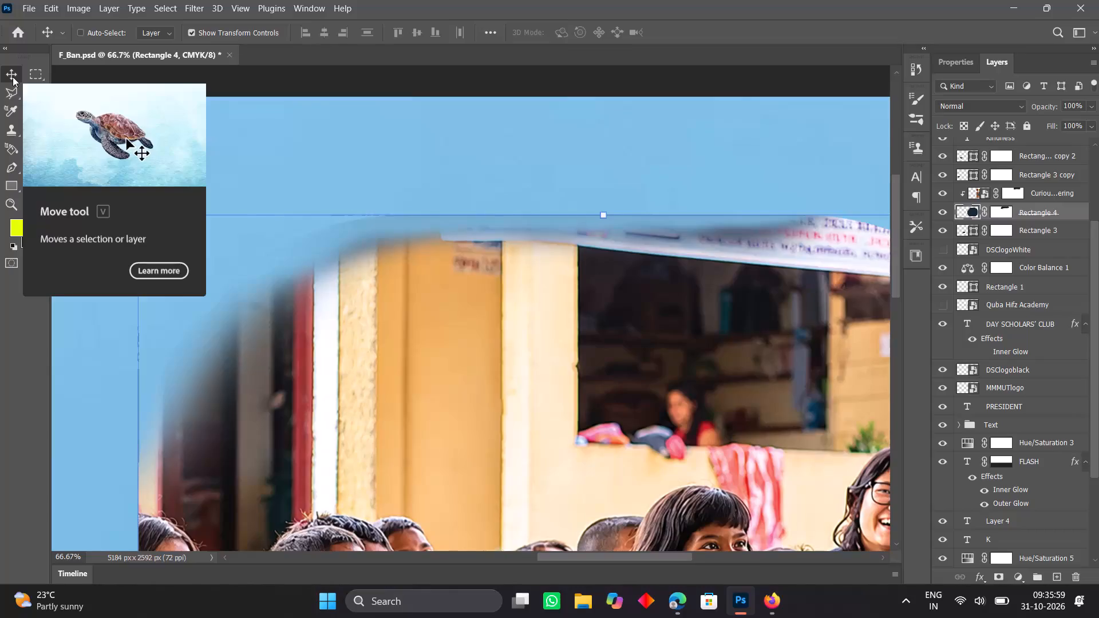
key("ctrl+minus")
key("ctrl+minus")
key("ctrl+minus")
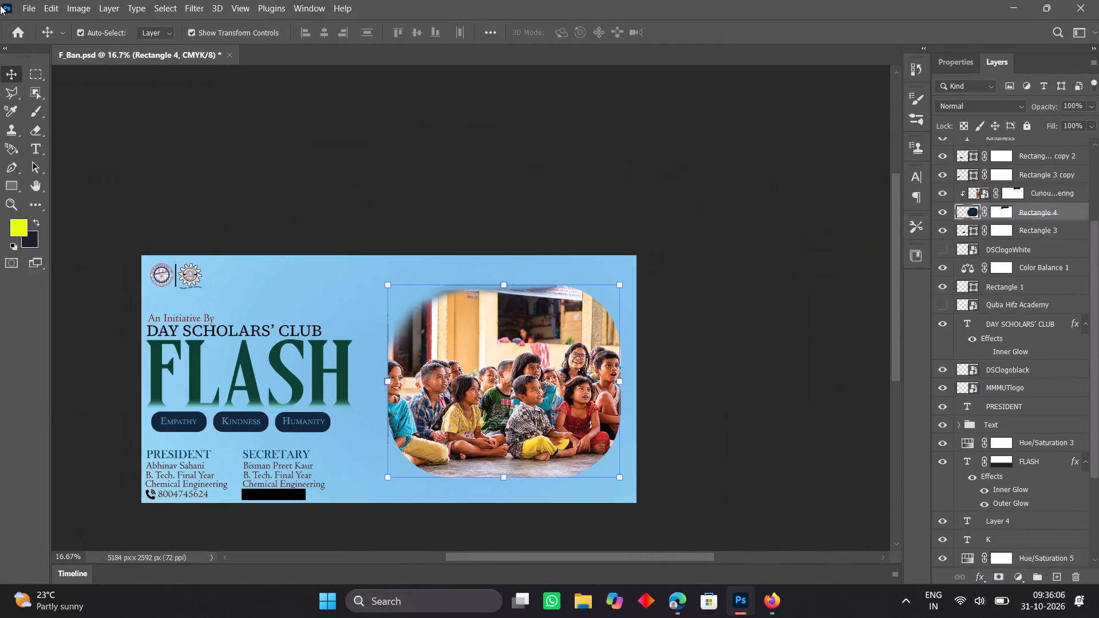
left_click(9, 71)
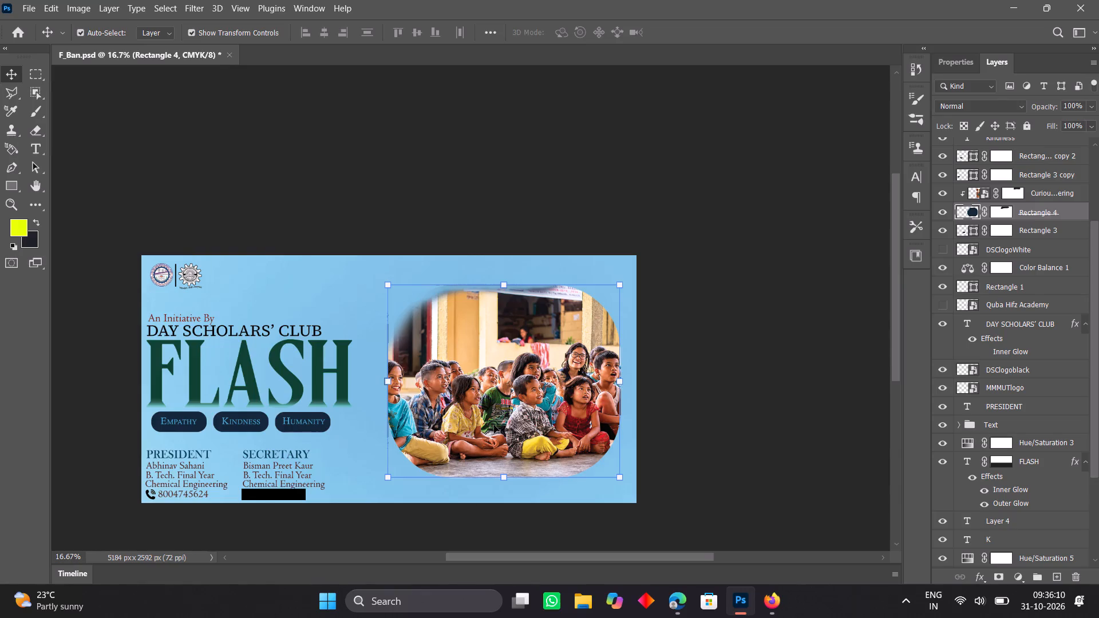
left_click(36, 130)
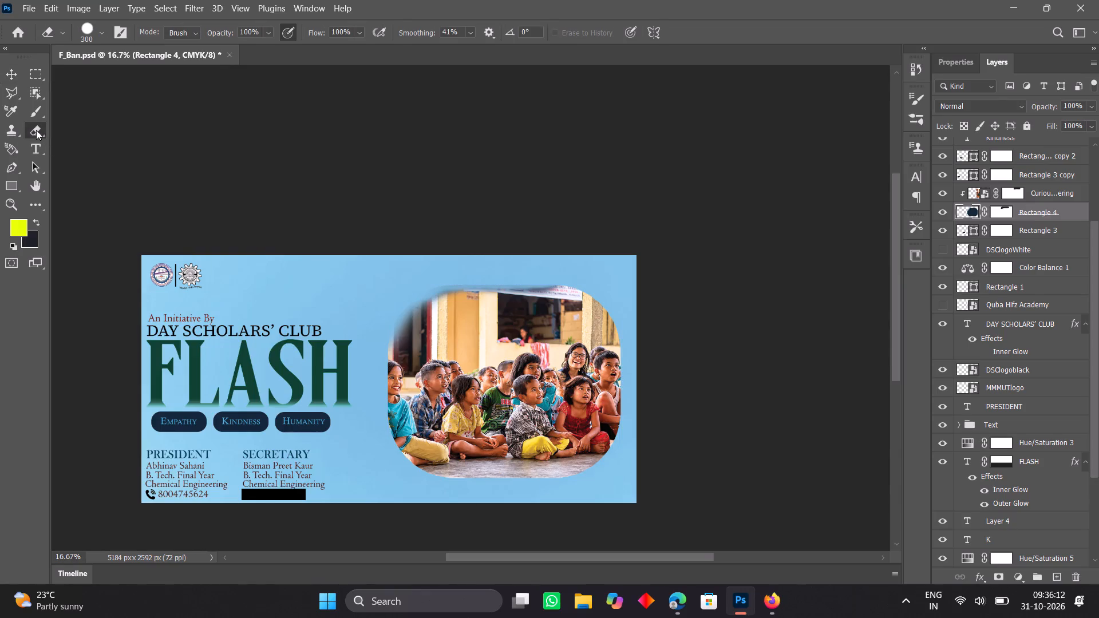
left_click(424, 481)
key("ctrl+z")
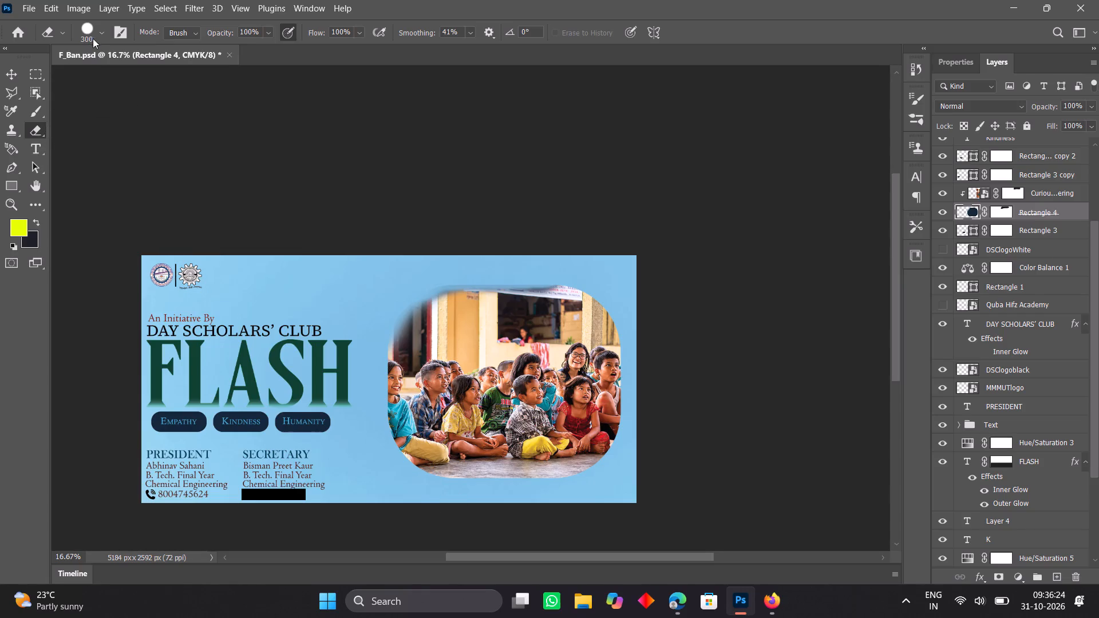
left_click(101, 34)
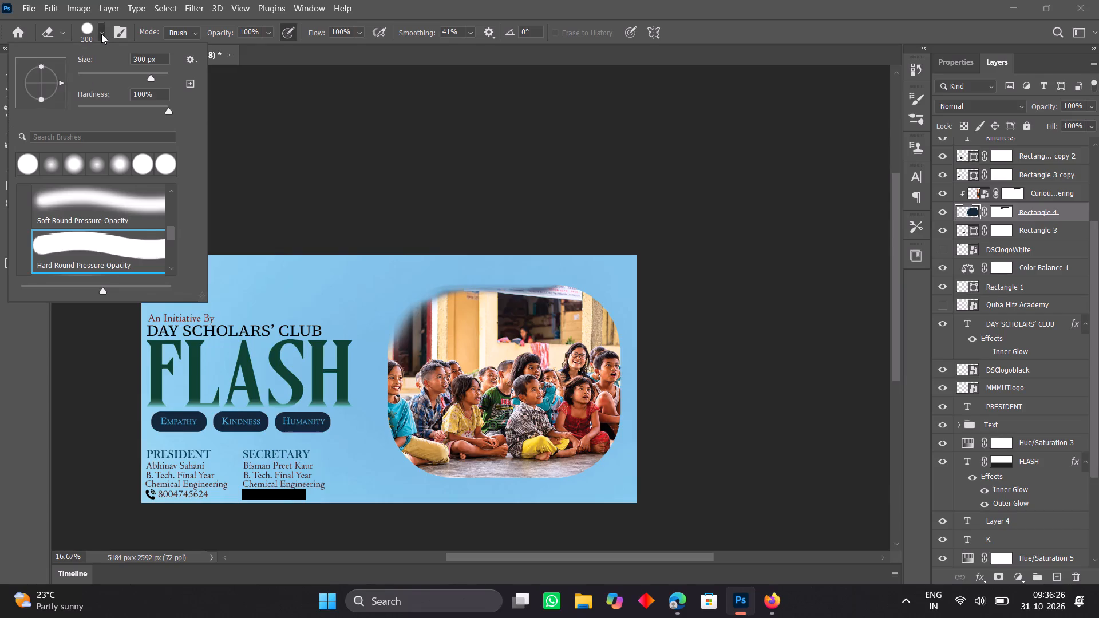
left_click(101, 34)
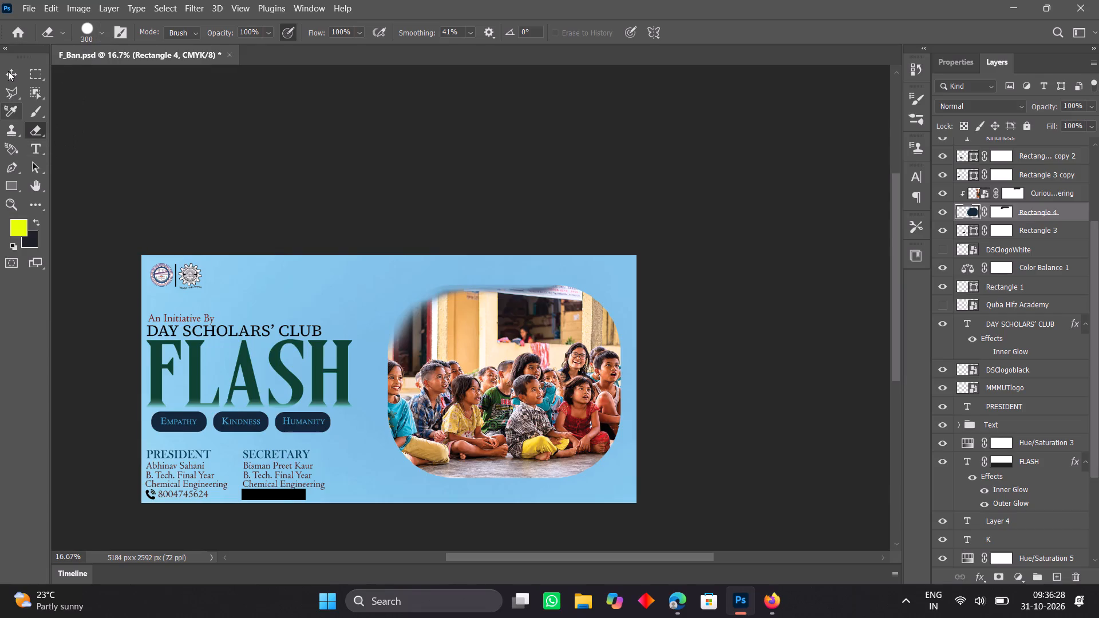
Delete the layer masks from the children photo layer and the Rectangle 4 layer.
left_click(7, 67)
left_click(441, 402)
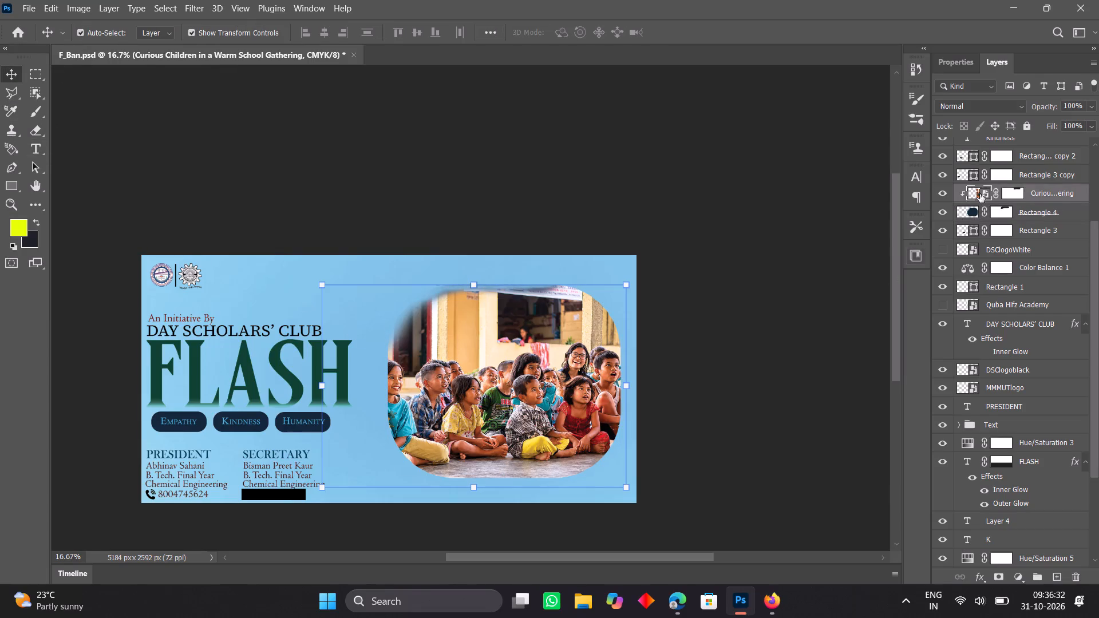
left_click(1017, 190)
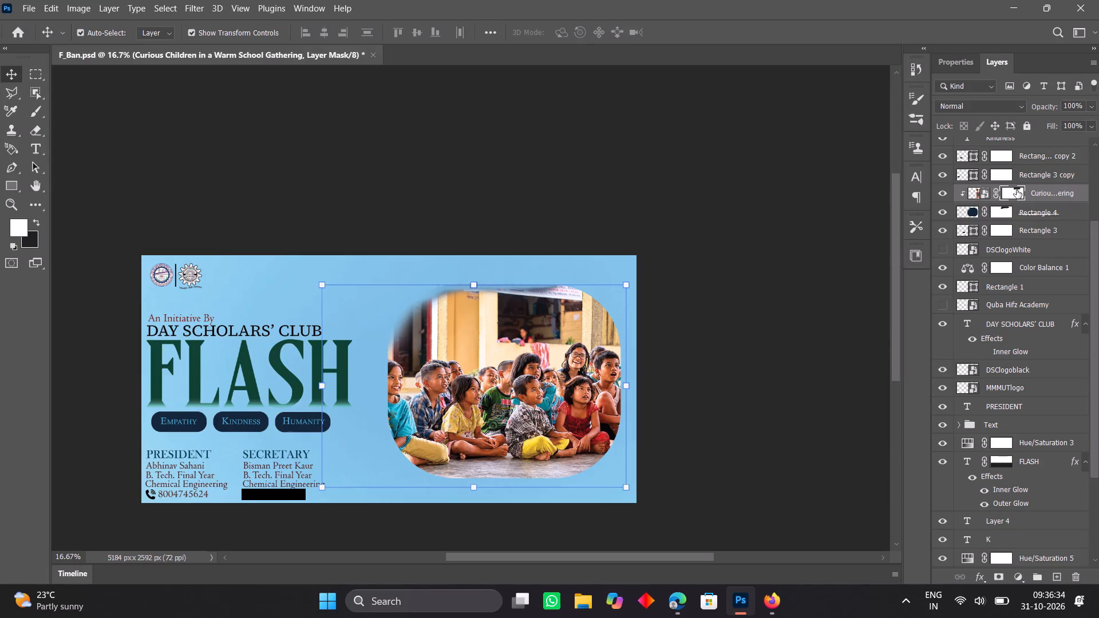
key("Delete")
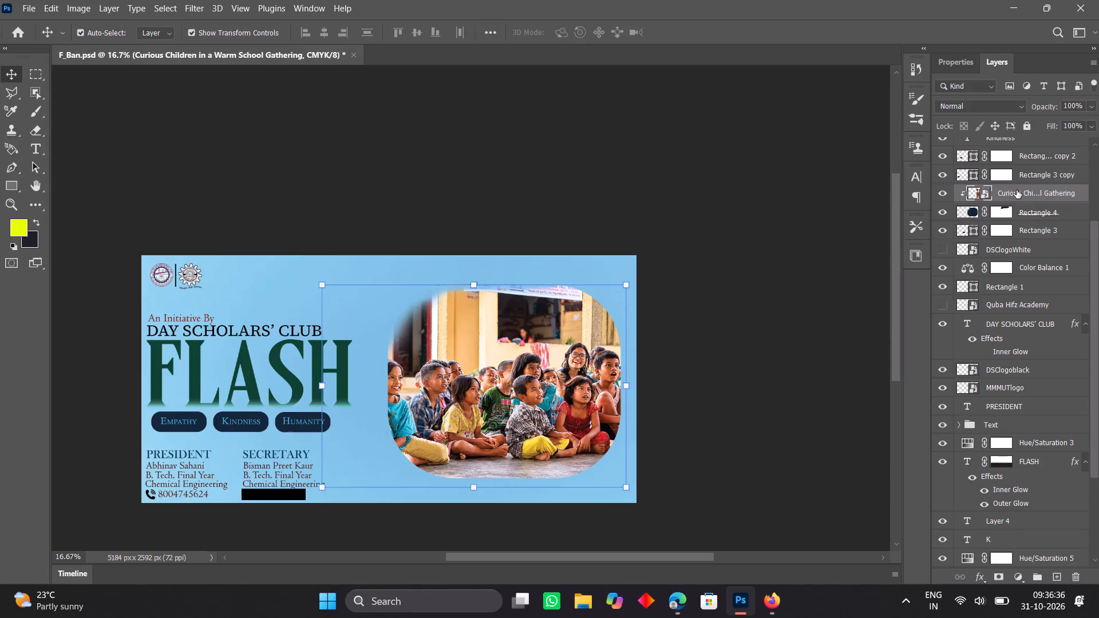
left_click(995, 209)
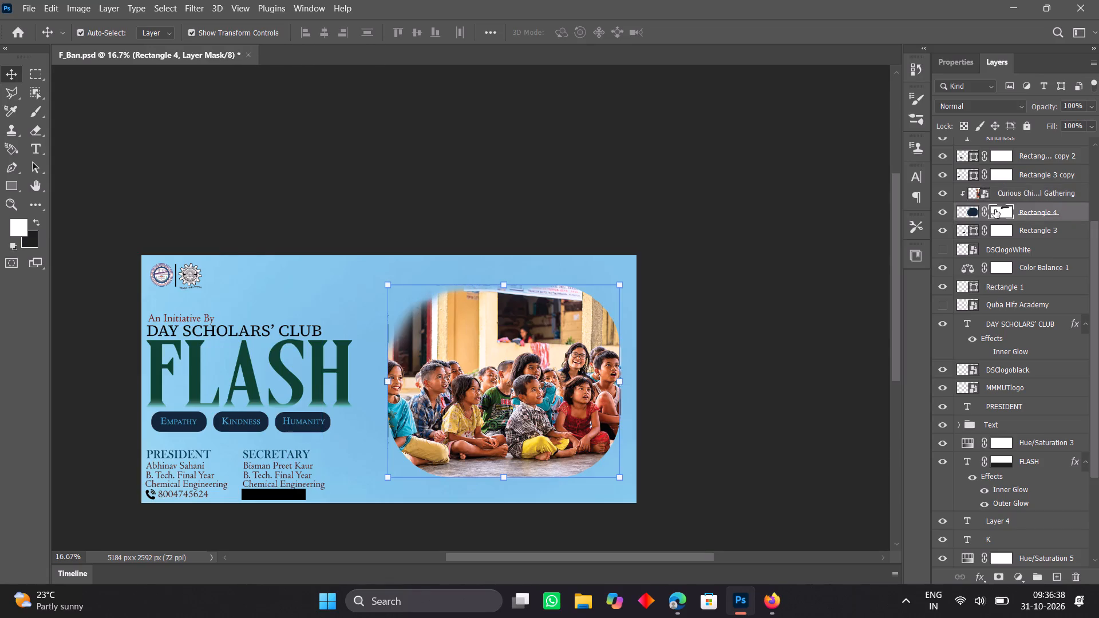
key("Delete")
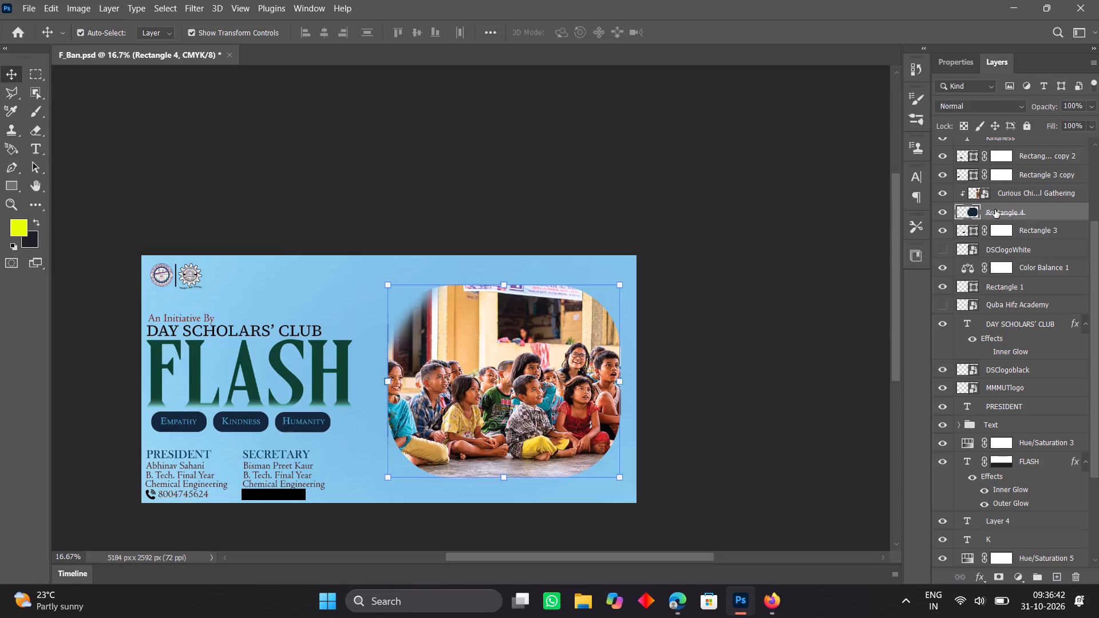
Delete the rasterized Rectangle 4 layer that the photo is clipped to.
left_click(974, 209)
key("Delete")
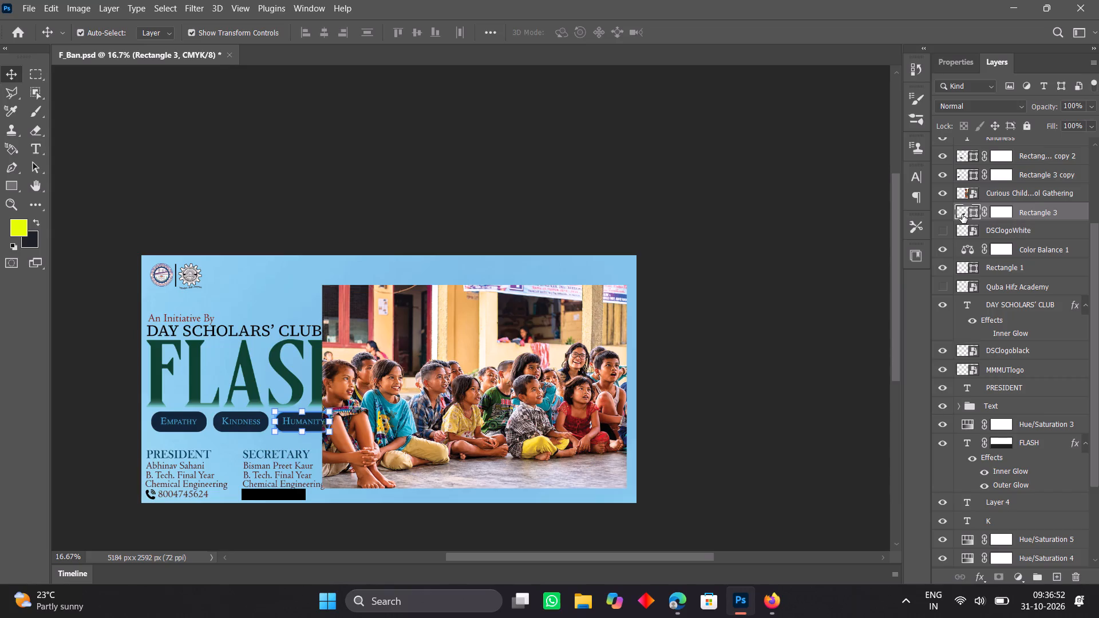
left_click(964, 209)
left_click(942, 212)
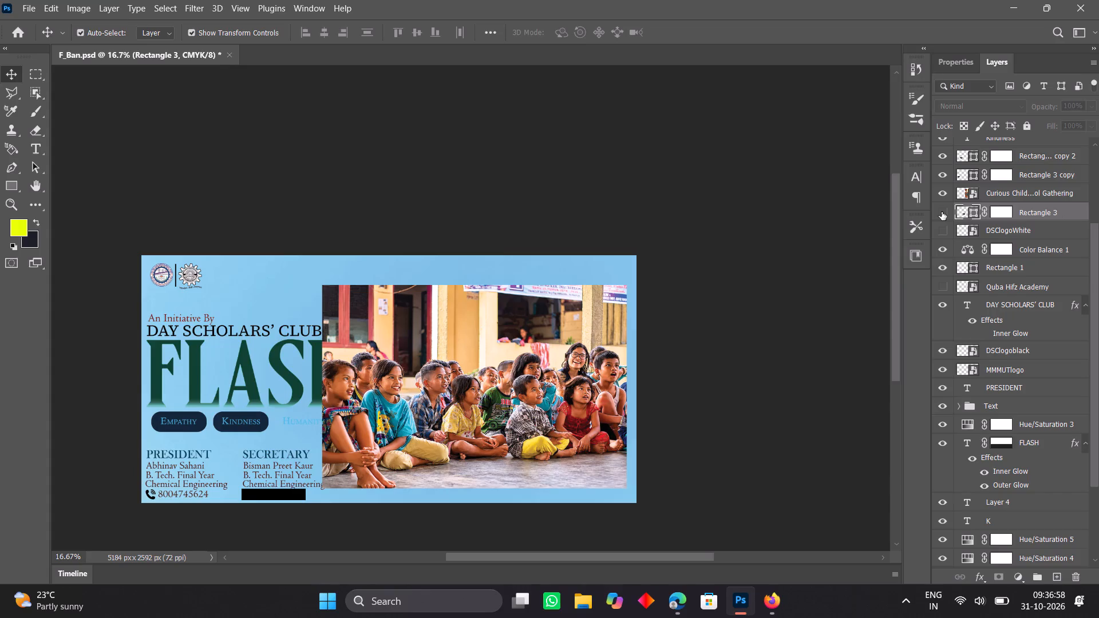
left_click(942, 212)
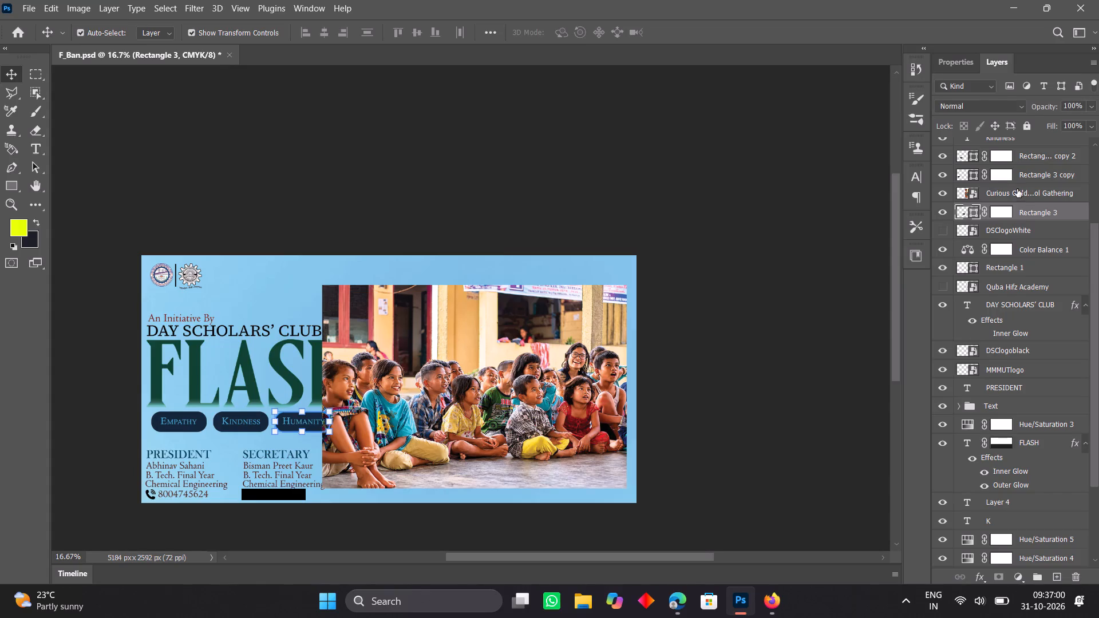
Draw a white rectangle about 2584 × 2078 px over the children photo and shift it to about X 2311, Y 390 px.
left_click(1080, 189)
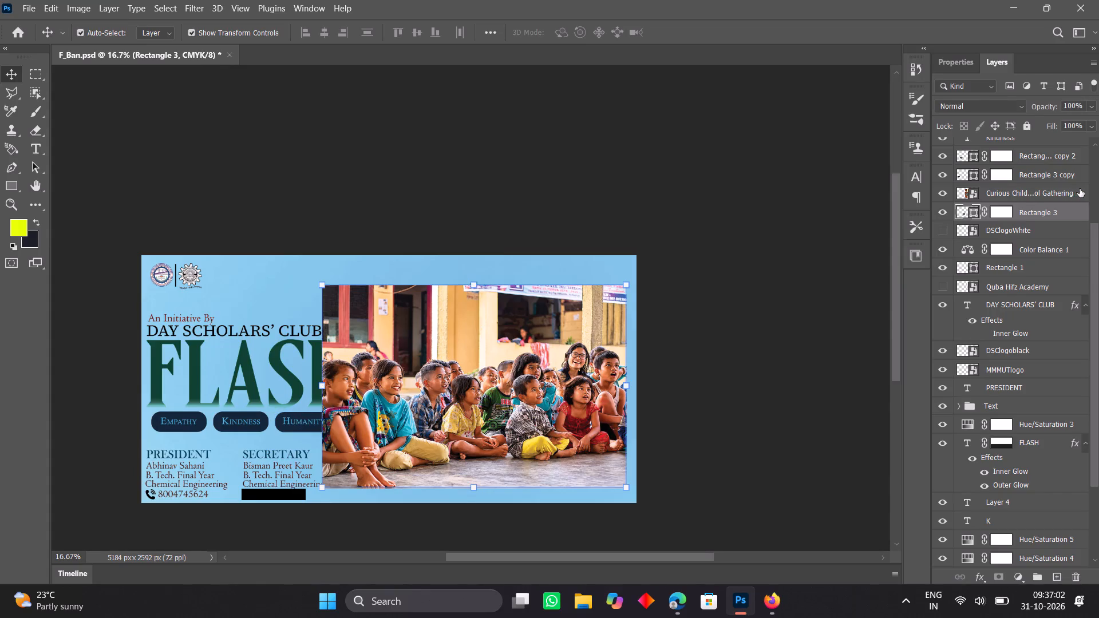
left_click(9, 181)
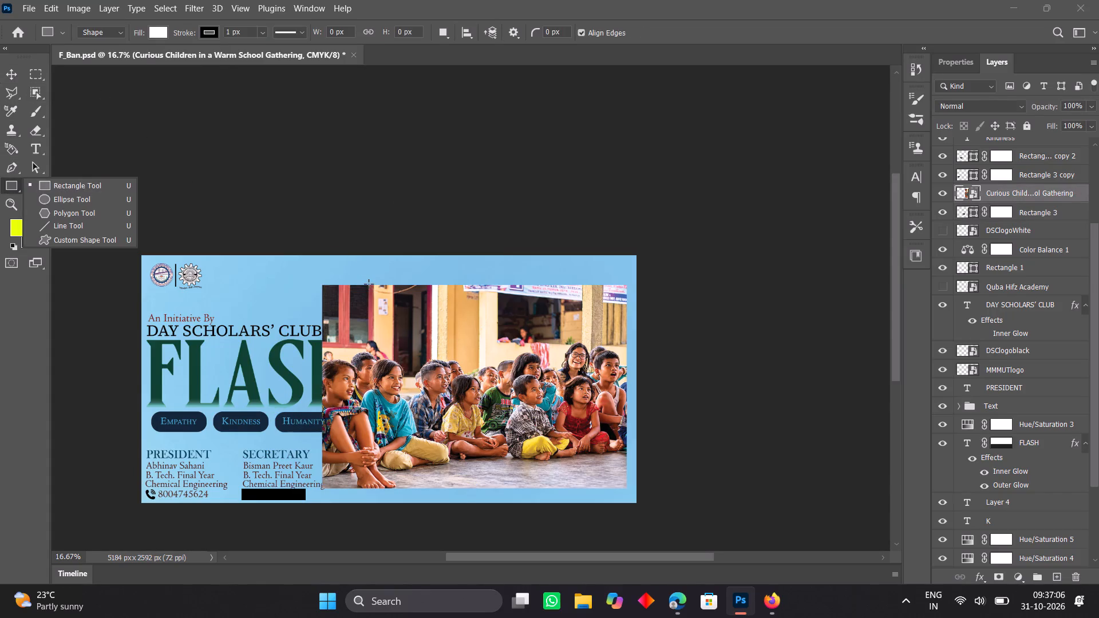
left_click_drag(371, 294, 562, 458)
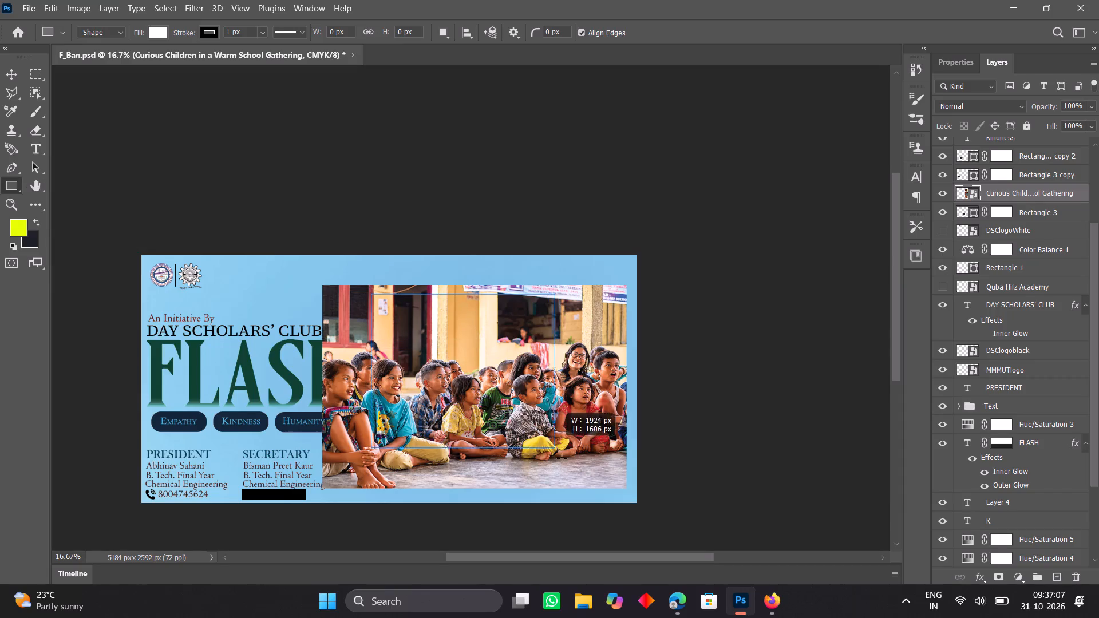
left_click_drag(562, 458, 618, 482)
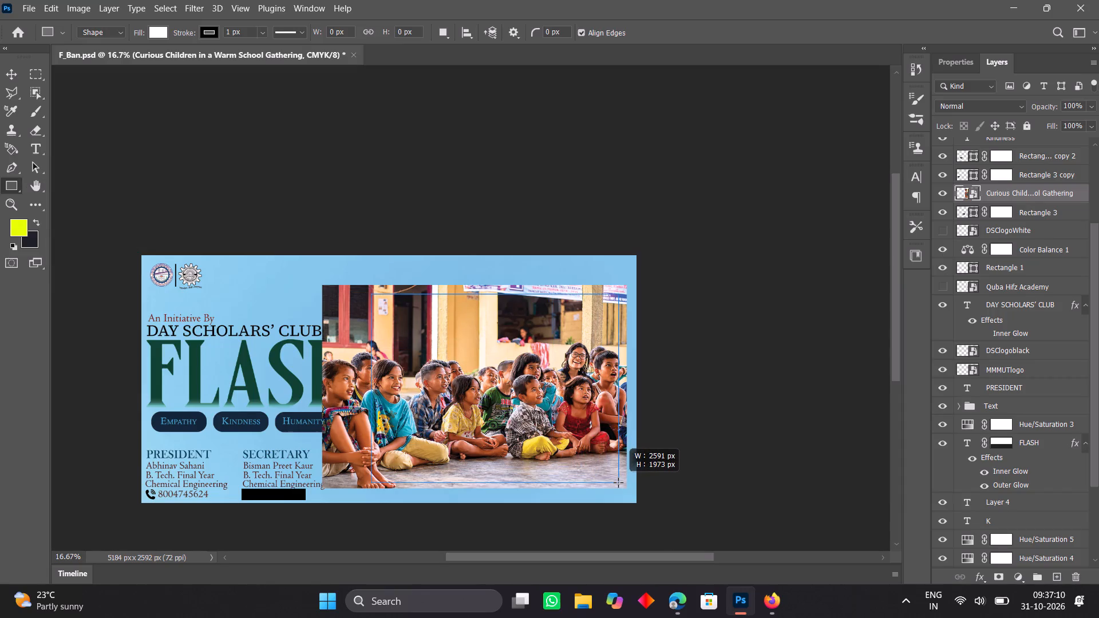
left_click_drag(618, 482, 617, 492)
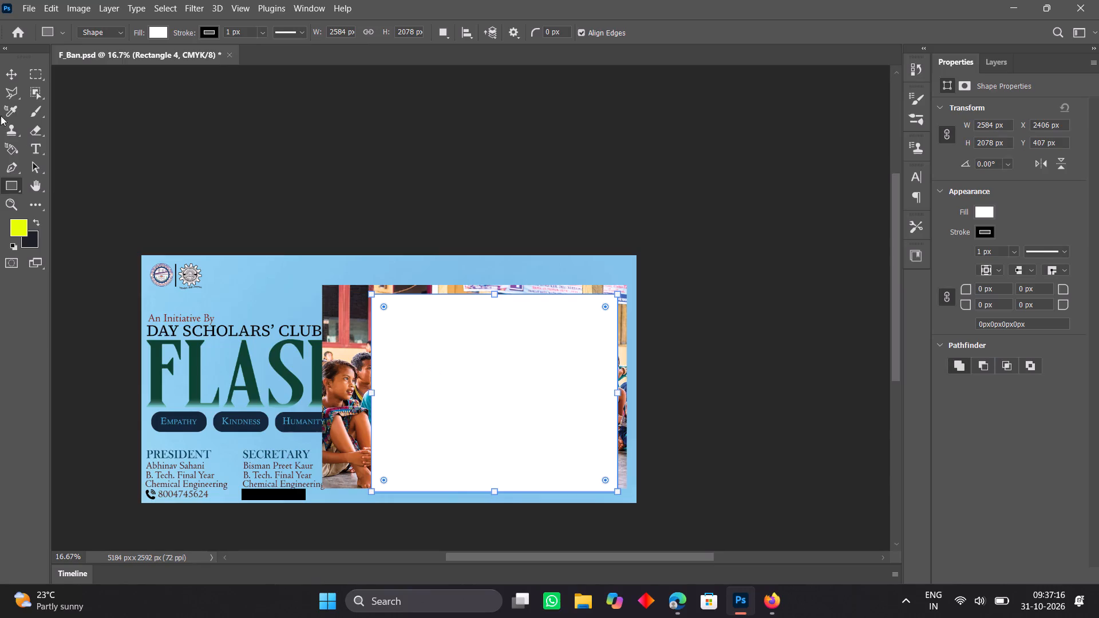
left_click(12, 78)
left_click_drag(402, 348, 393, 346)
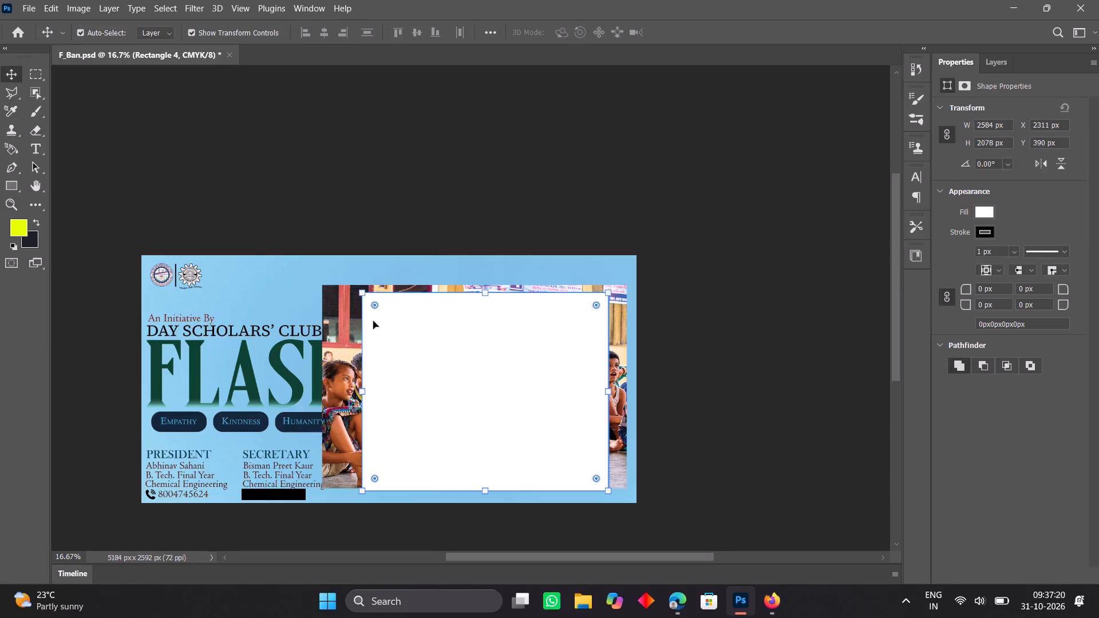
Round all four corners of the white rectangle to about 640 px.
left_click_drag(374, 305, 425, 358)
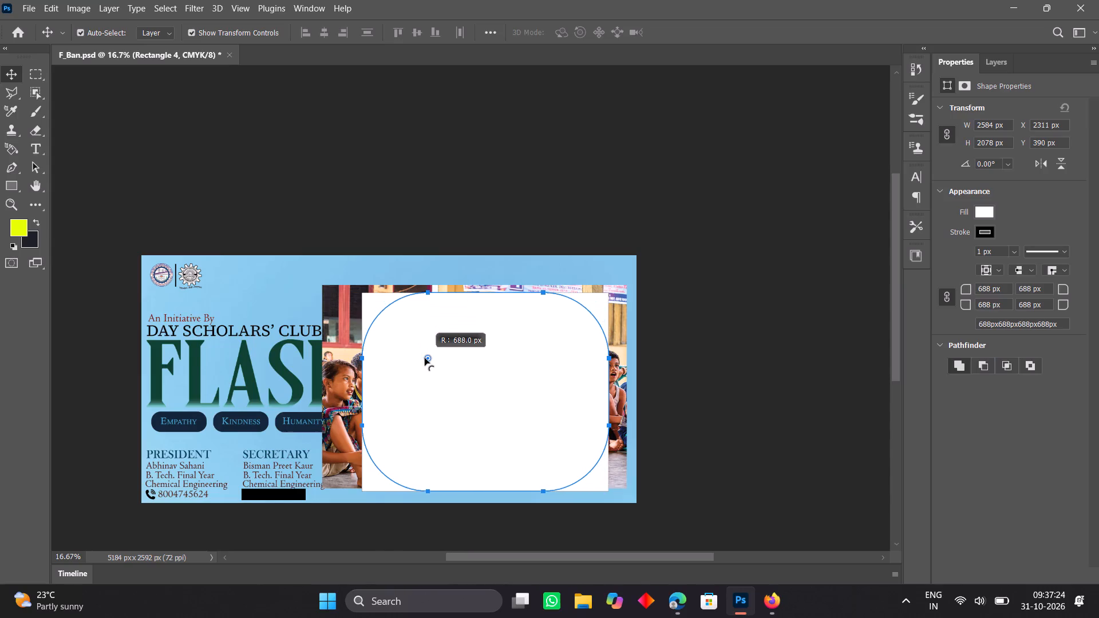
left_click_drag(425, 358, 422, 354)
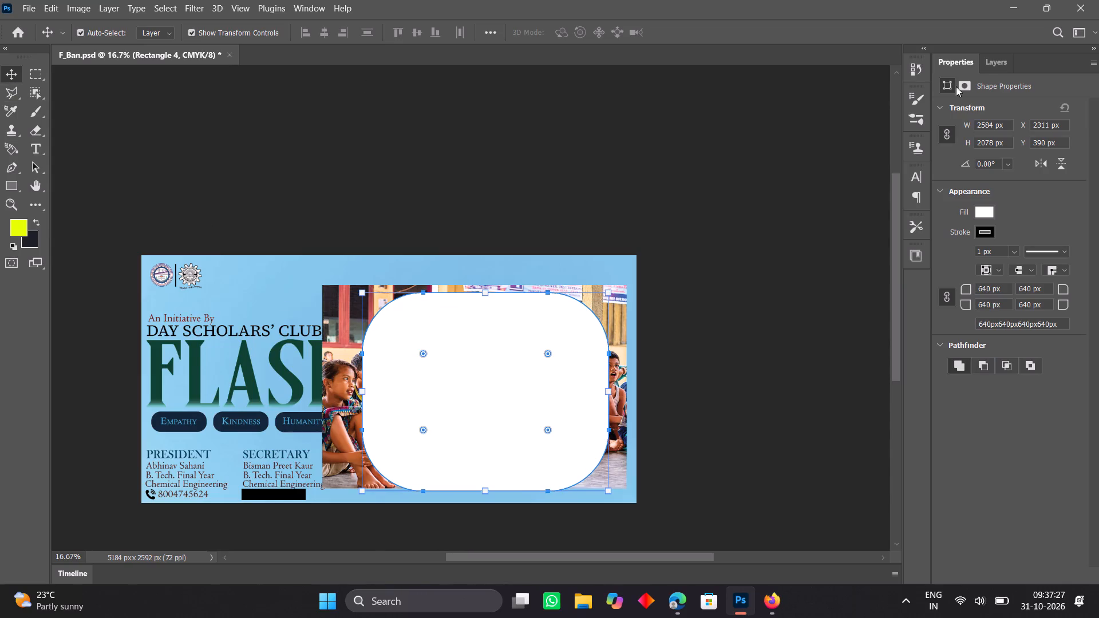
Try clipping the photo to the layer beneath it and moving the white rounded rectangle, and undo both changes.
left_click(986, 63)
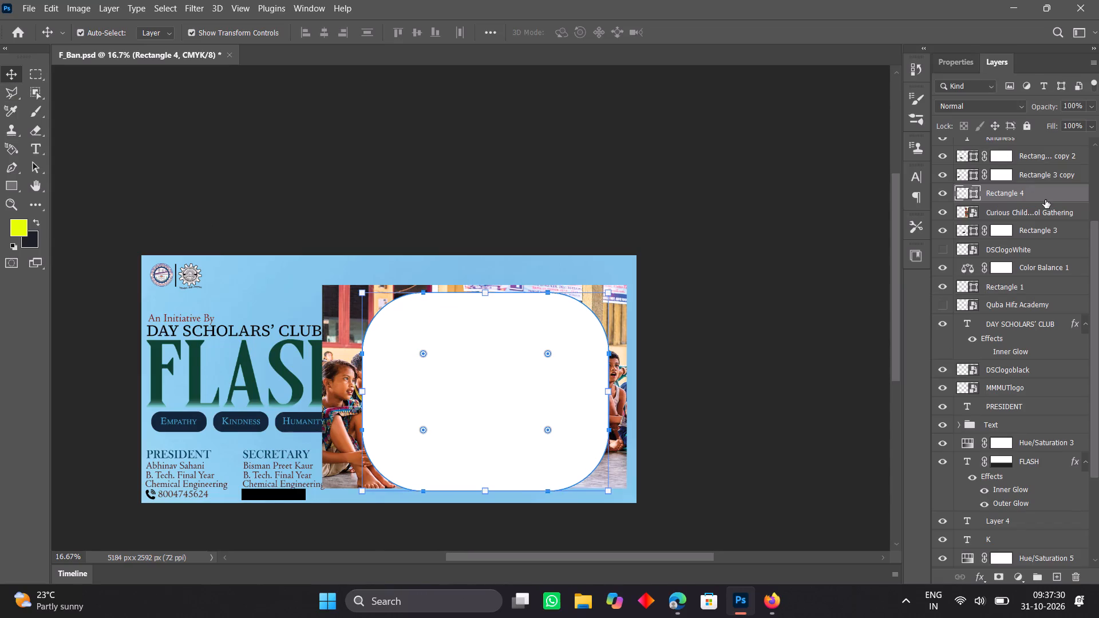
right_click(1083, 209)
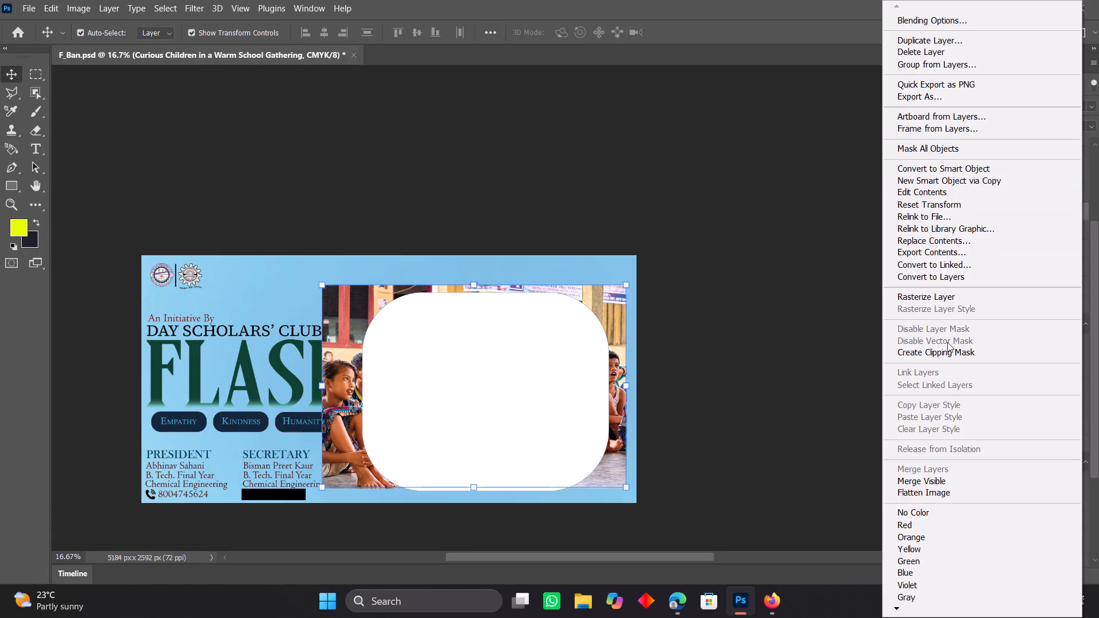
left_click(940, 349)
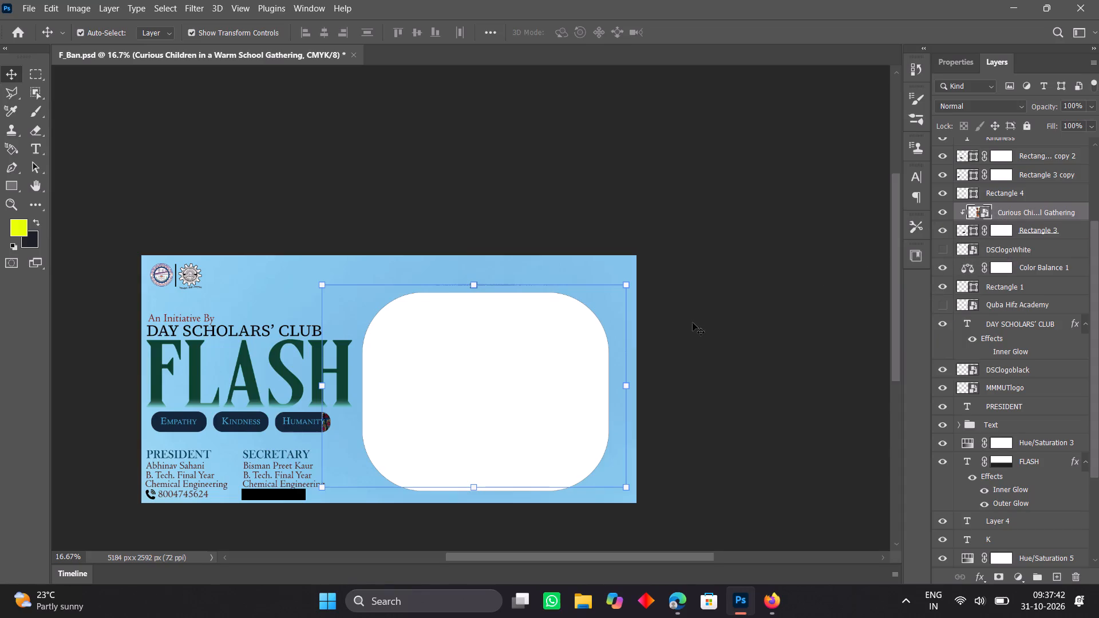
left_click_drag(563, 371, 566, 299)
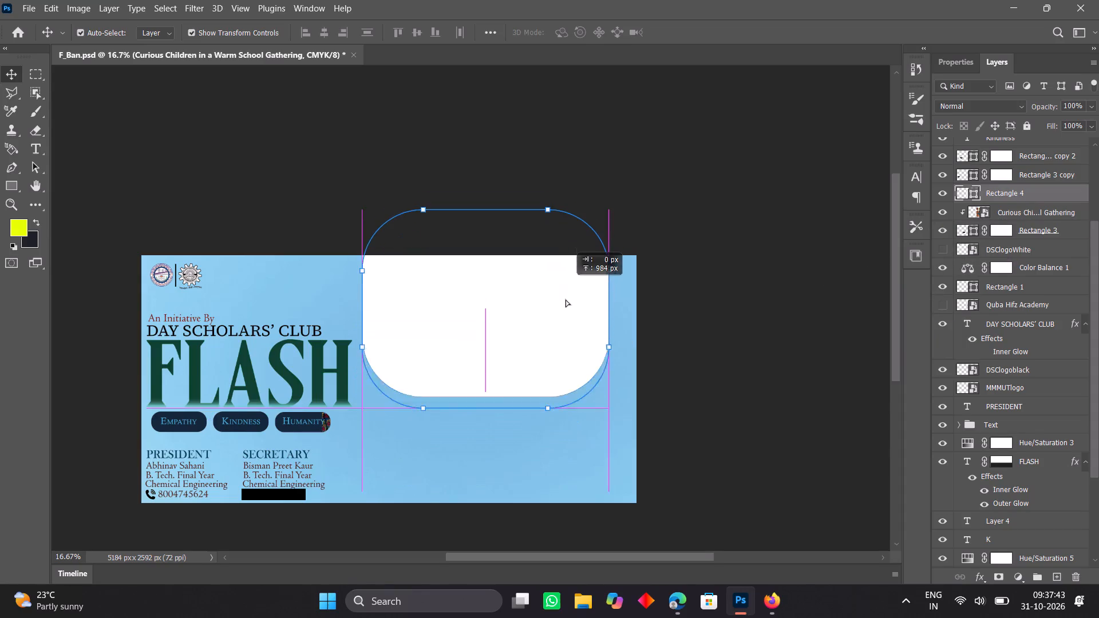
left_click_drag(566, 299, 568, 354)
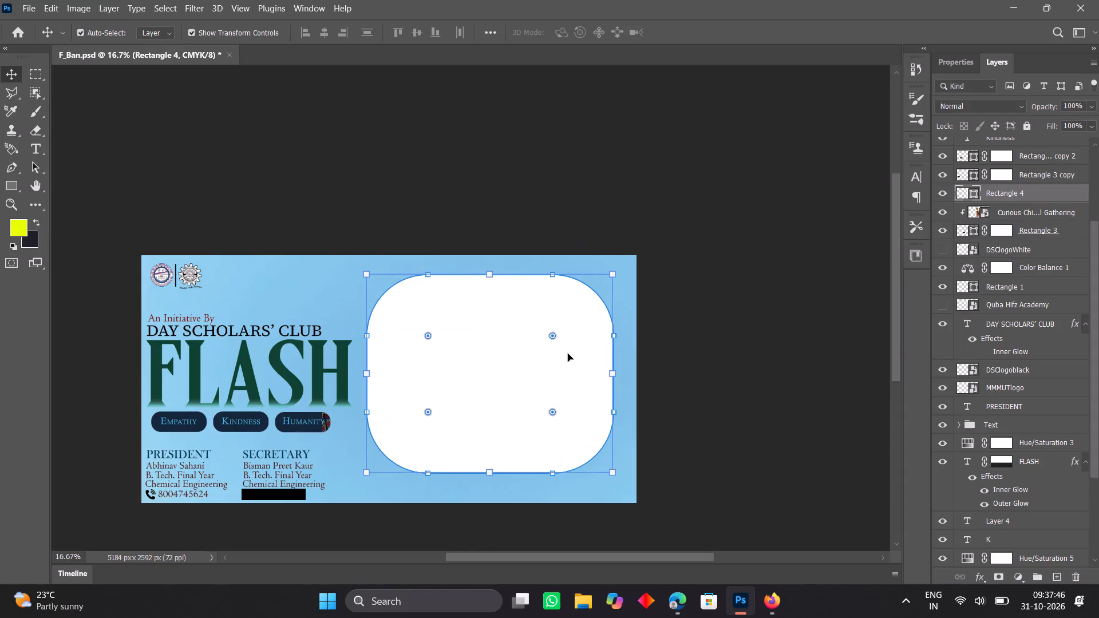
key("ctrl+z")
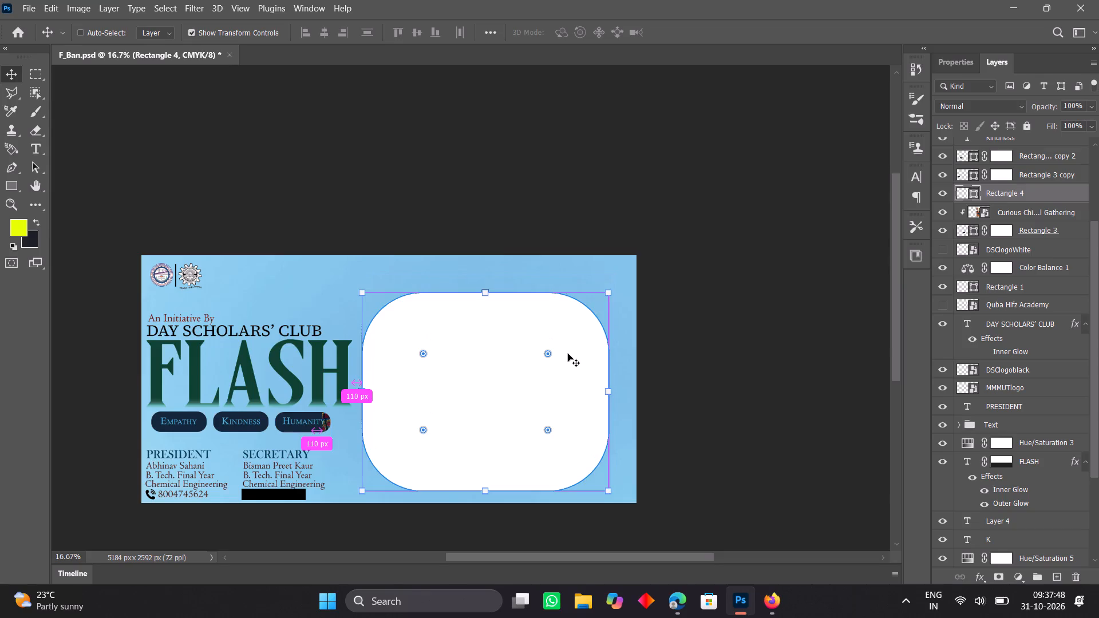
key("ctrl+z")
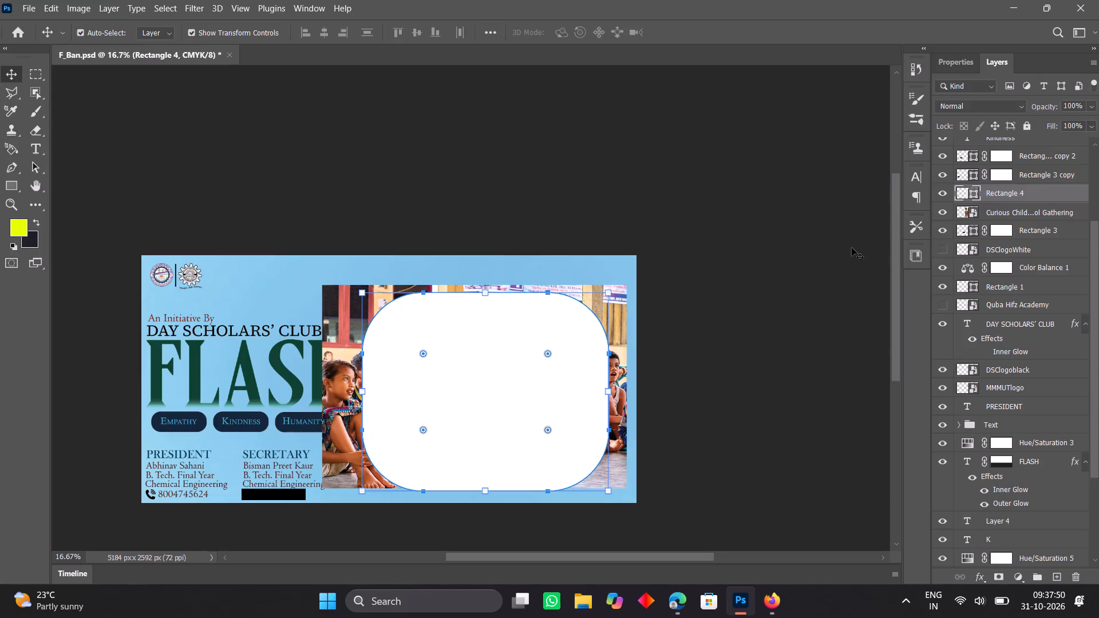
Move the new Rectangle 4 layer beneath the children photo and clip the photo to it with a clipping mask.
left_click_drag(1036, 192, 1036, 208)
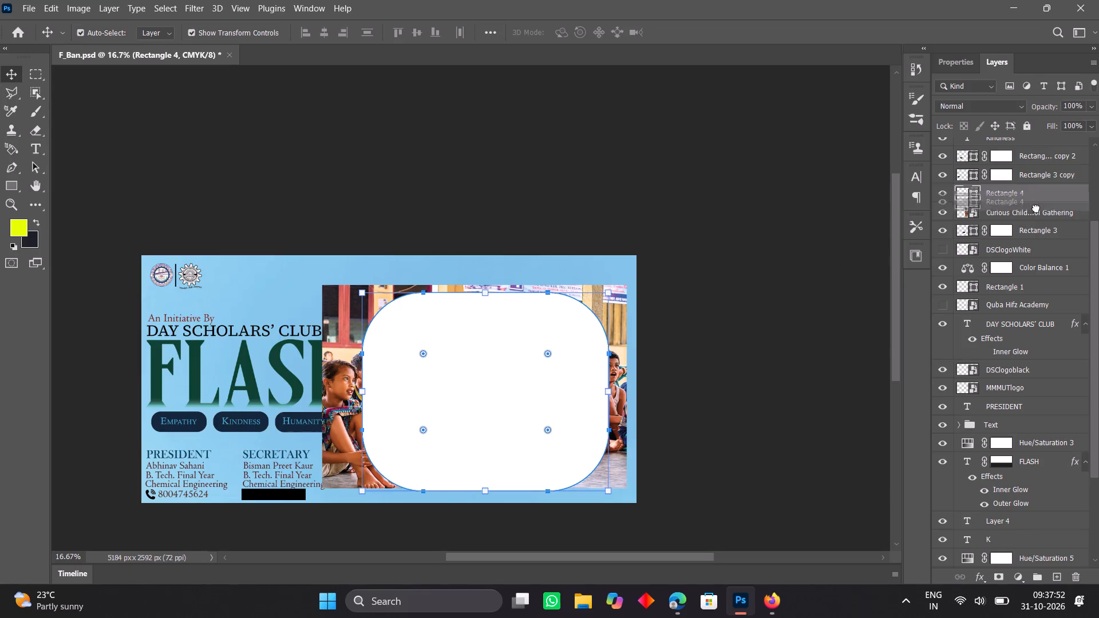
left_click_drag(1036, 208, 1038, 225)
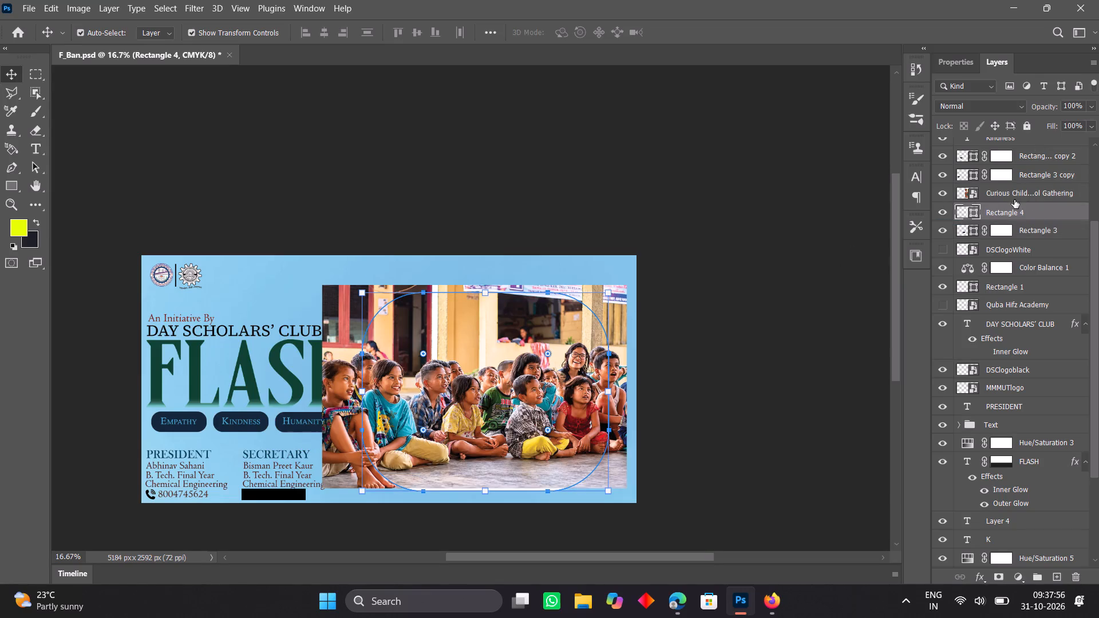
right_click(1083, 189)
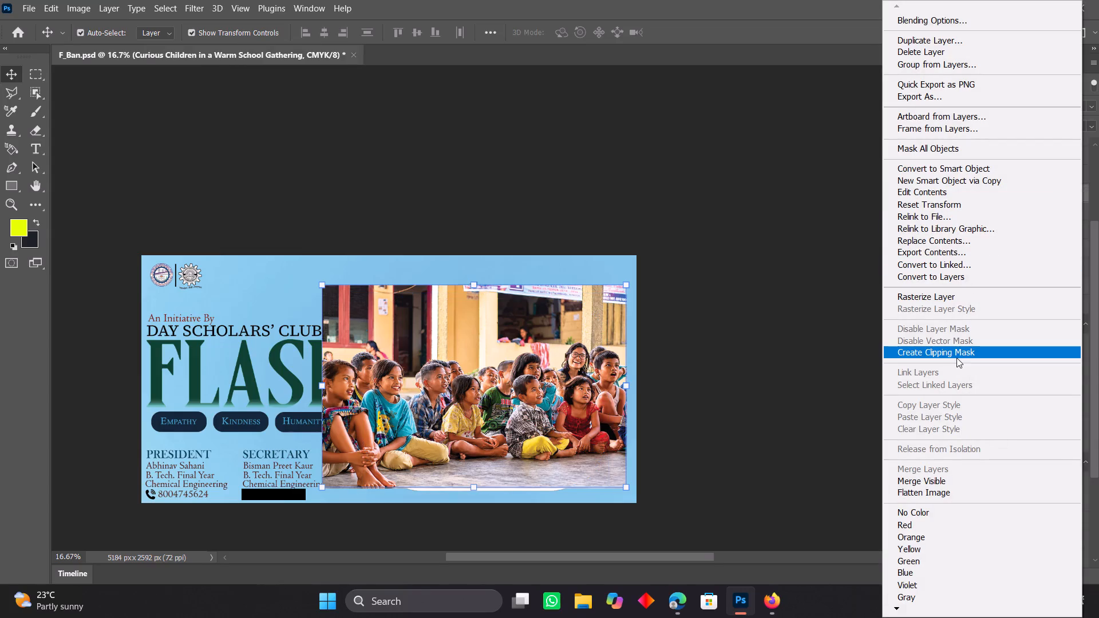
left_click(956, 358)
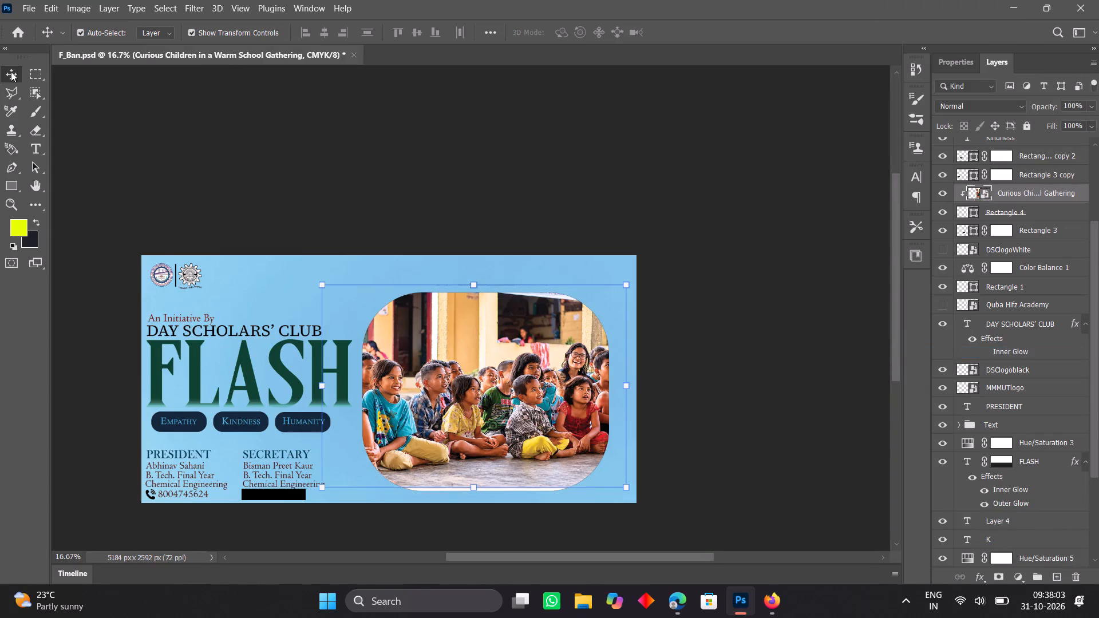
Scale the children photo proportionally to about 210.69% so it covers the bottom edge of the rounded rectangle, and fit the banner in view.
left_click(476, 488)
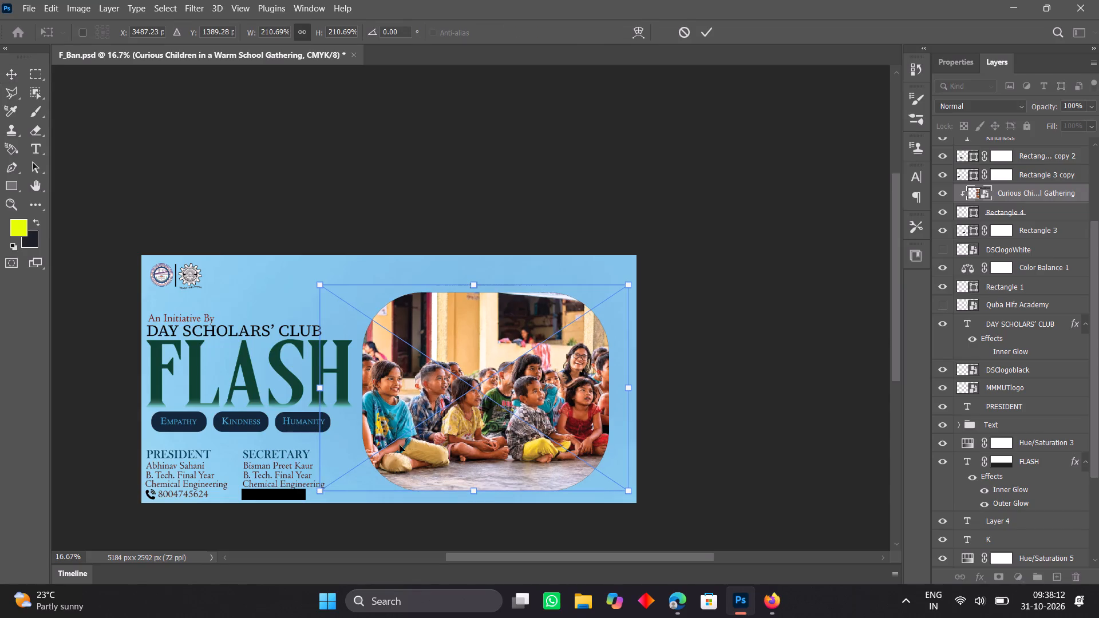
left_click(9, 74)
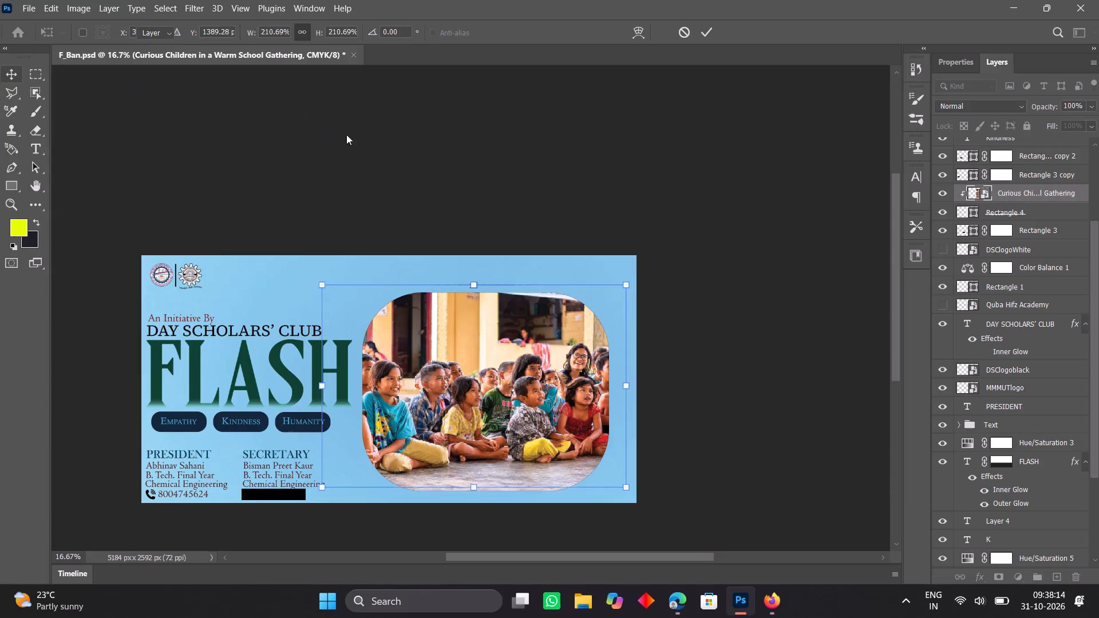
left_click(97, 155)
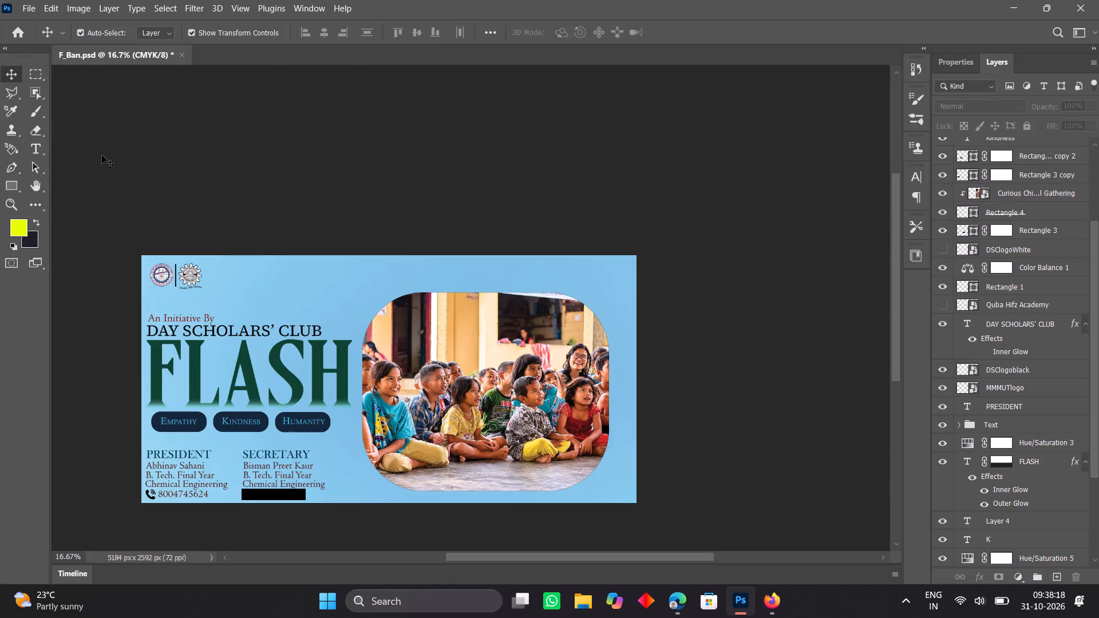
key("ctrl+0")
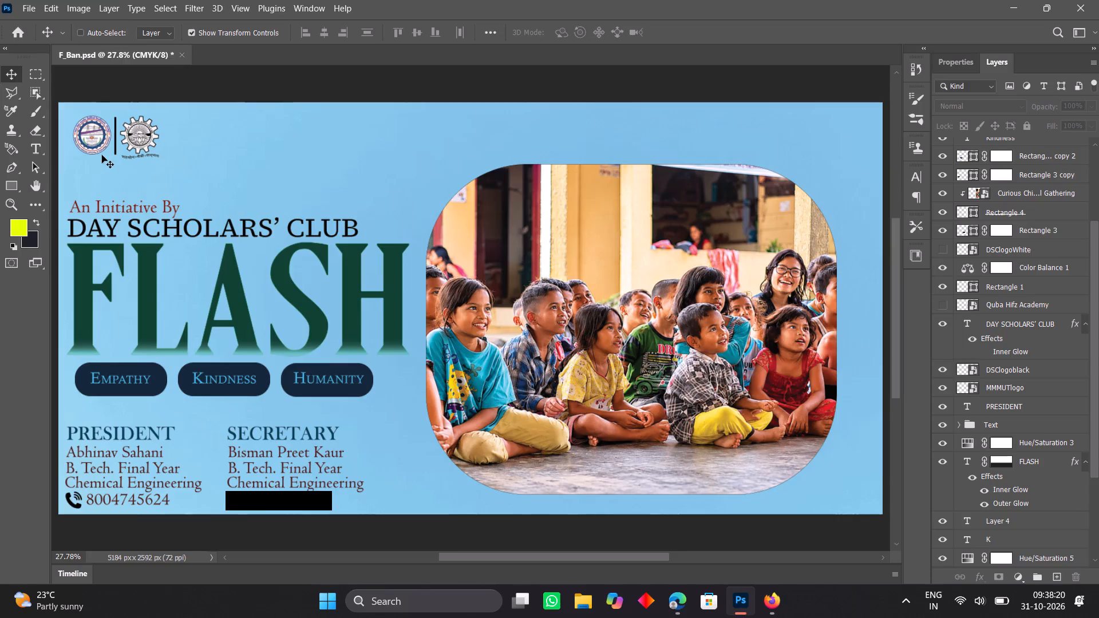
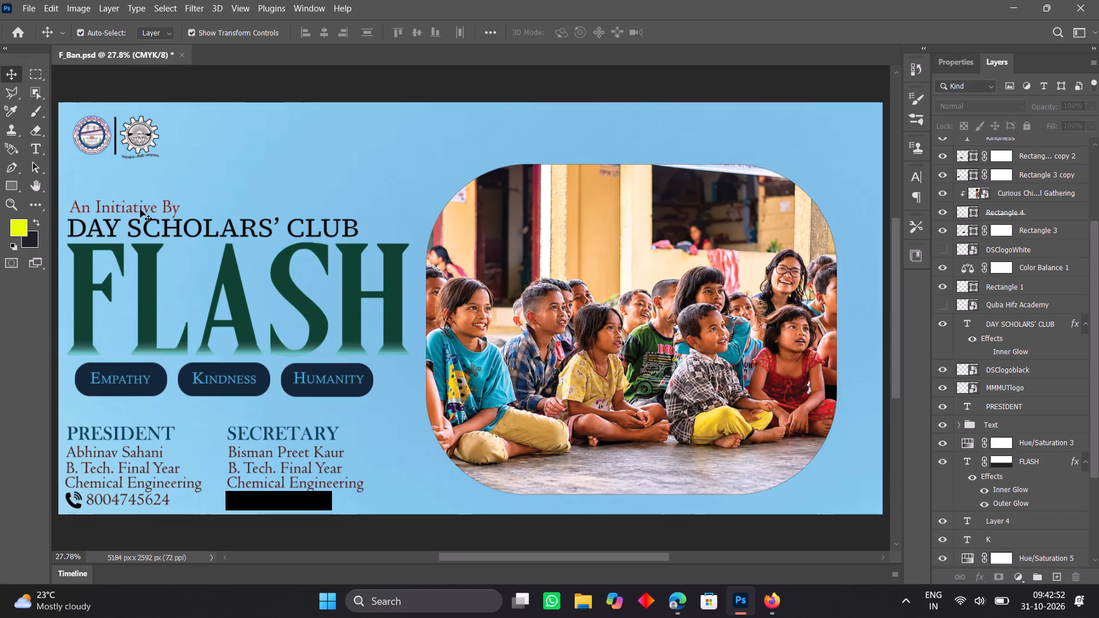
left_click(1010, 6)
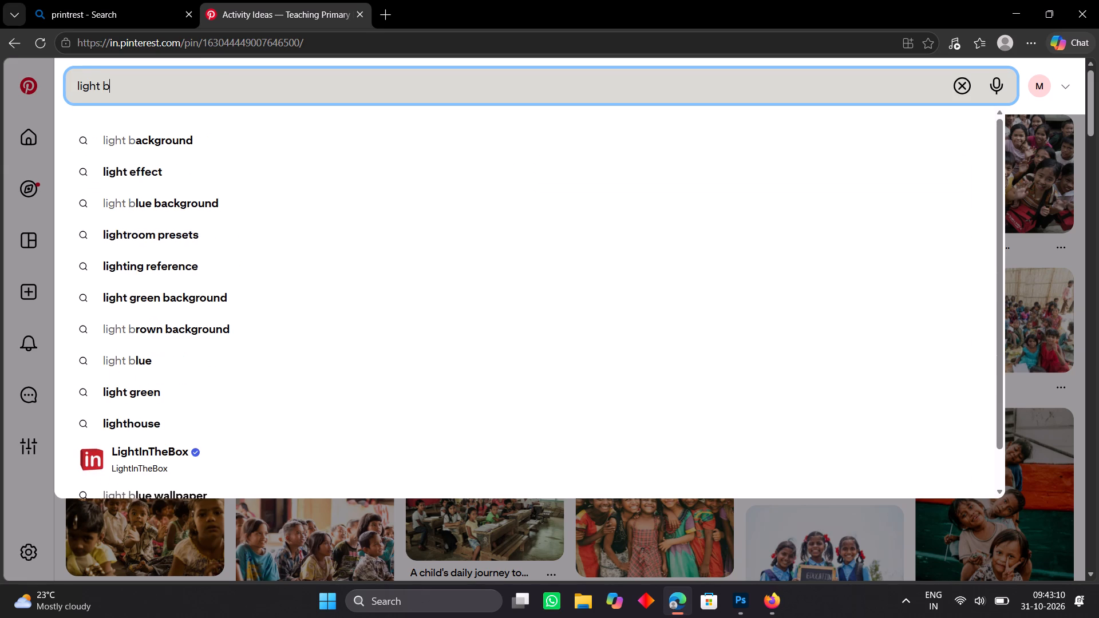
key("l")
type("ue")
key("space")
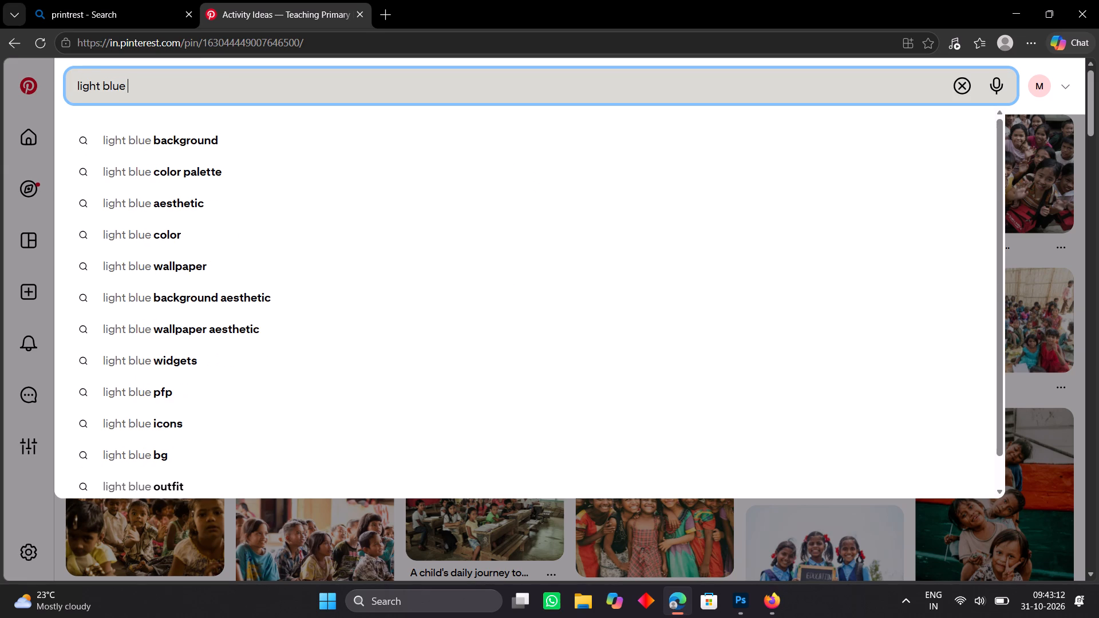
type("bg")
key("Return")
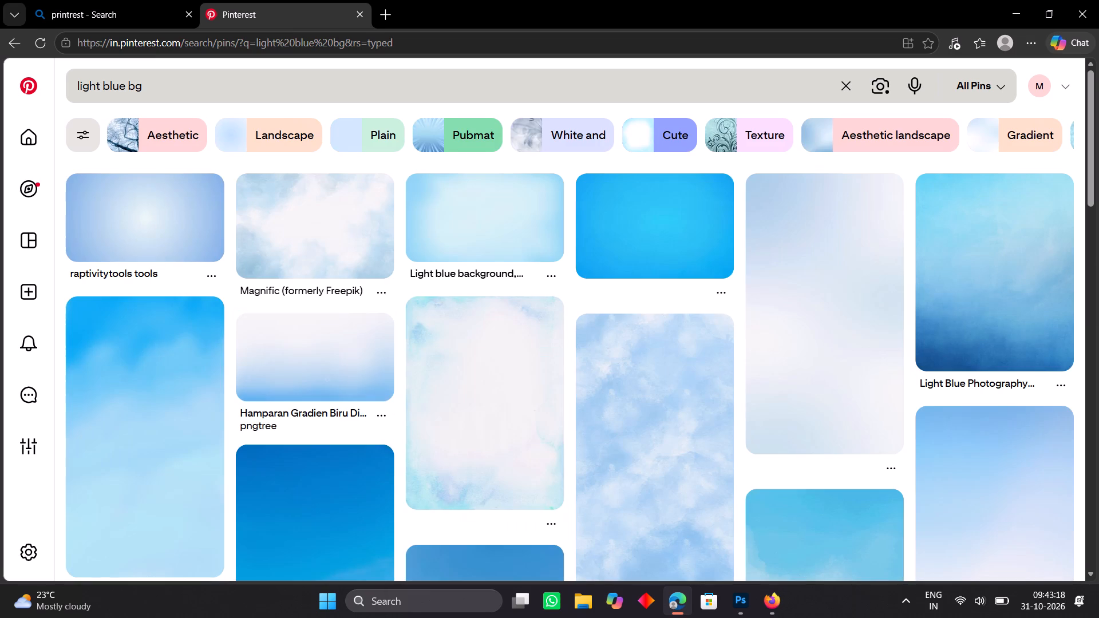
Browse the light blue background pins for an image suited to the FLASH banner's background.
scroll(445, 85, "down", 4)
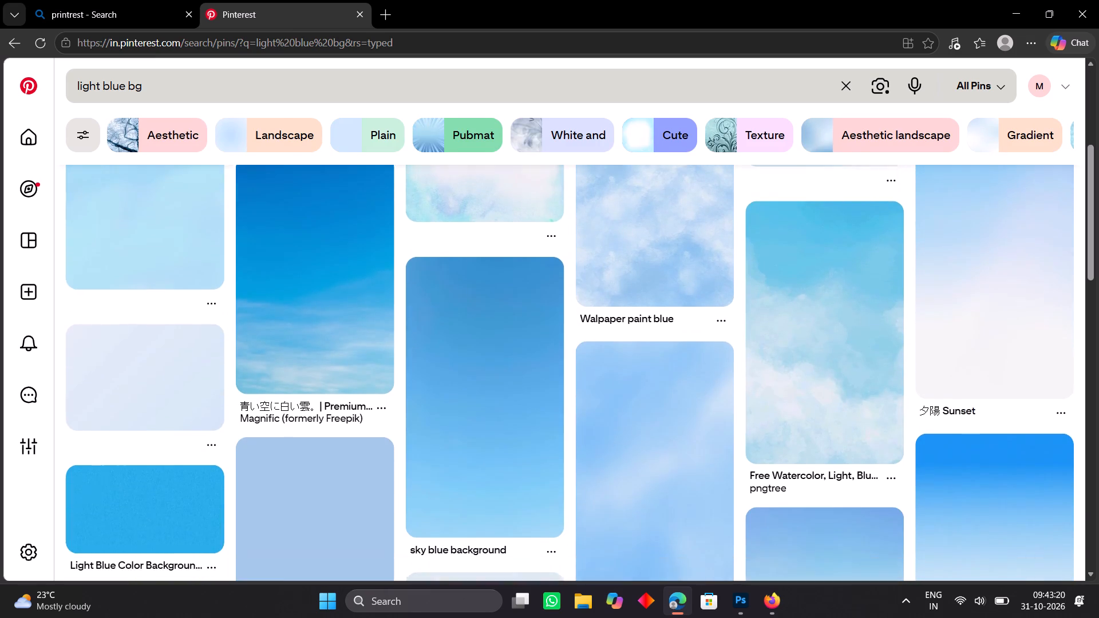
scroll(445, 85, "down", 5)
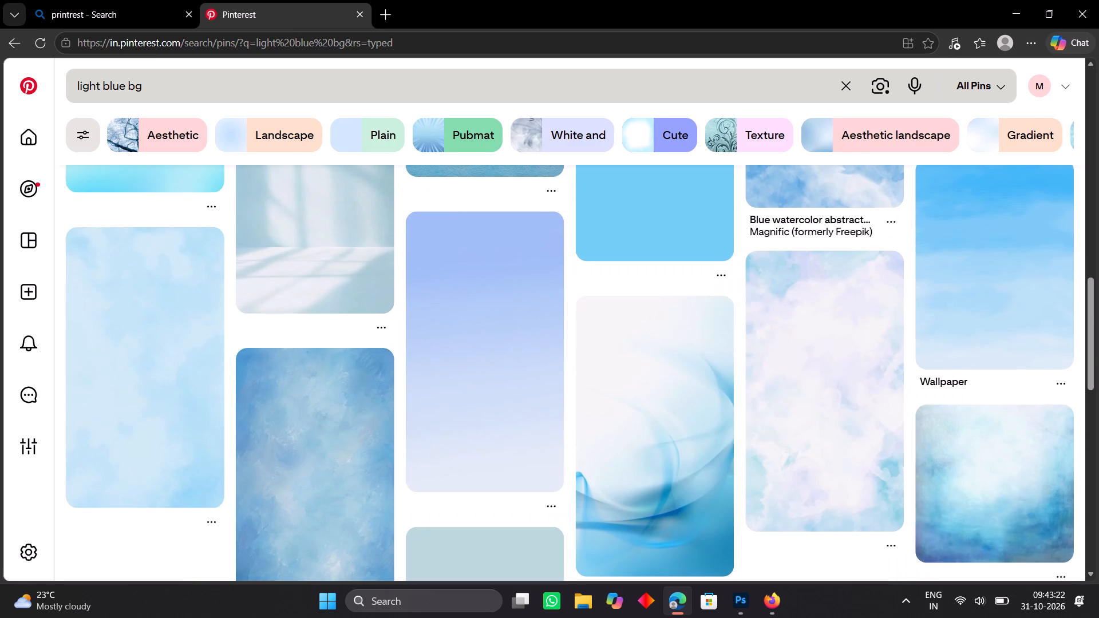
scroll(445, 85, "down", 4)
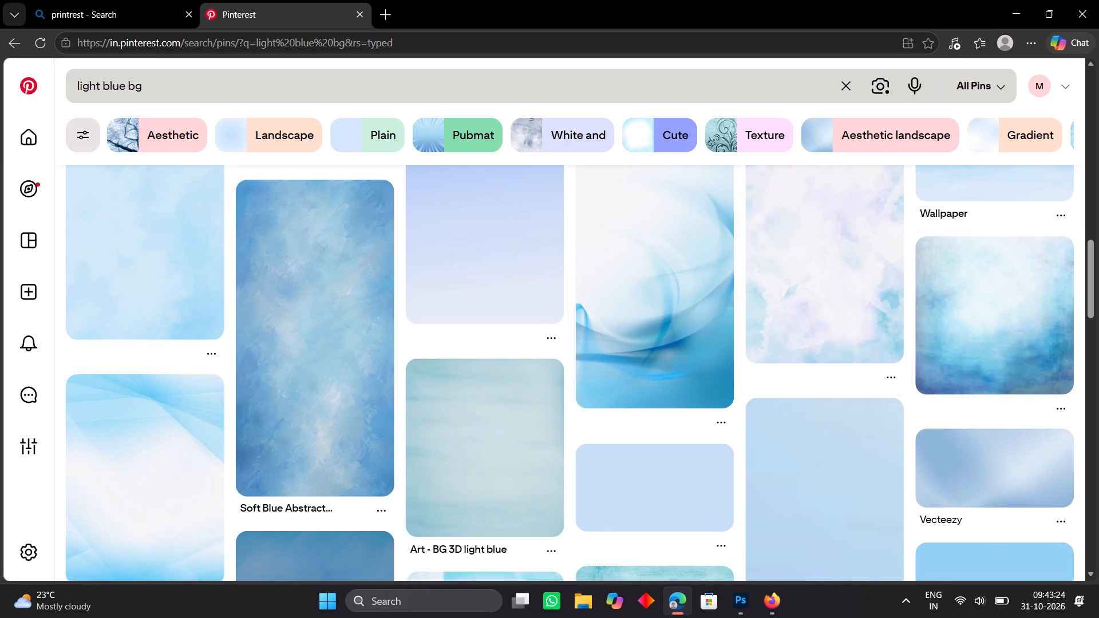
scroll(445, 85, "down", 5)
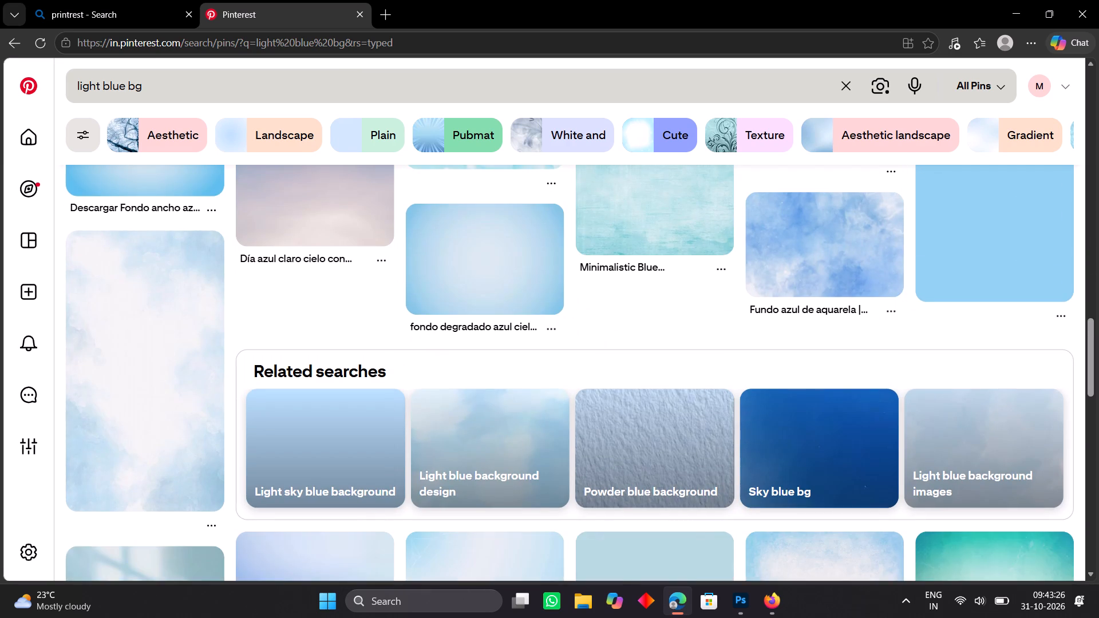
scroll(445, 85, "down", 5)
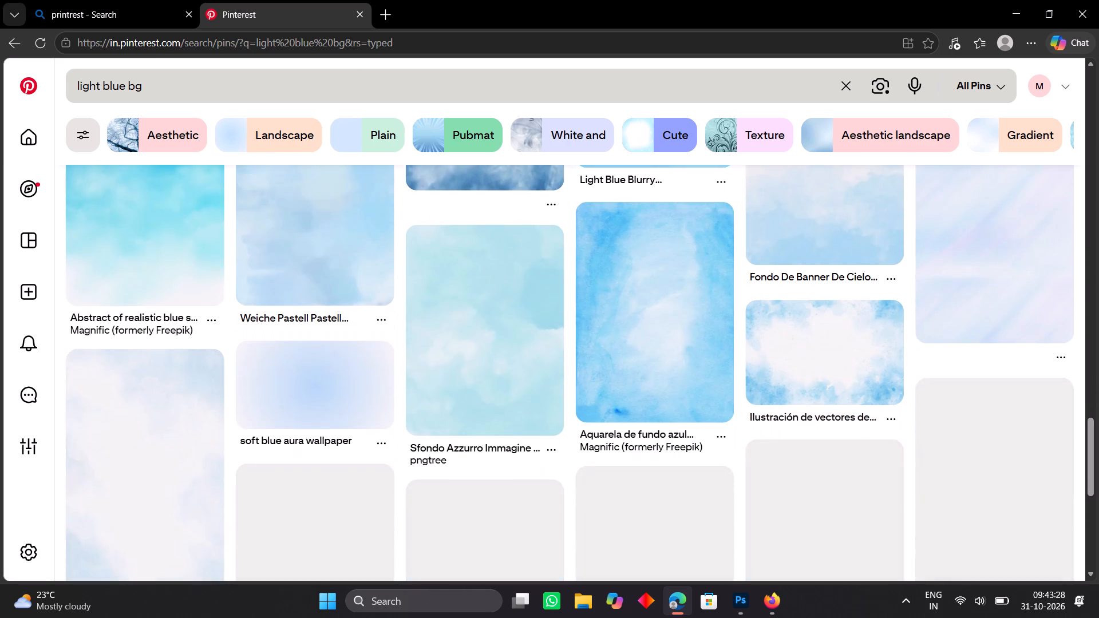
scroll(445, 85, "down", 2)
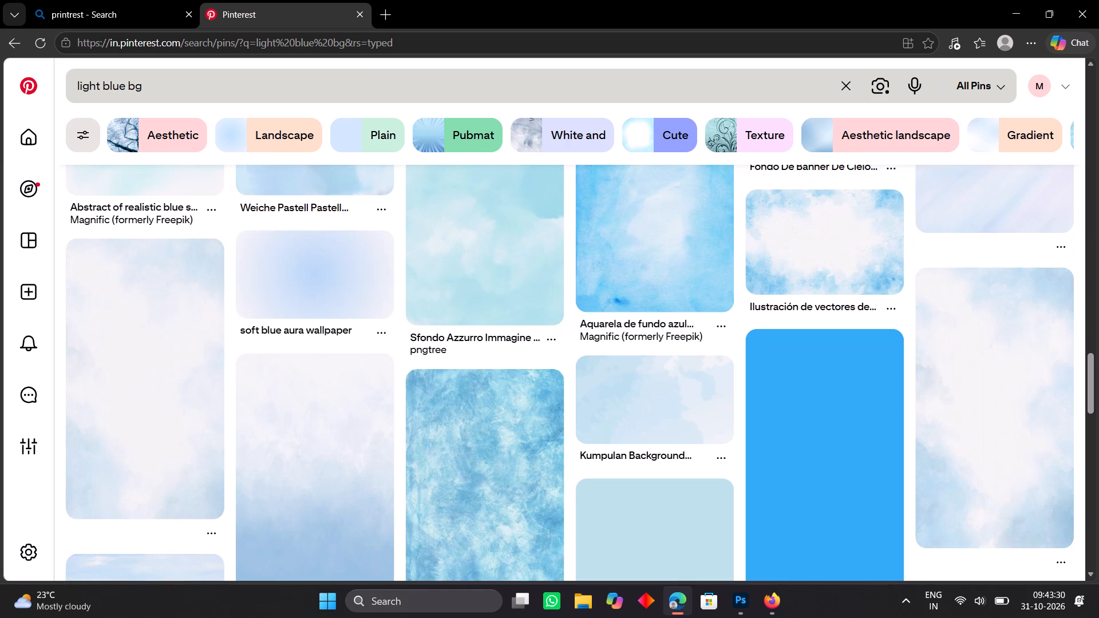
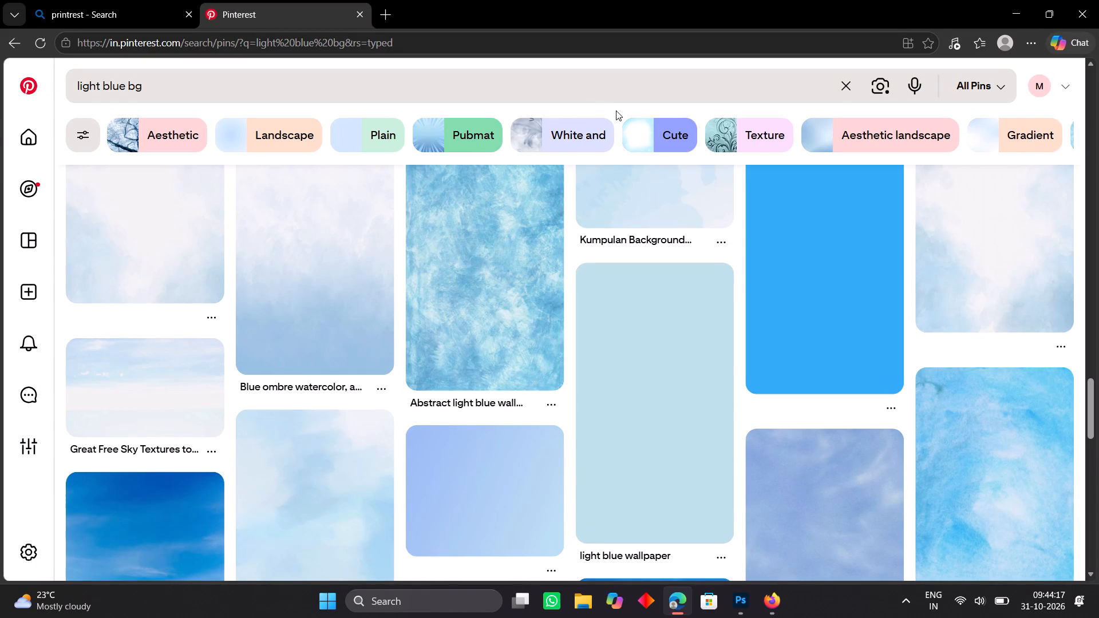
Narrow the light blue background search to Texture and examine the pins for an image suited to the FLASH banner.
left_click(746, 135)
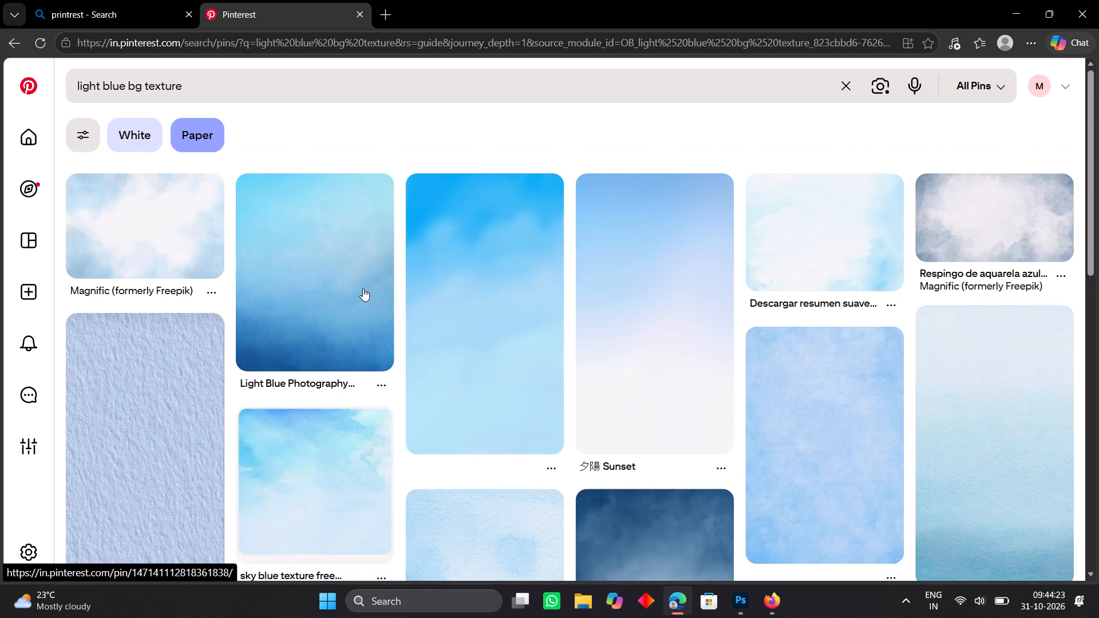
scroll(363, 288, "up", 1)
scroll(363, 288, "down", 3)
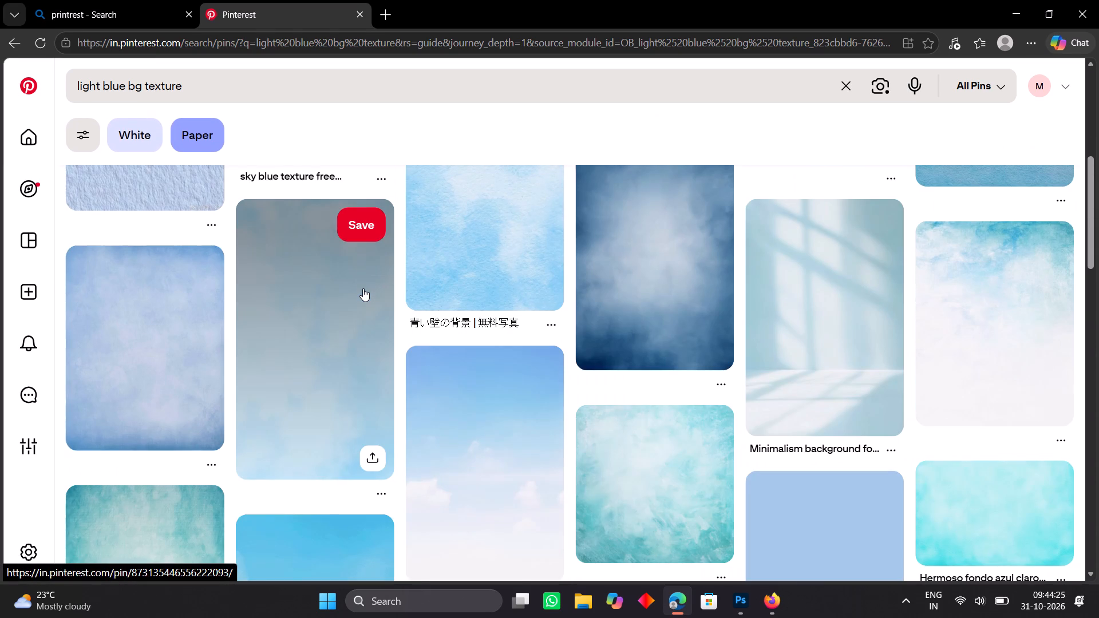
scroll(363, 288, "down", 1)
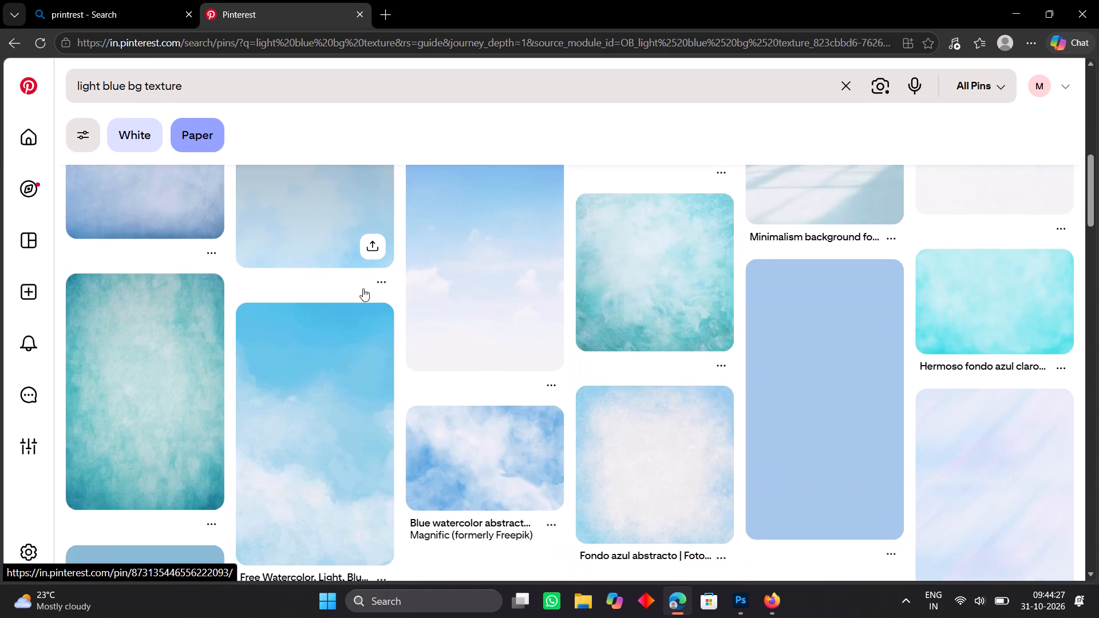
scroll(363, 288, "down", 4)
scroll(427, 244, "down", 1)
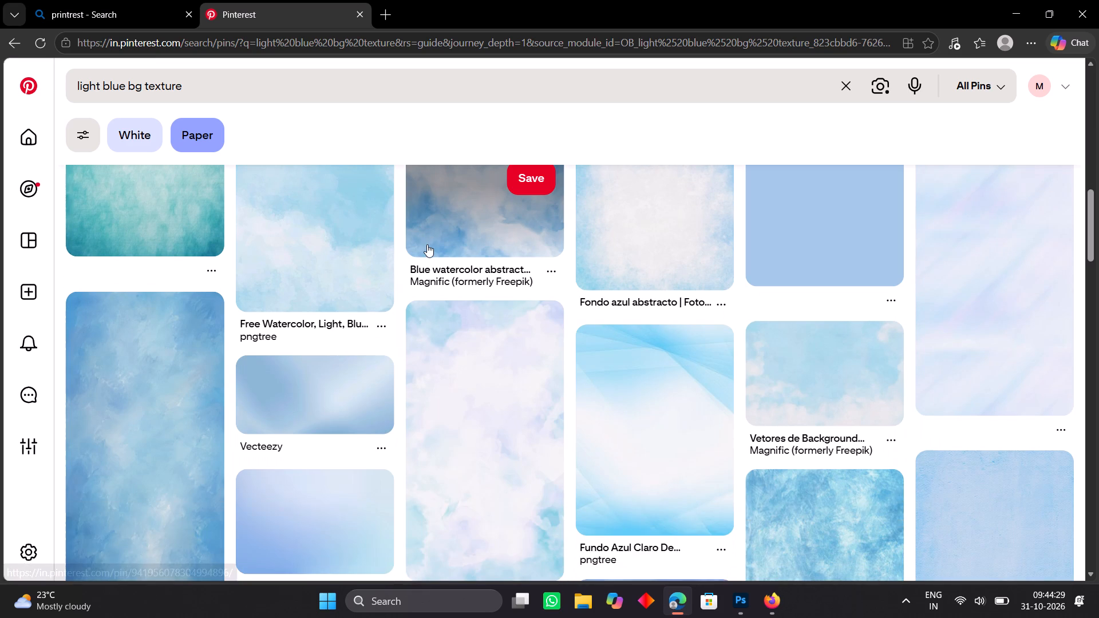
scroll(427, 244, "down", 1)
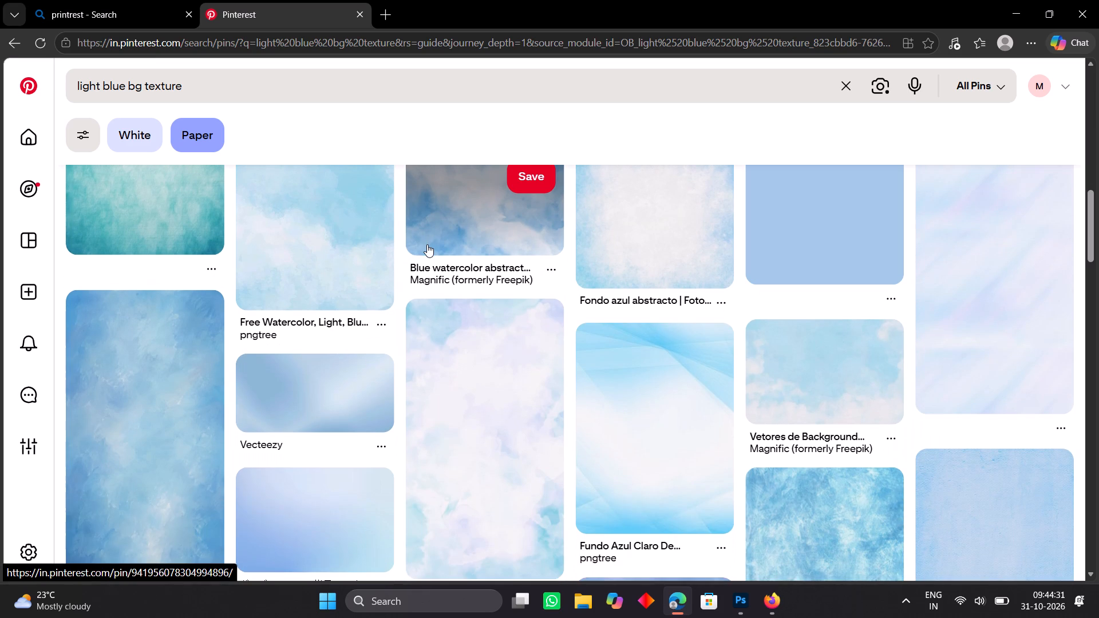
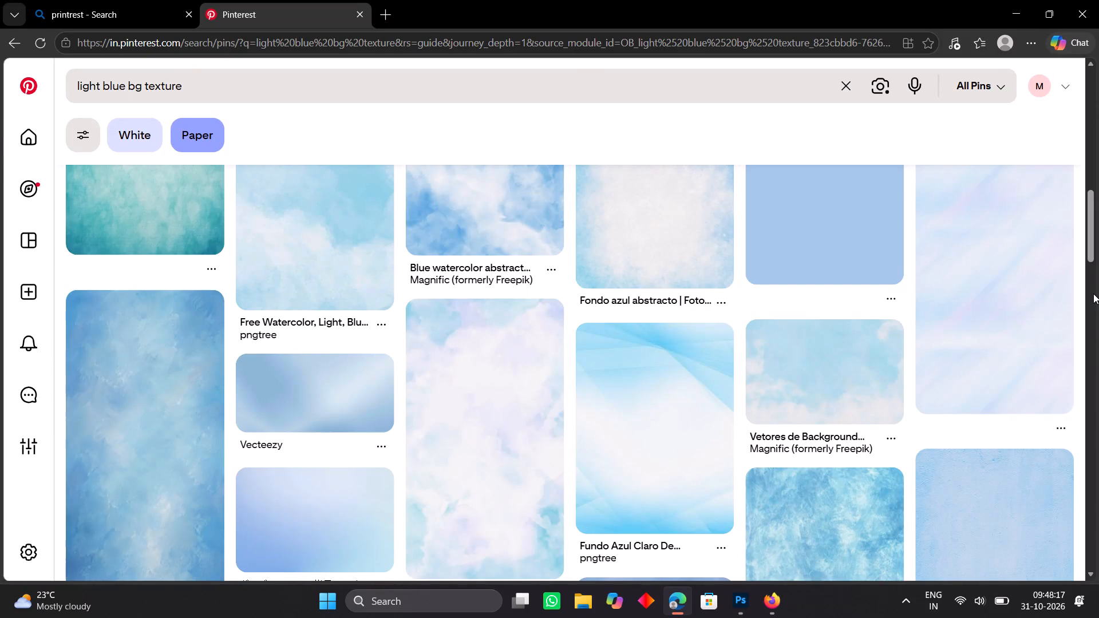
Browse further through the light blue texture results and open the Abstract Sky Blue Art Texture backdrop pin by Dbackdrop.
scroll(1093, 294, "down", 8)
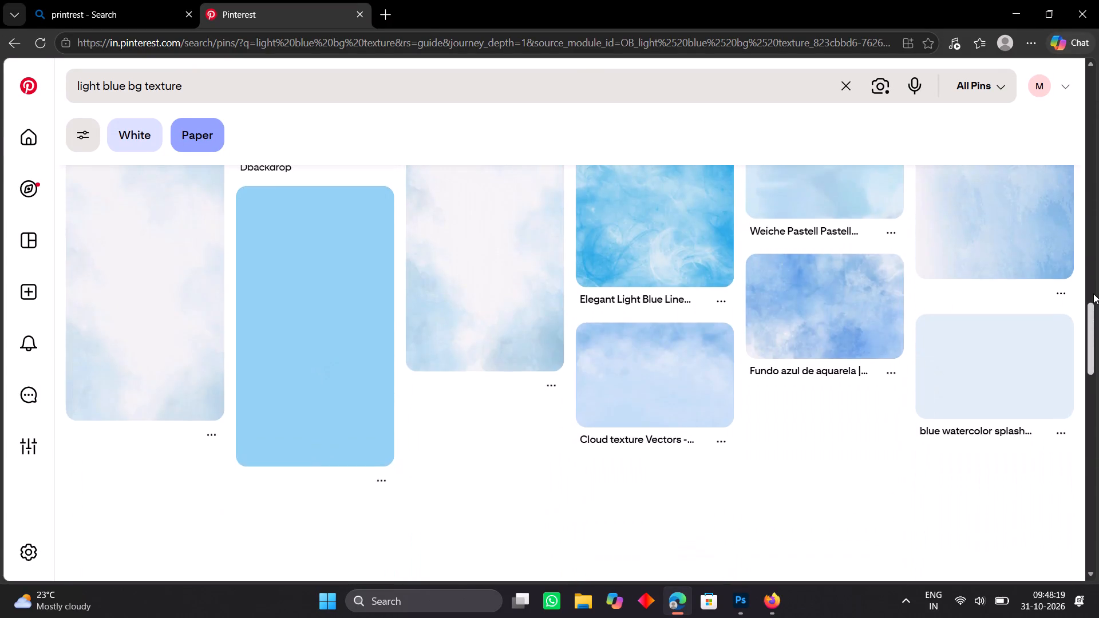
scroll(1093, 294, "down", 1)
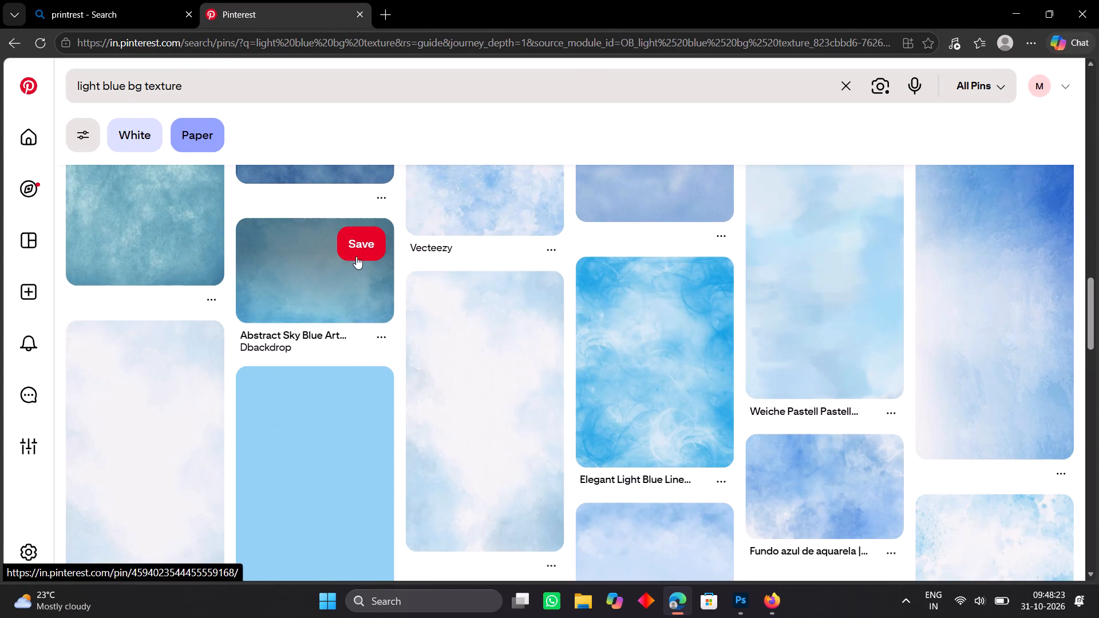
left_click(333, 266)
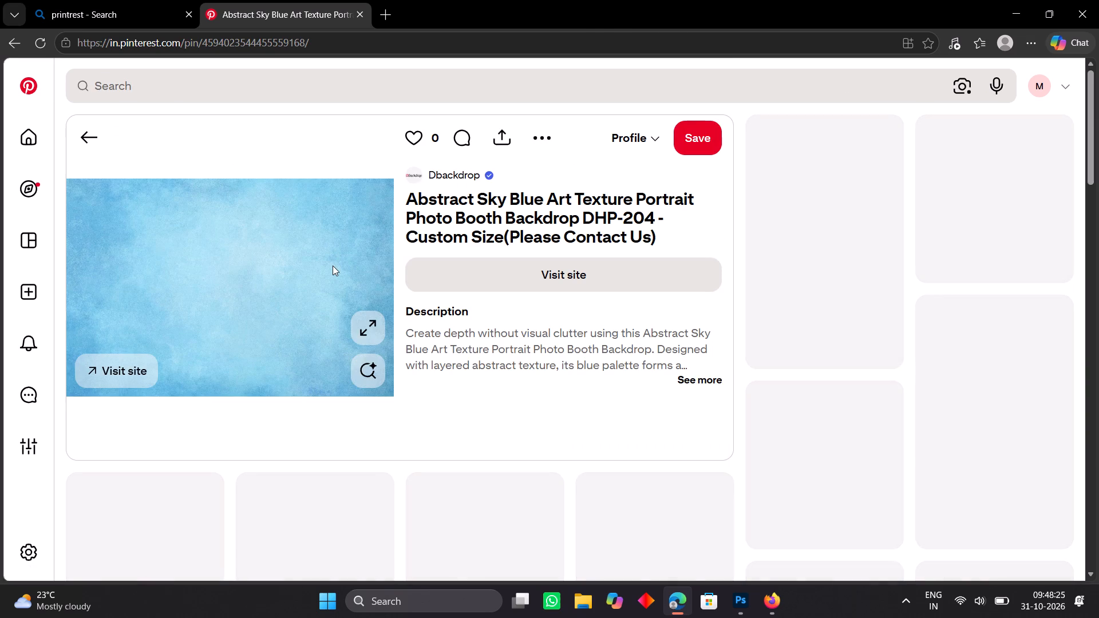
Examine the pins related to the sky blue backdrop for a suitable banner background, and minimize the browser to the desktop.
scroll(555, 331, "down", 1)
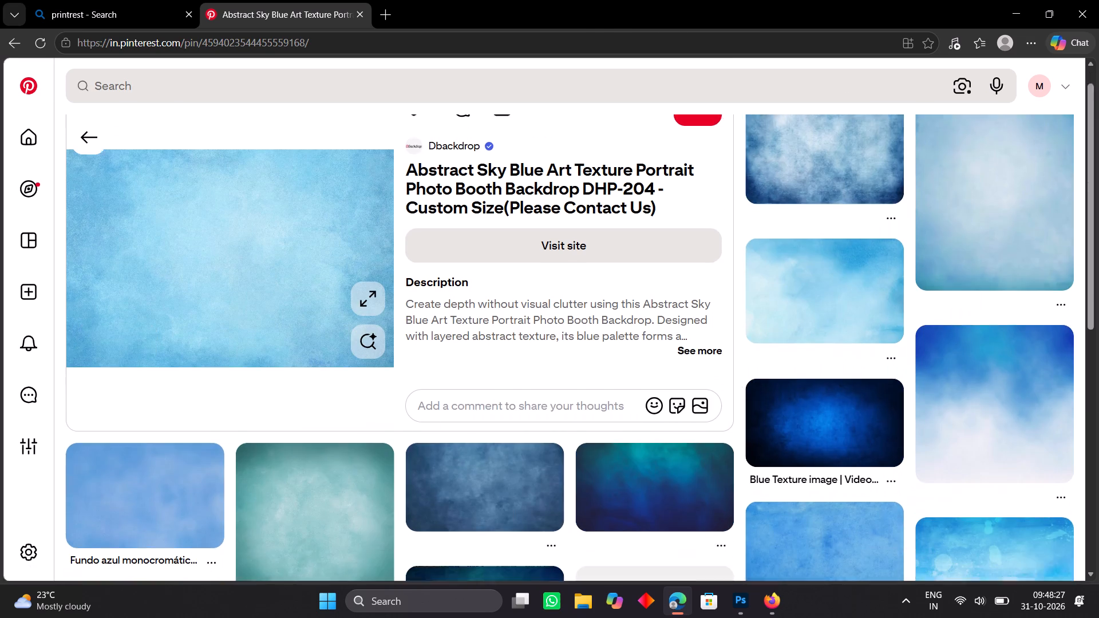
scroll(555, 331, "down", 2)
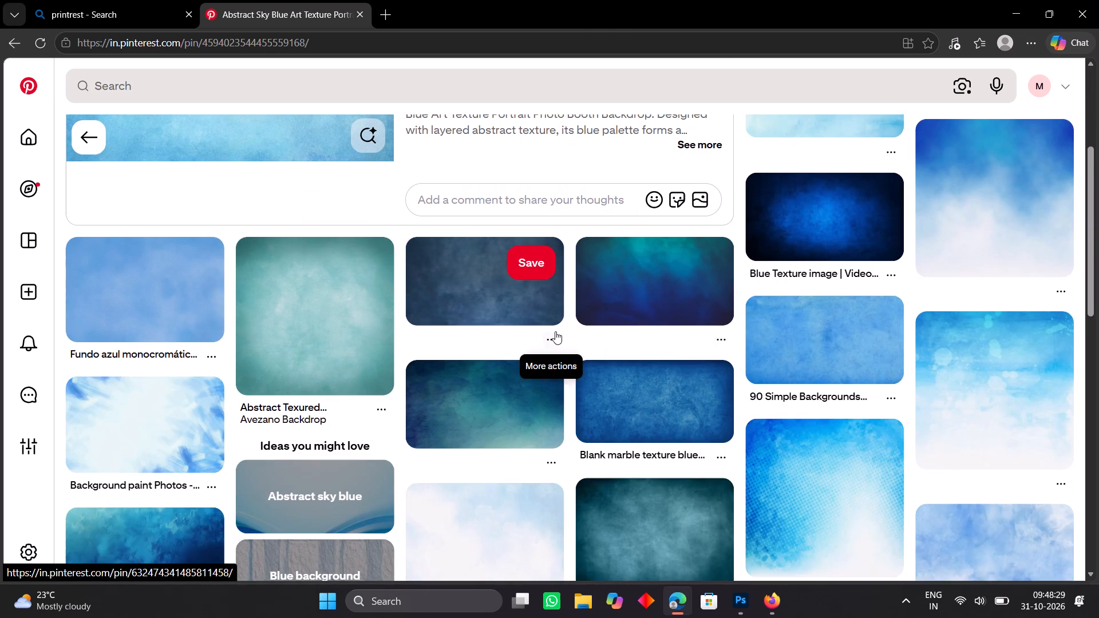
scroll(555, 331, "down", 1)
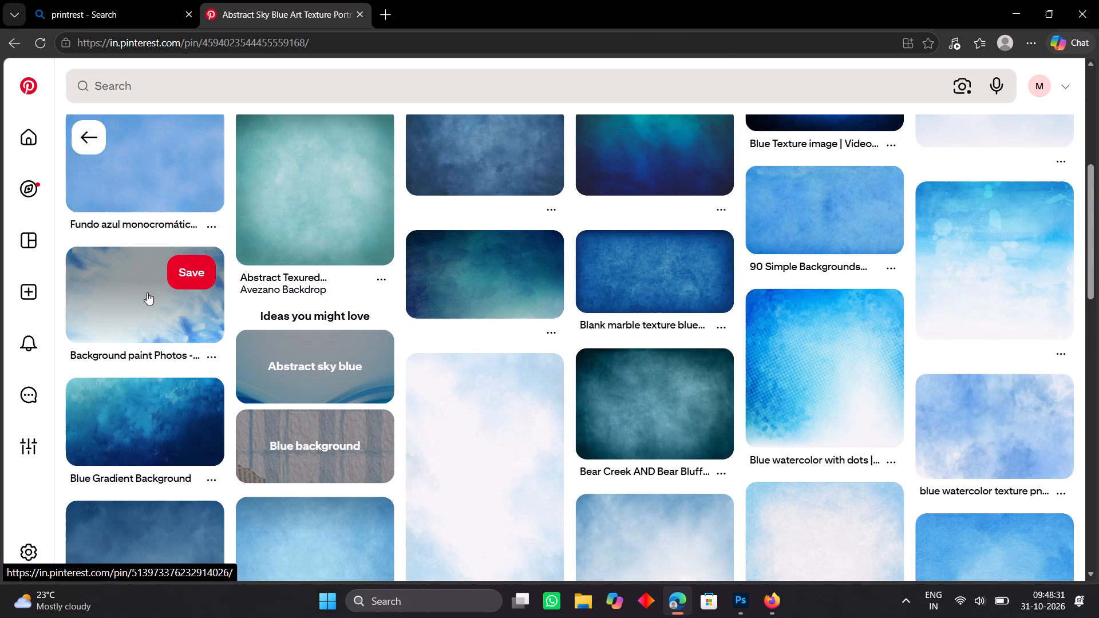
scroll(147, 294, "down", 4)
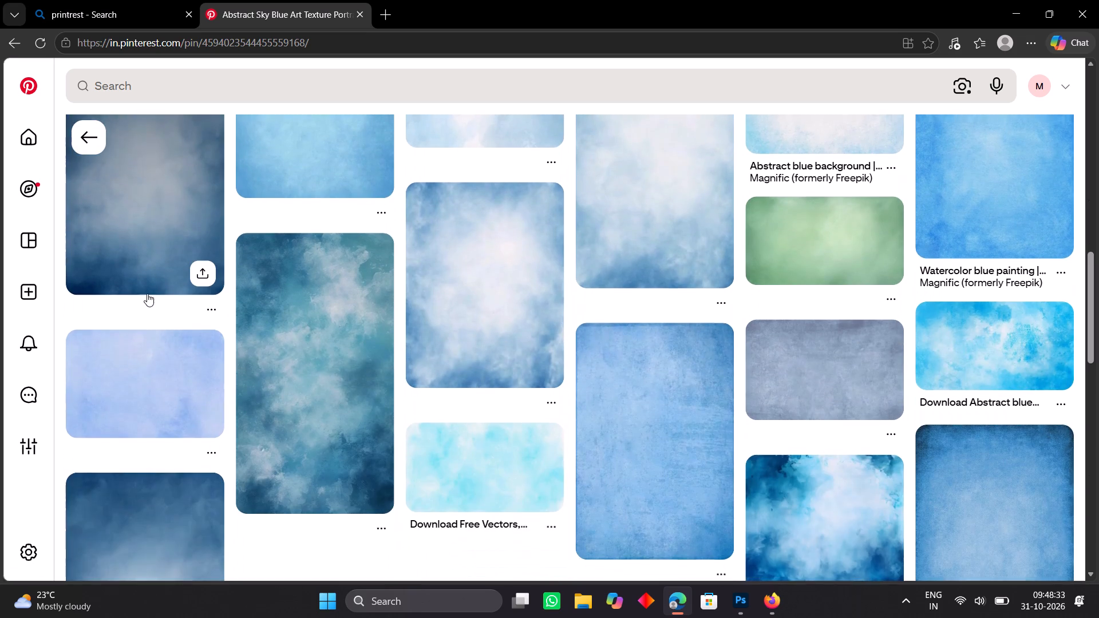
scroll(147, 294, "up", 1)
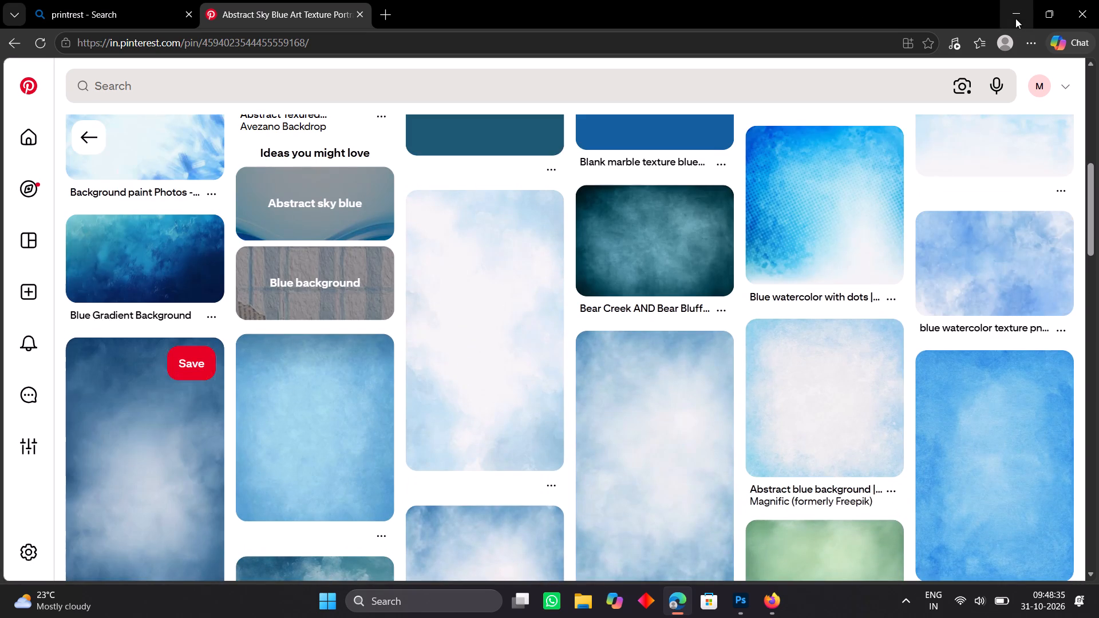
left_click(1015, 17)
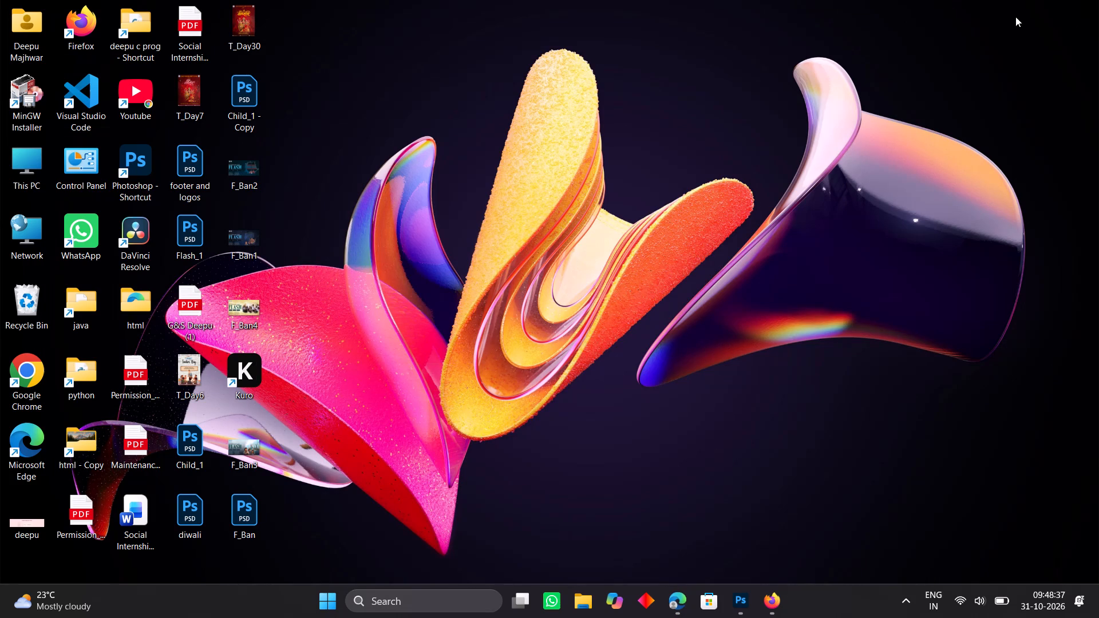
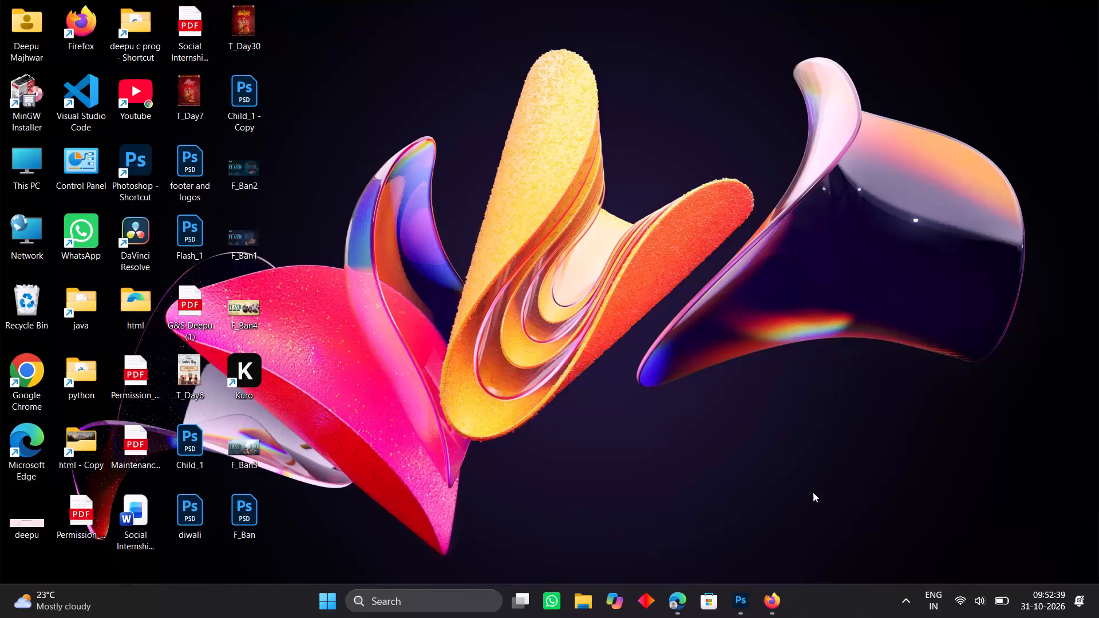
Return to the F_Ban banner in Photoshop and rasterize the Rectangle 4 frame shape so the Eraser can work on it.
left_click(740, 612)
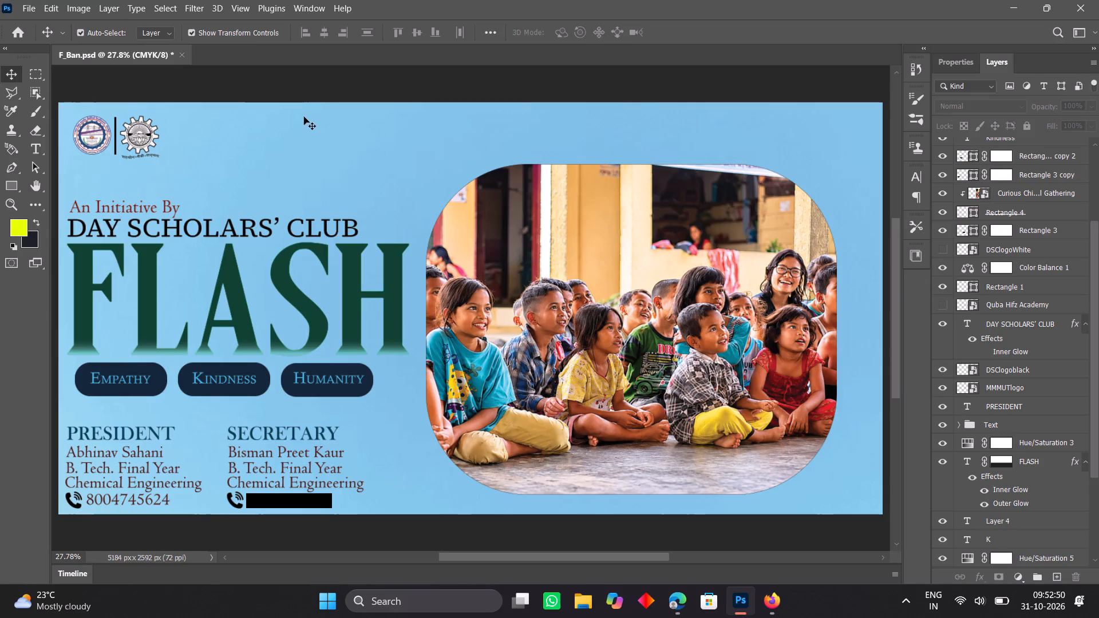
left_click(33, 129)
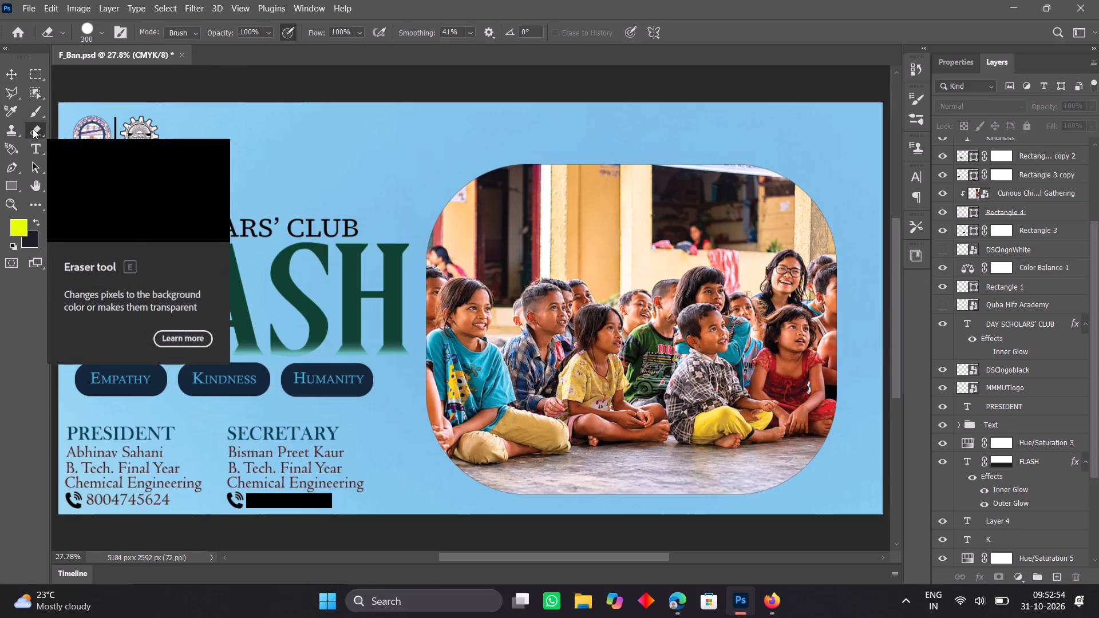
left_click(0, 70)
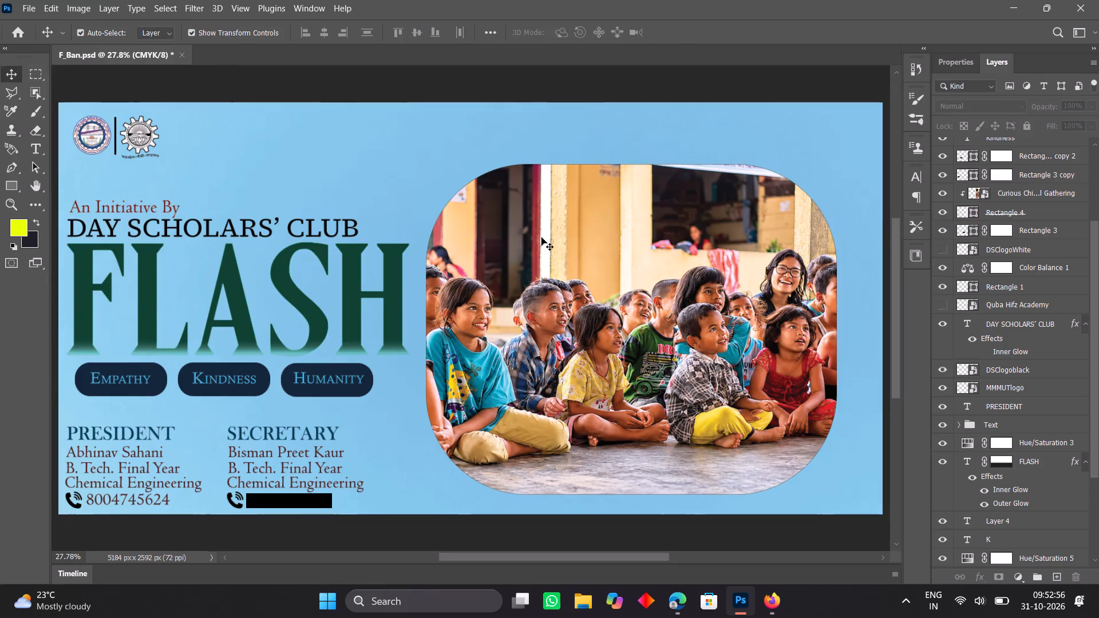
left_click(576, 276)
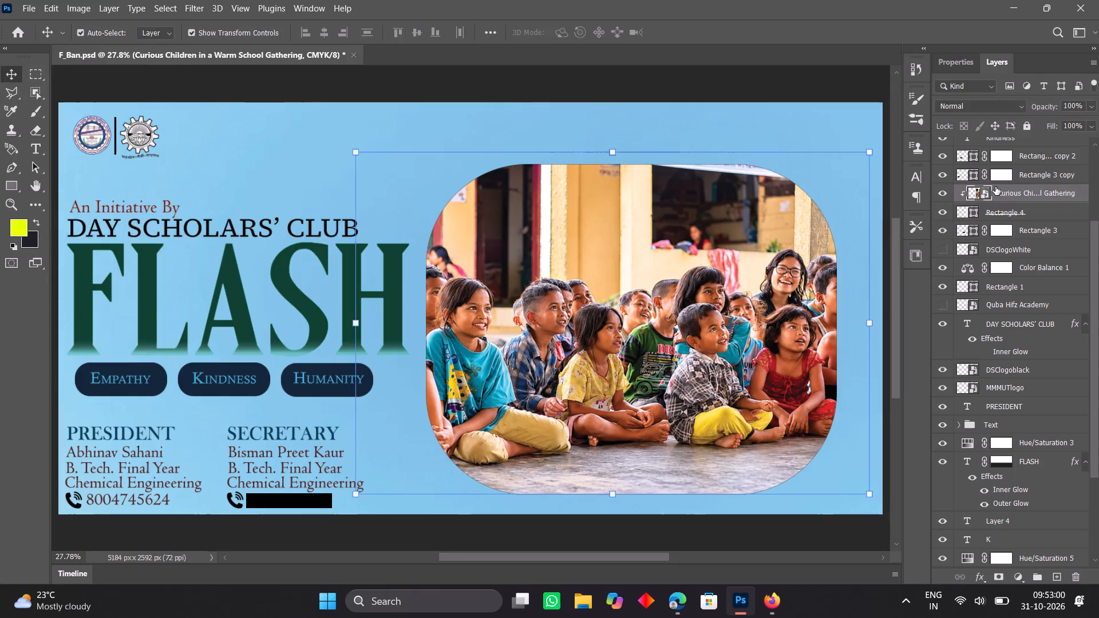
left_click(1044, 210)
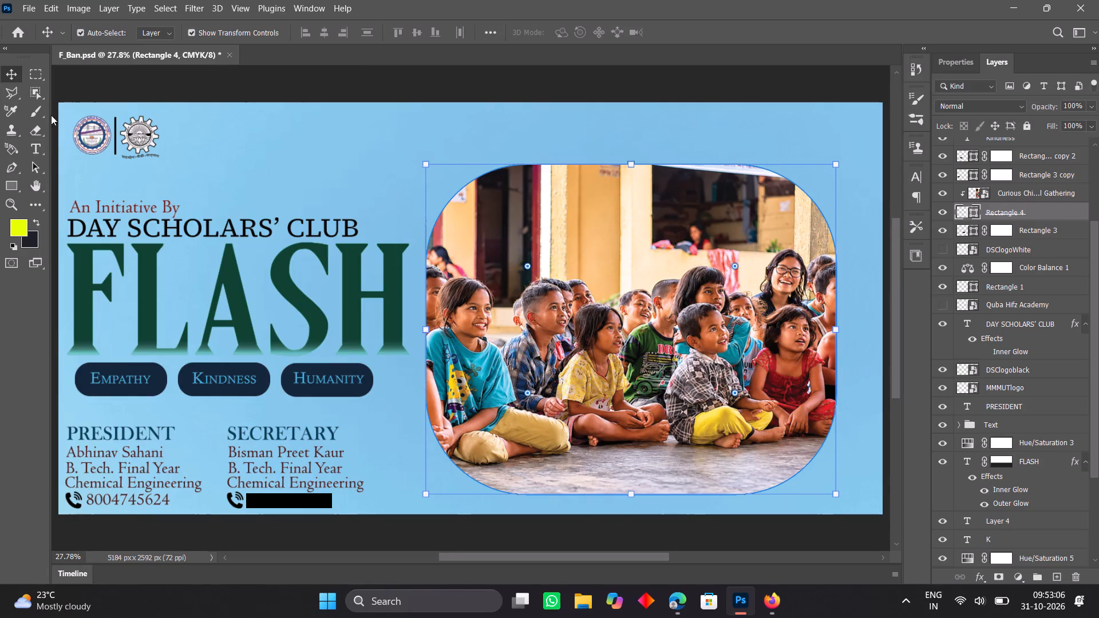
left_click(34, 126)
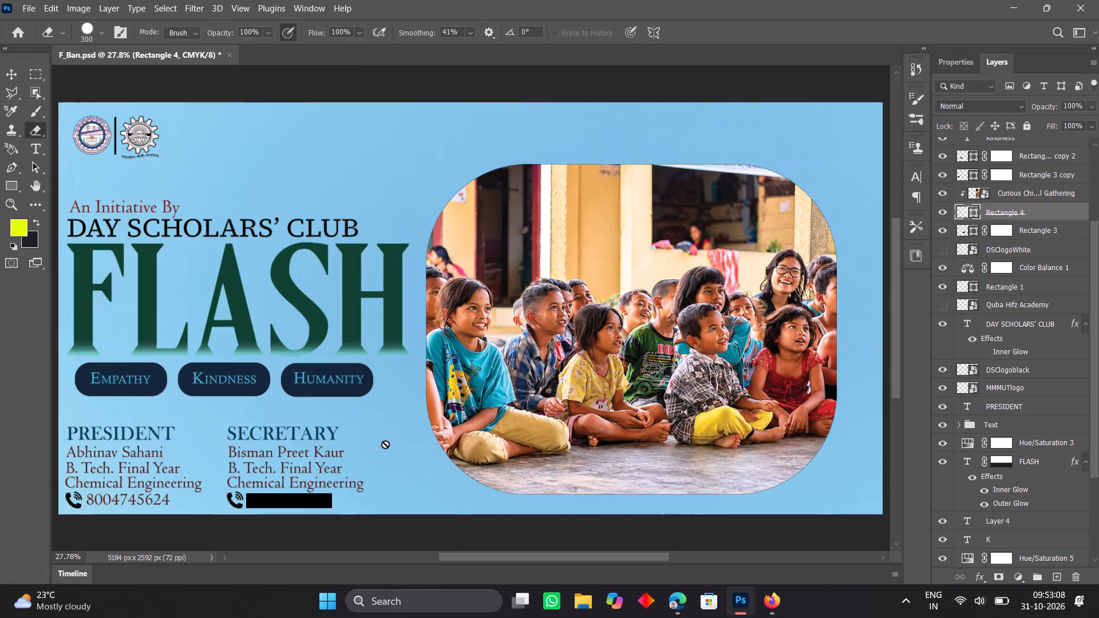
left_click(497, 420)
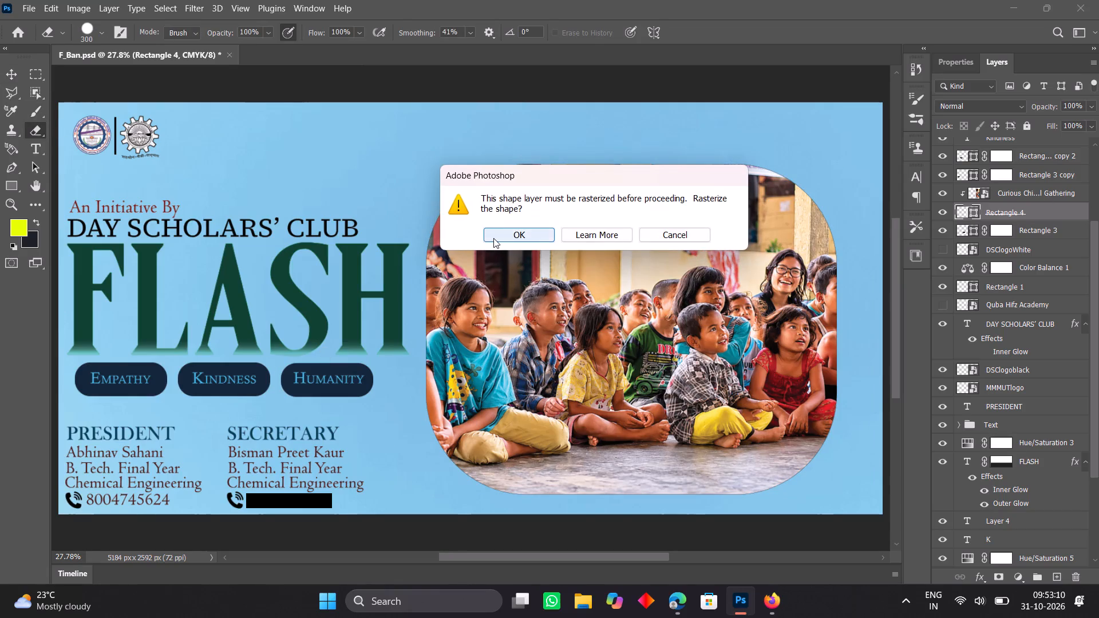
left_click(493, 238)
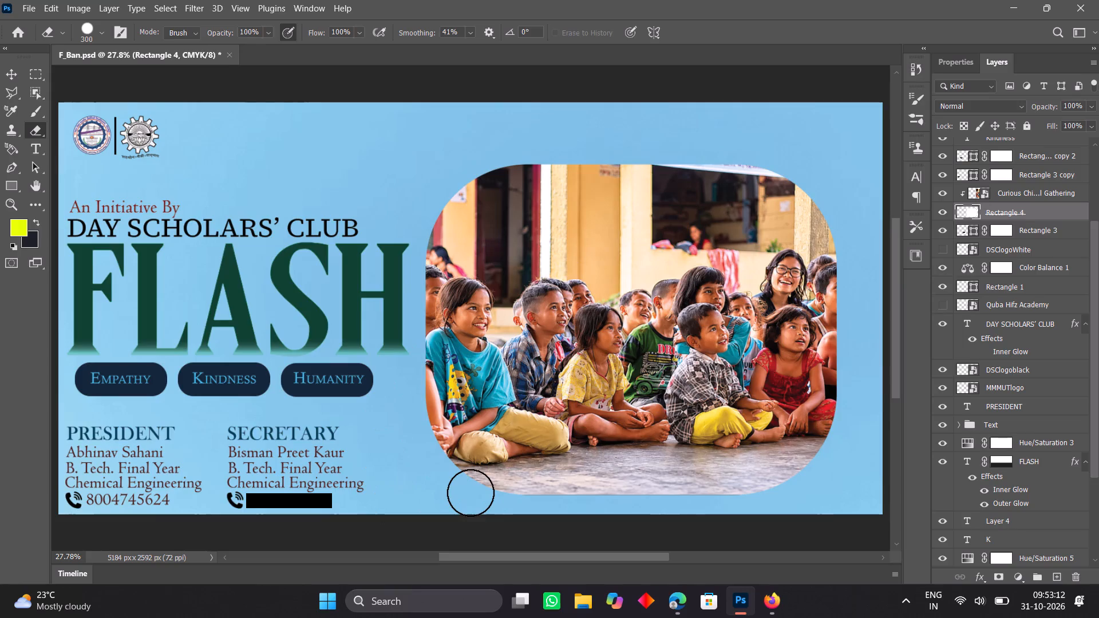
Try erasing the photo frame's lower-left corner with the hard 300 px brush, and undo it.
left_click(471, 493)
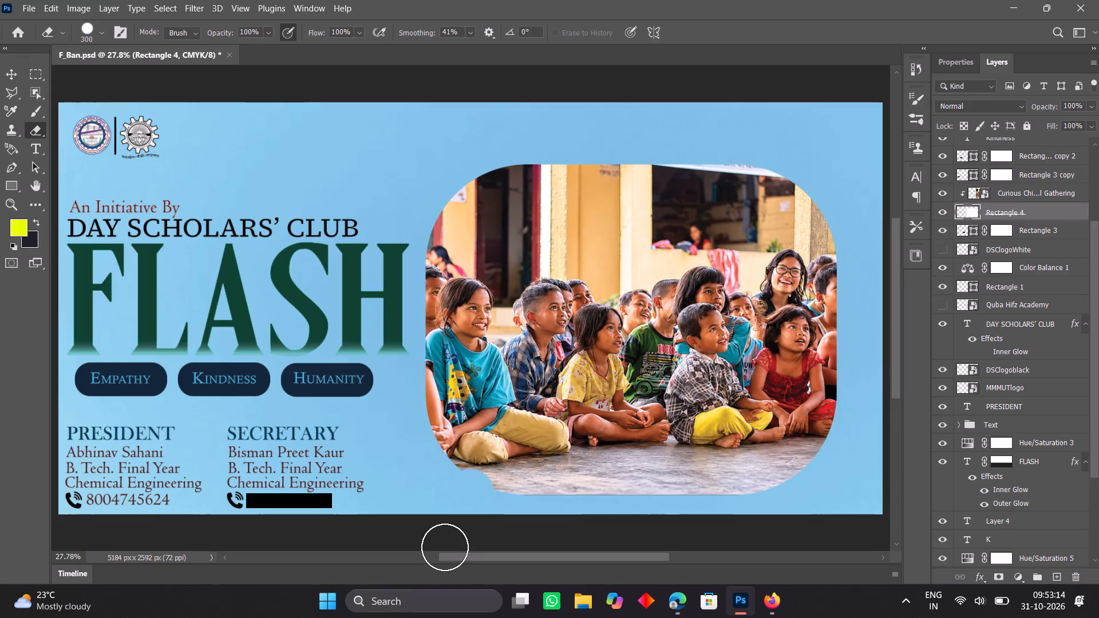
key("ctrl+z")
Set the Eraser to the Soft Round Pressure Opacity brush preset, at 300 px size and 0% hardness.
left_click(101, 34)
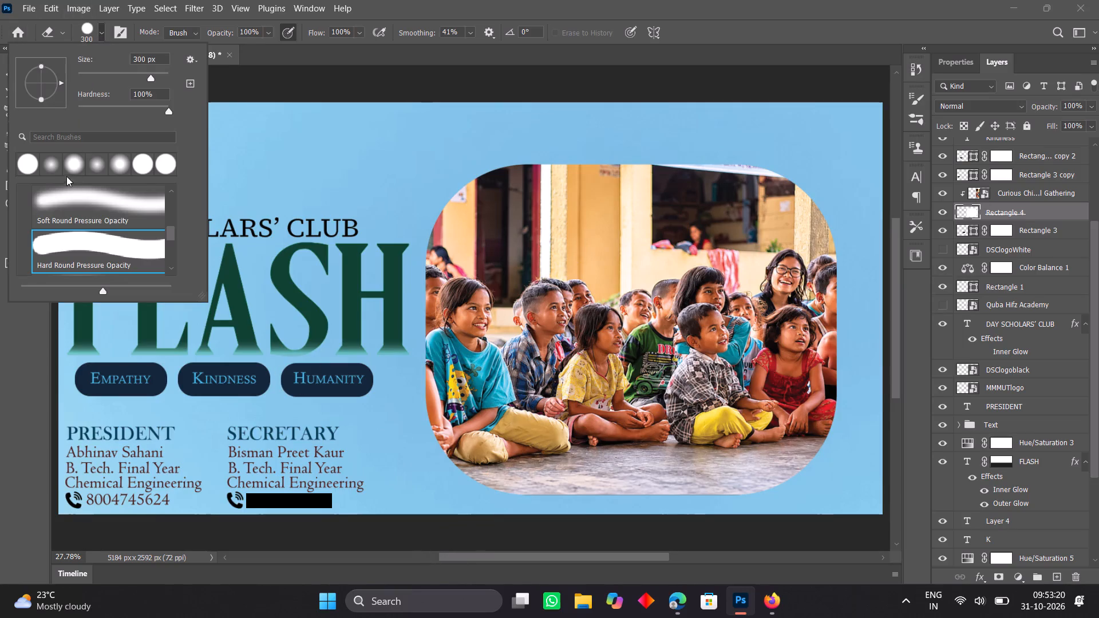
left_click(54, 204)
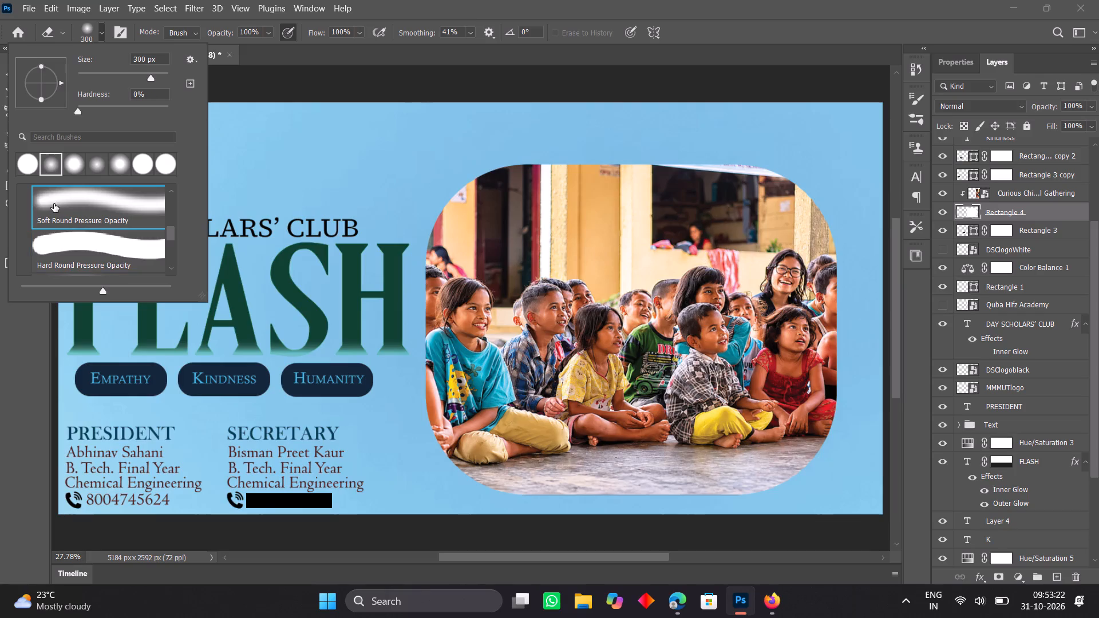
left_click(100, 33)
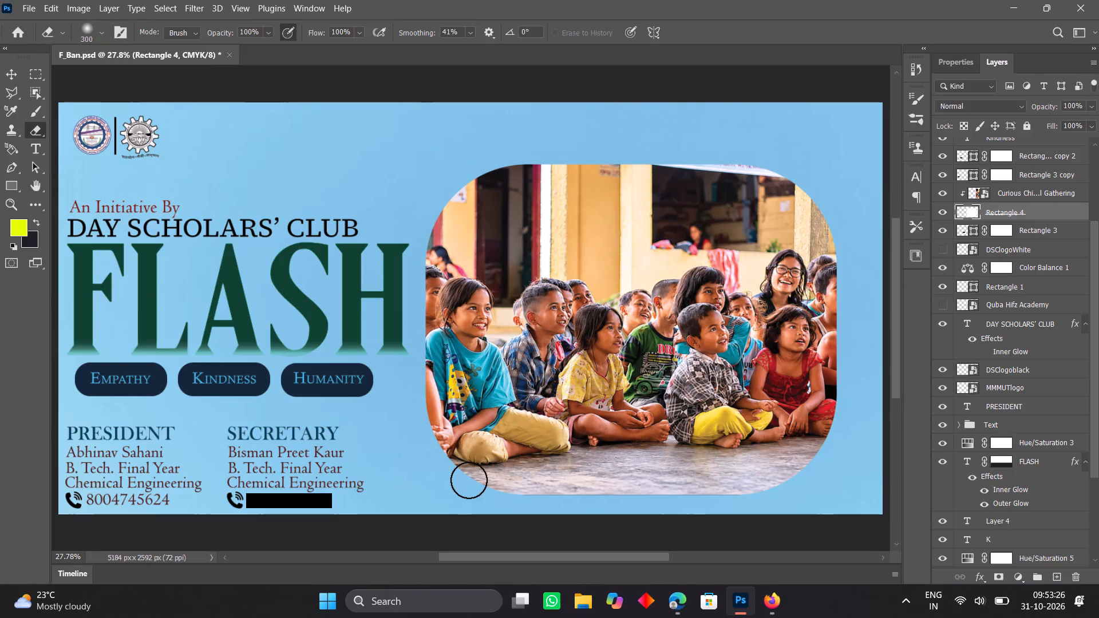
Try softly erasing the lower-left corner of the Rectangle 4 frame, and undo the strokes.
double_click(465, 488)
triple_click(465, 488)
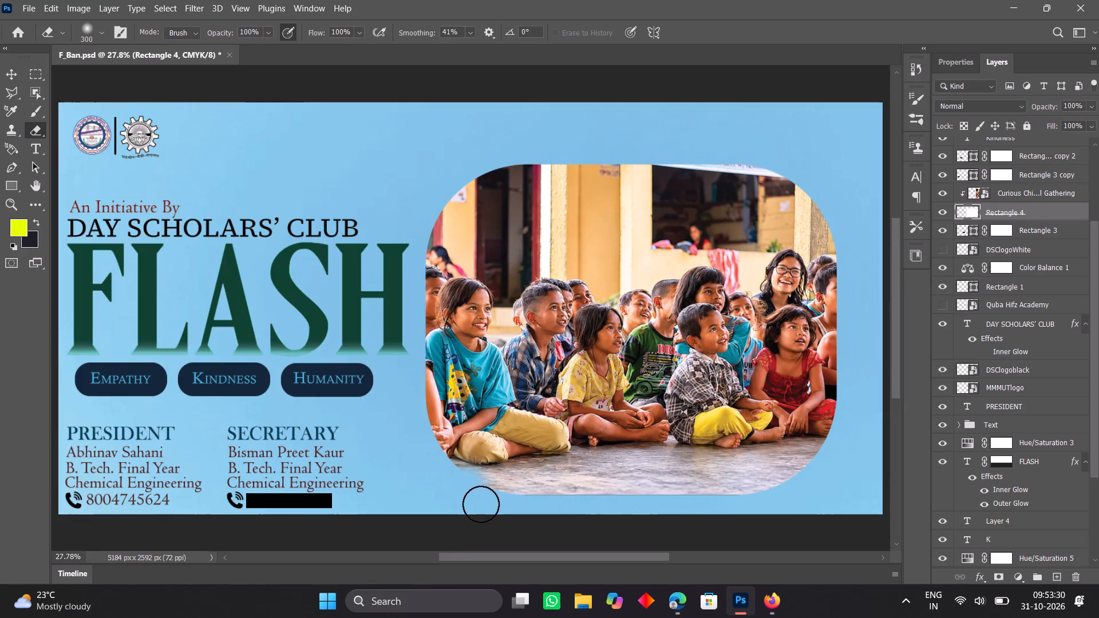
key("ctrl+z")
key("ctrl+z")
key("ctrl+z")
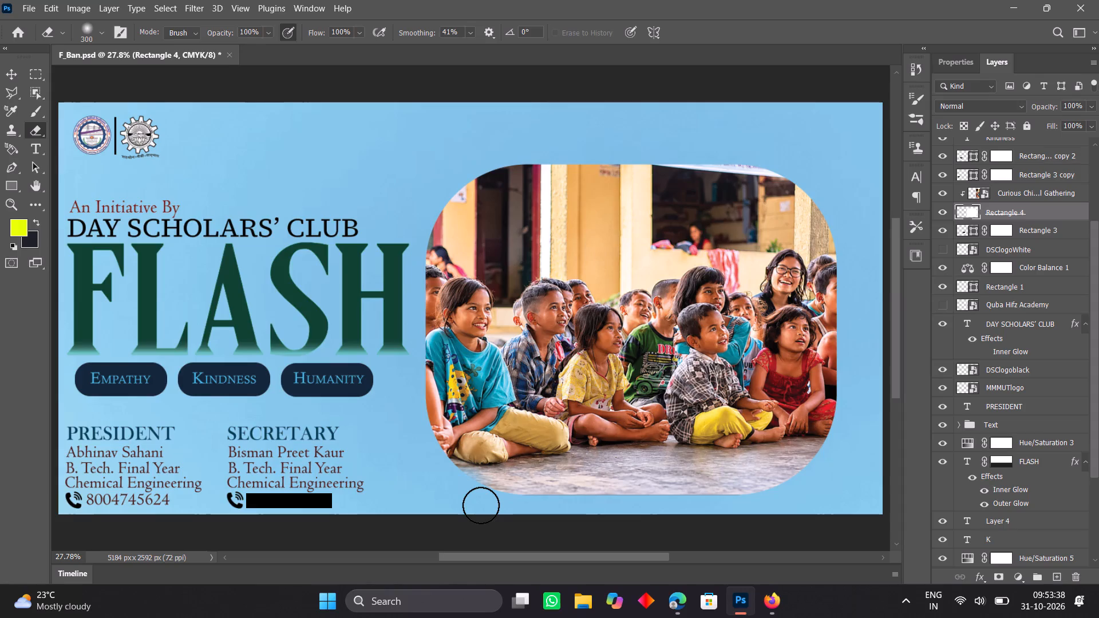
Softly erase the Rectangle 4 frame along its lower-left curve and the start of its bottom edge, fading the photo into the blue background.
key("ctrl+plus")
key("ctrl+plus")
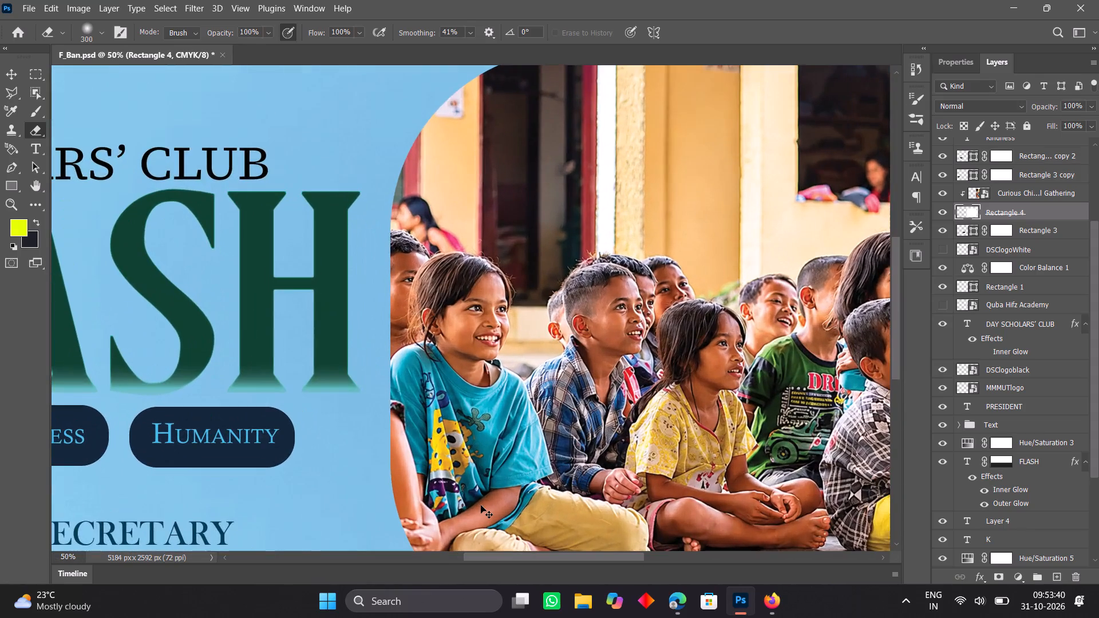
key("ctrl+plus")
scroll(481, 505, "right", 4)
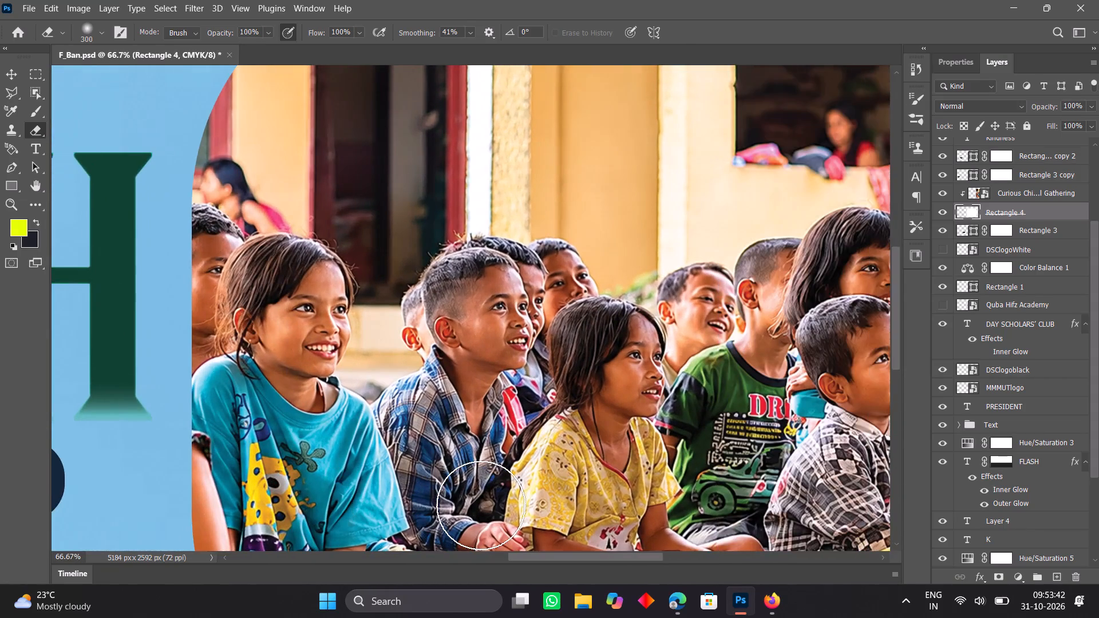
scroll(481, 505, "down", 4)
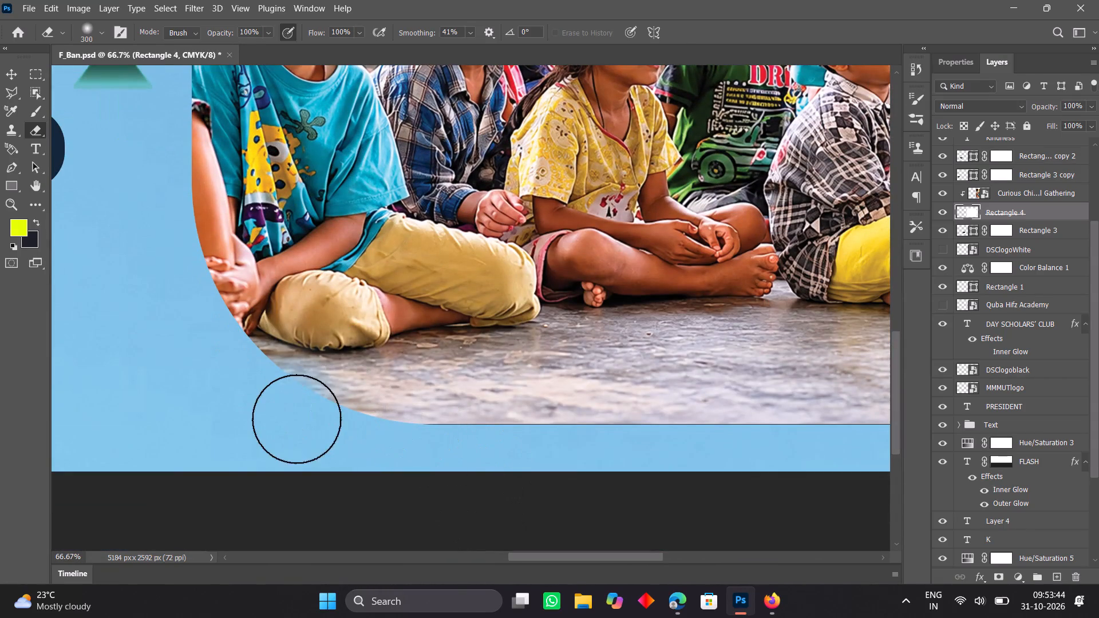
left_click(298, 413)
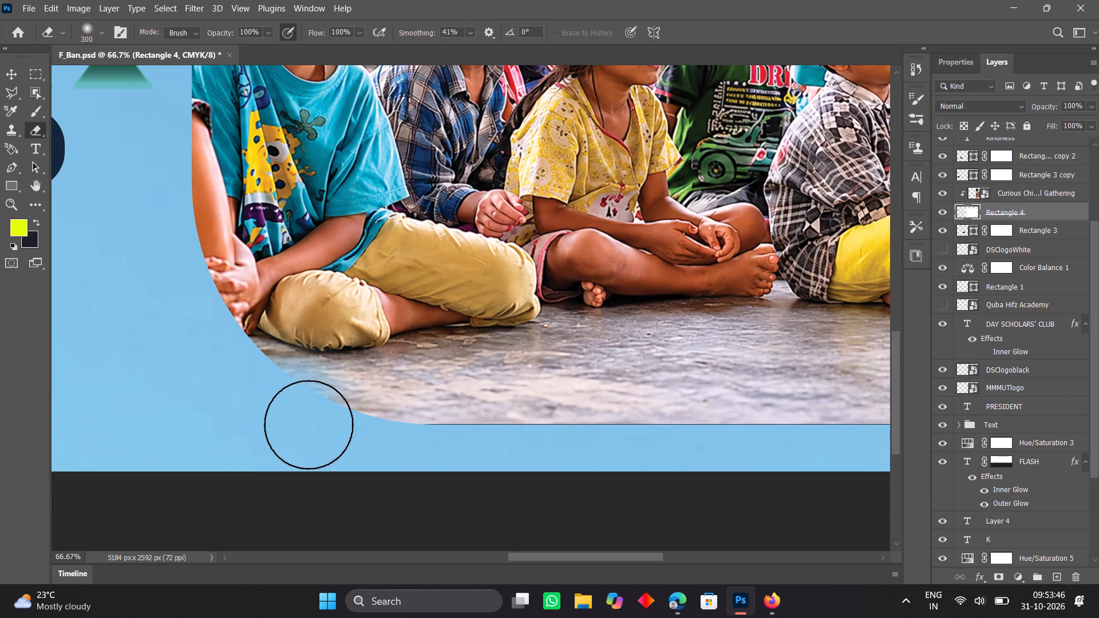
left_click(312, 426)
left_click(331, 433)
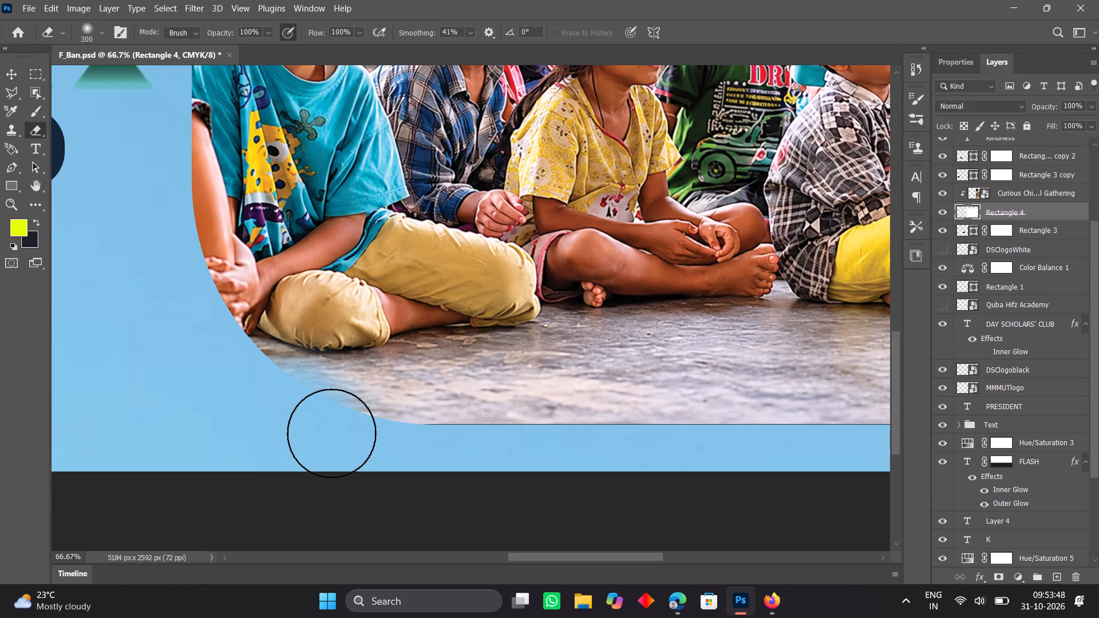
left_click(291, 419)
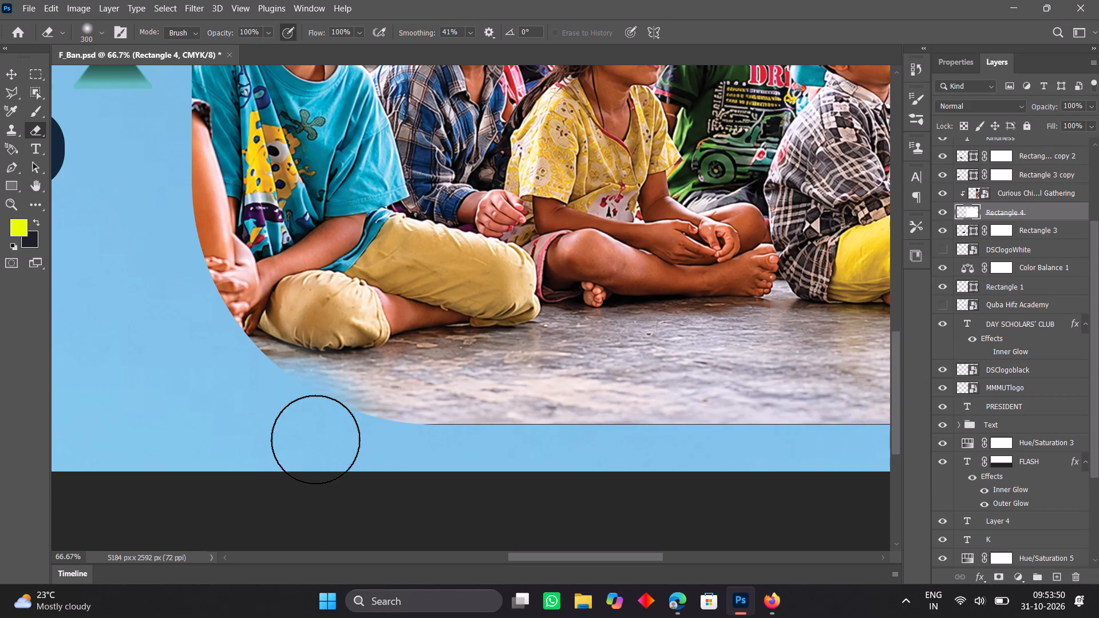
left_click(332, 436)
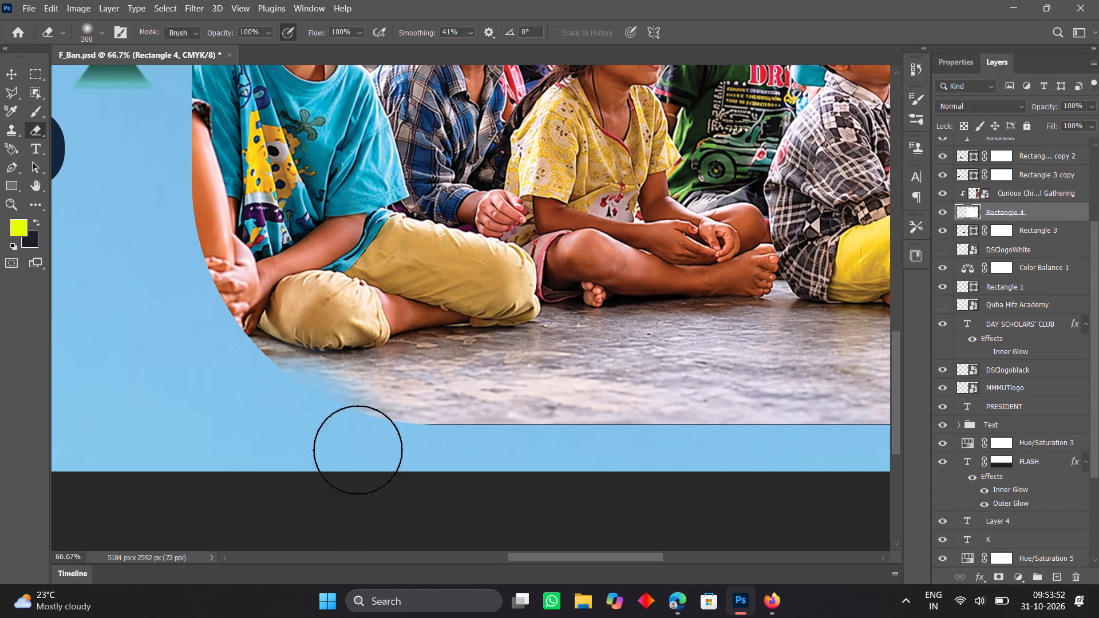
left_click(380, 439)
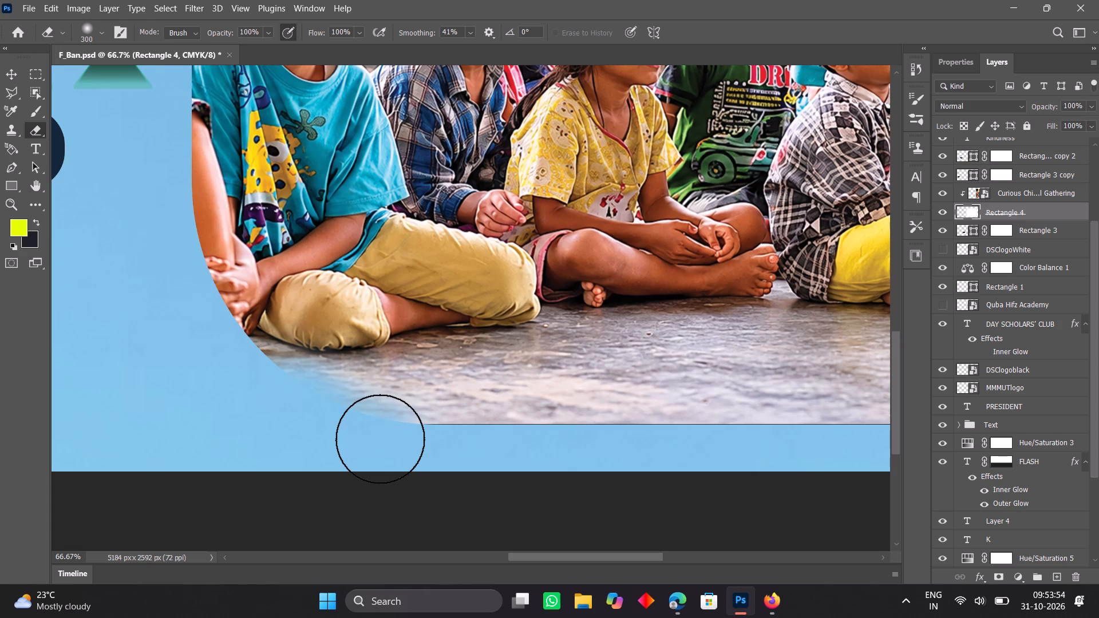
left_click(367, 447)
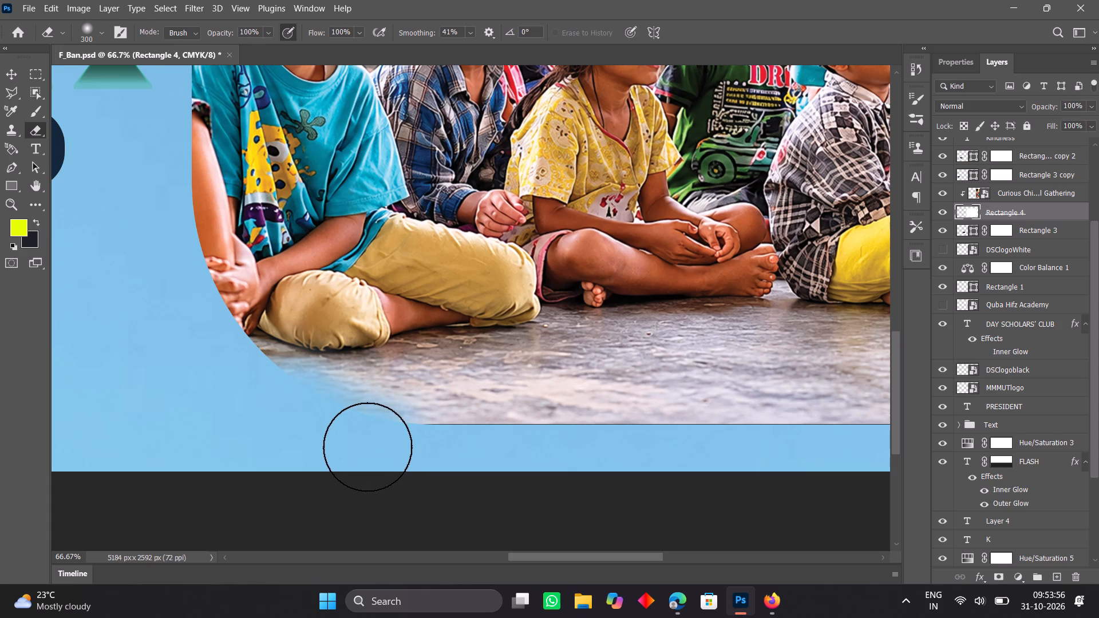
left_click(433, 454)
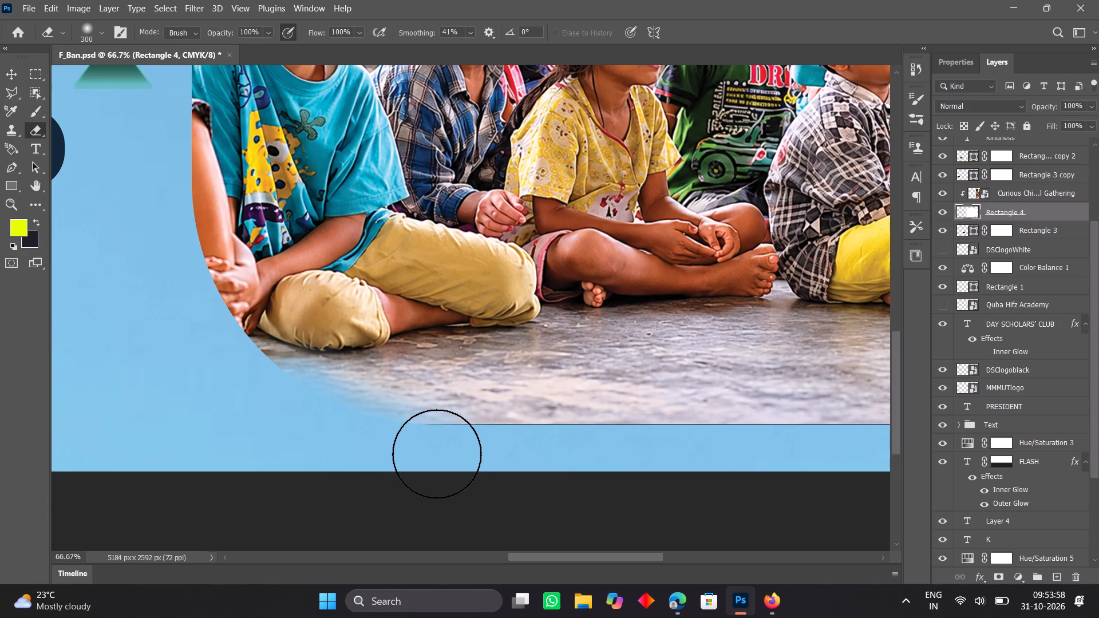
left_click(444, 457)
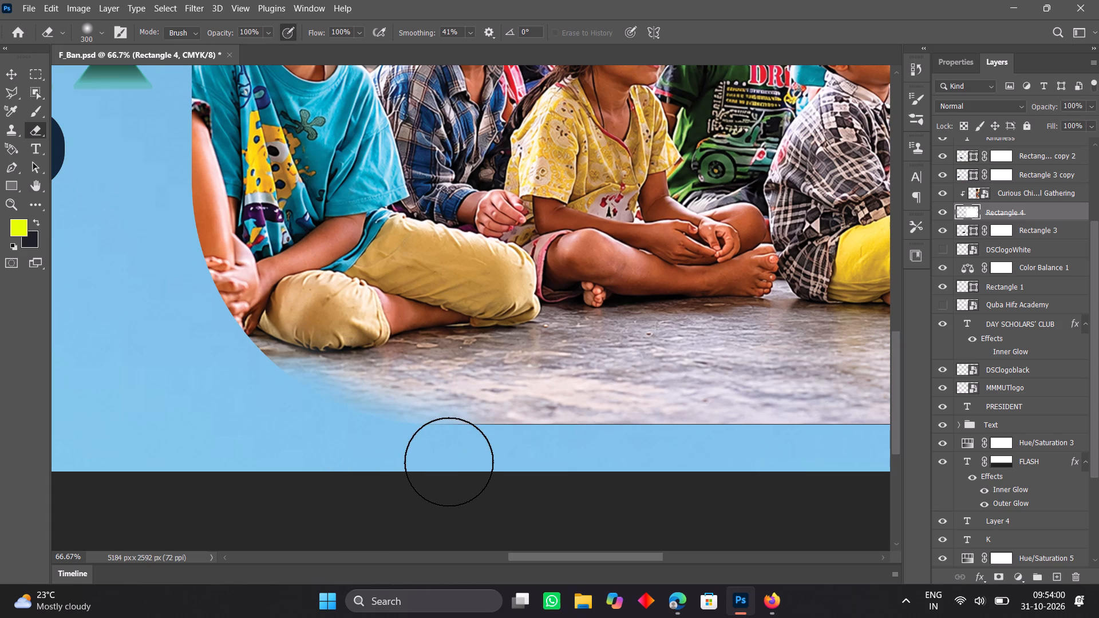
Enlarge the clipped children photo slightly to 213.51% by extending its lower edge just past the bottom of the frame.
left_click(9, 76)
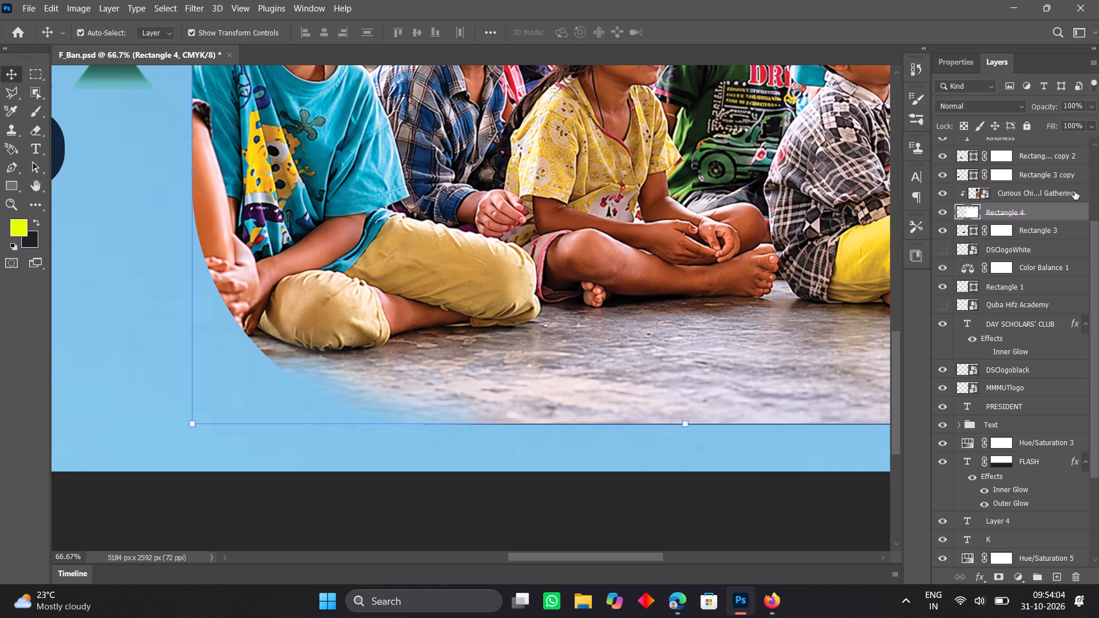
left_click(1078, 193)
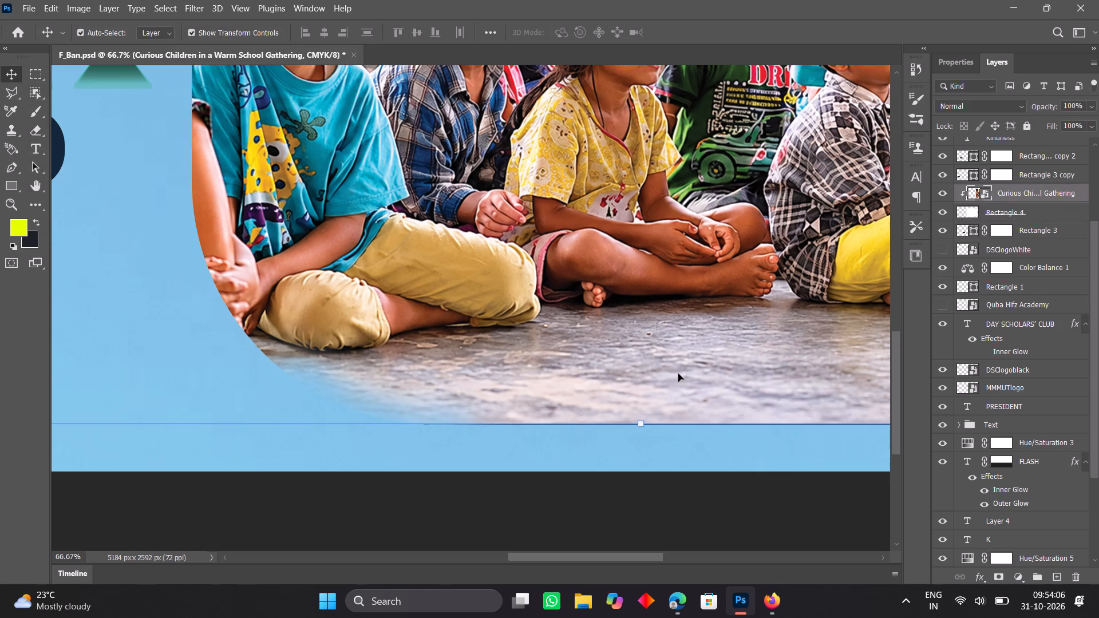
left_click_drag(639, 423, 639, 428)
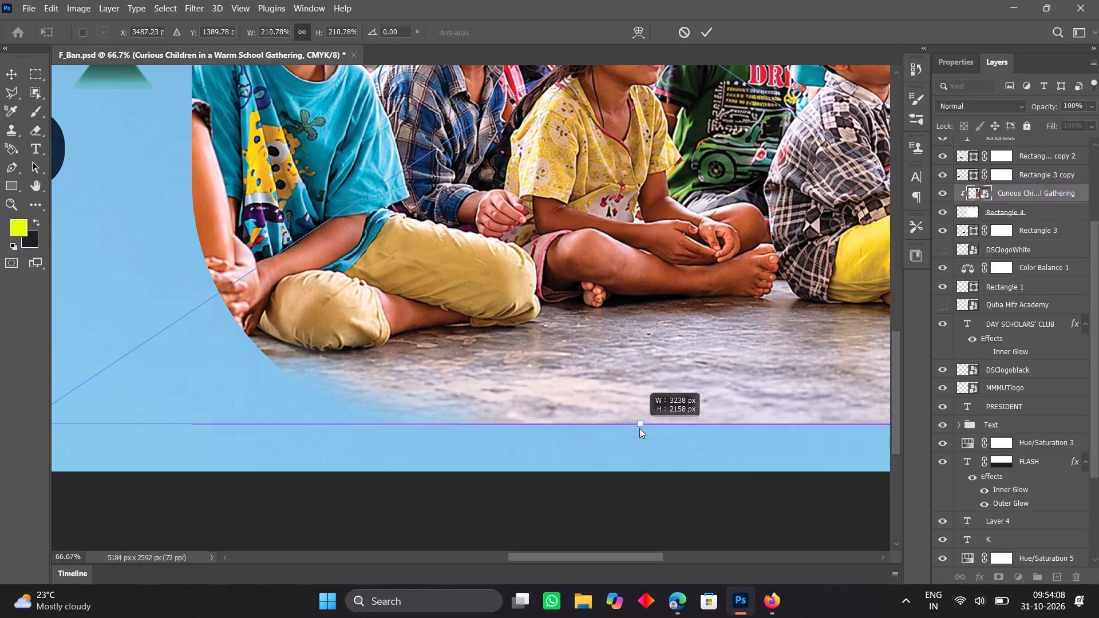
left_click_drag(639, 428, 640, 429)
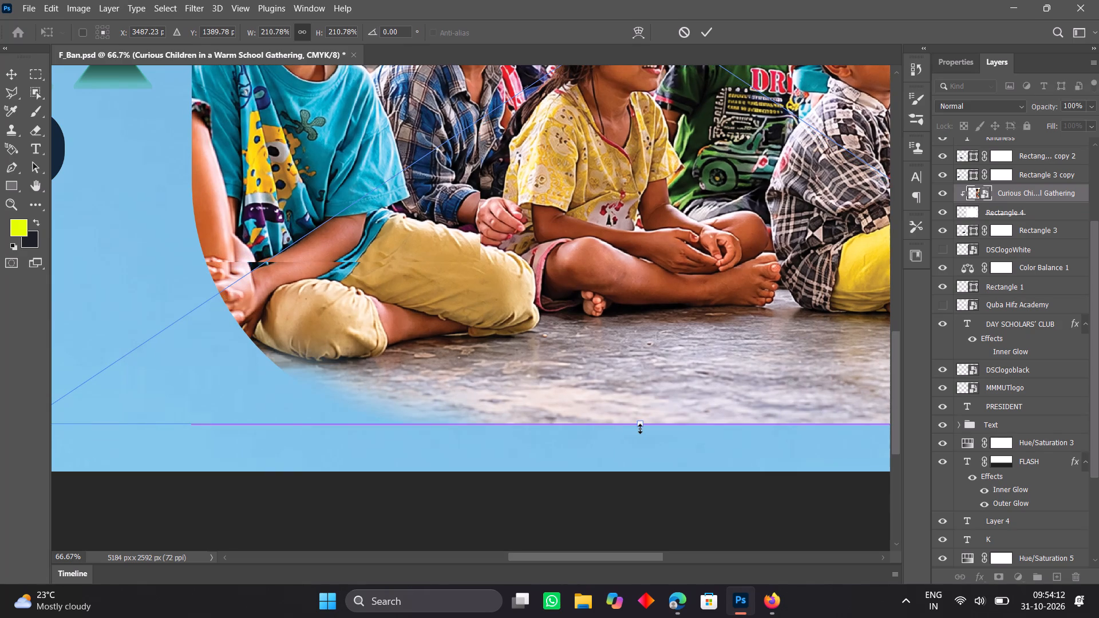
left_click_drag(640, 427, 641, 433)
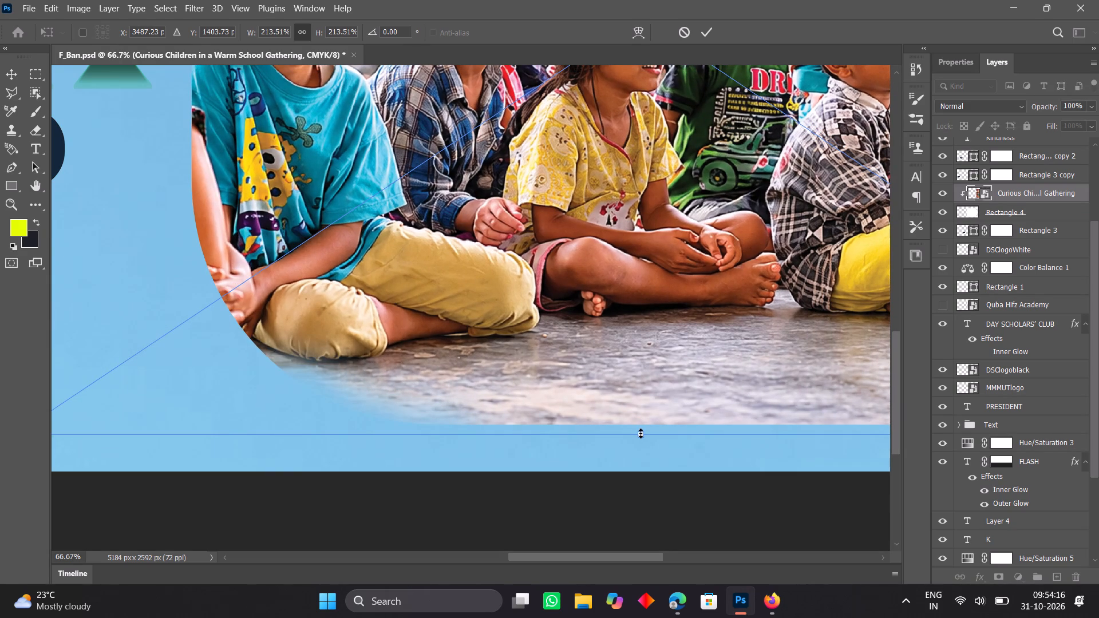
left_click(11, 79)
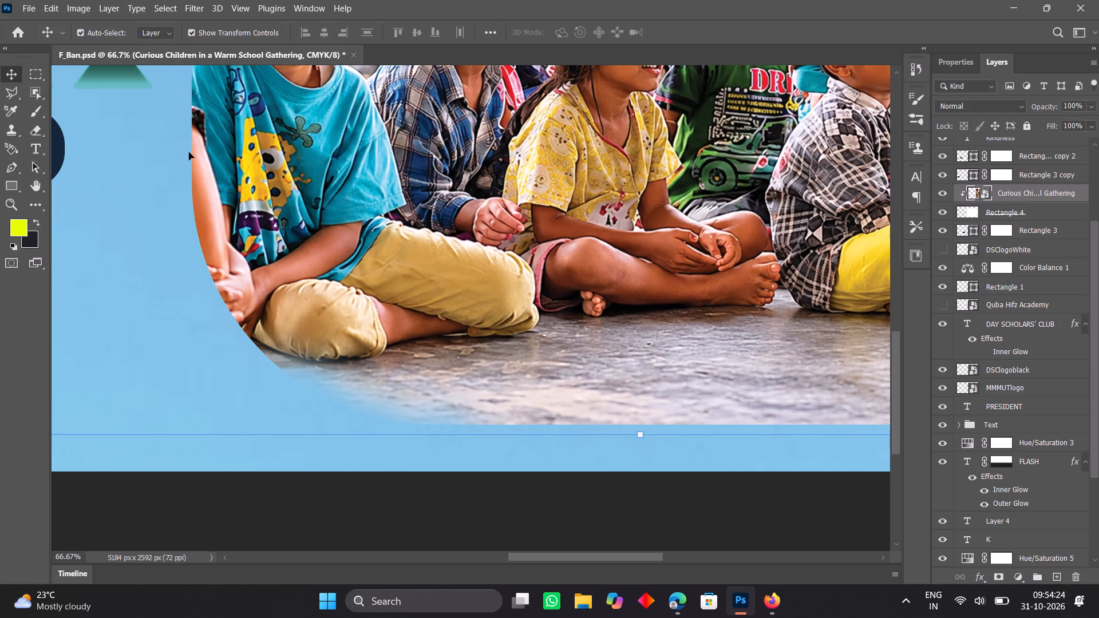
Continue softly erasing the bottom edge of the Rectangle 4 frame from the lower-left curve to just below the girl in yellow.
left_click(1034, 211)
left_click(37, 126)
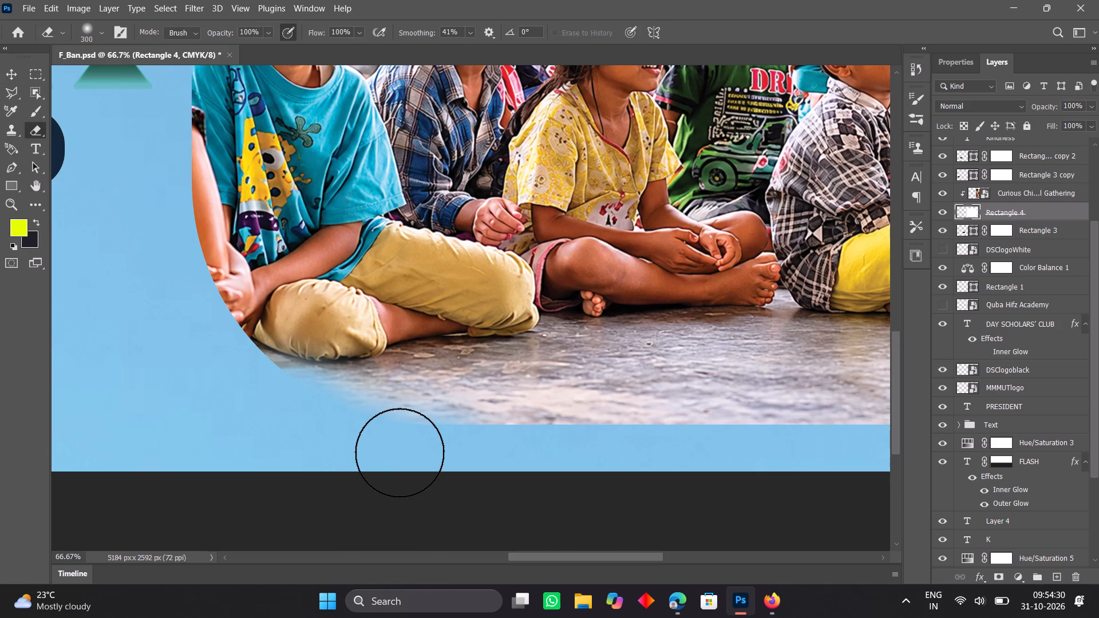
left_click(400, 453)
left_click(436, 456)
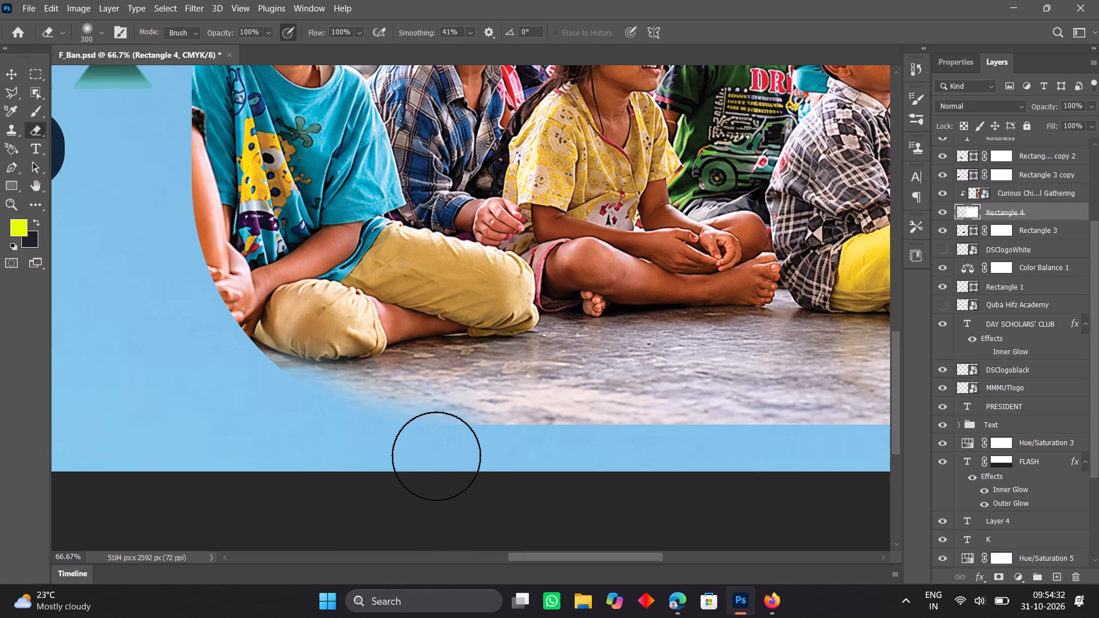
left_click(463, 459)
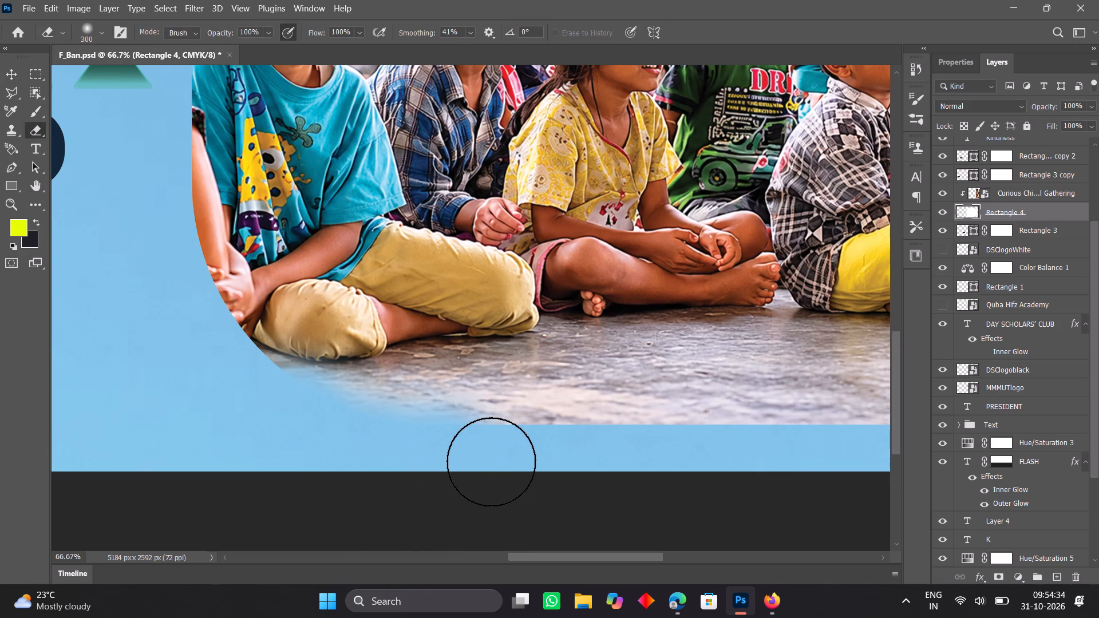
left_click(489, 461)
left_click(505, 462)
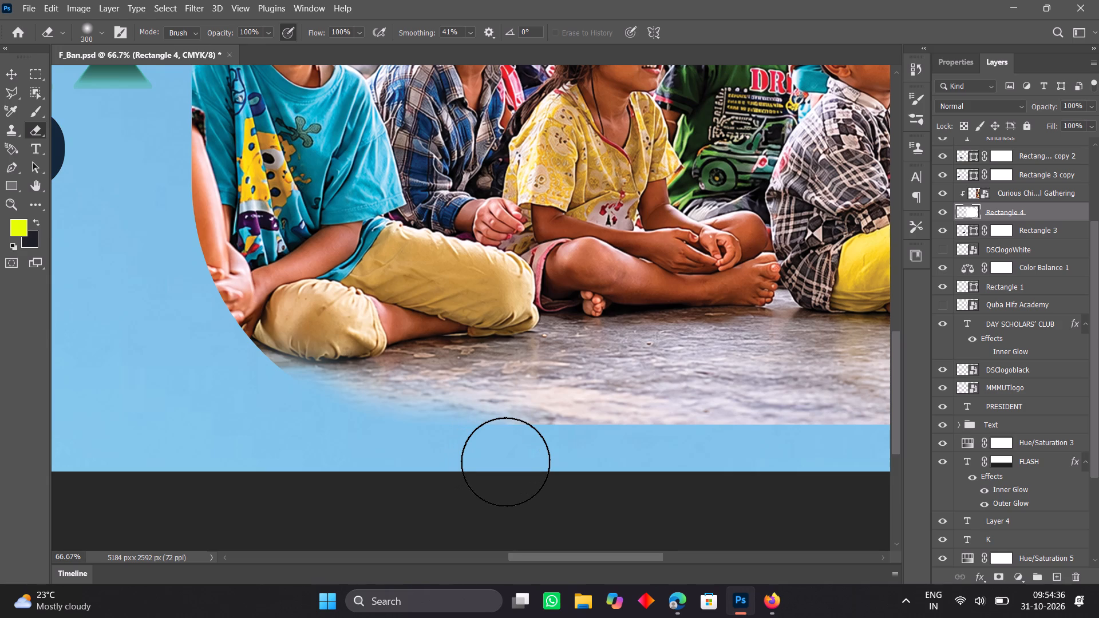
left_click(504, 460)
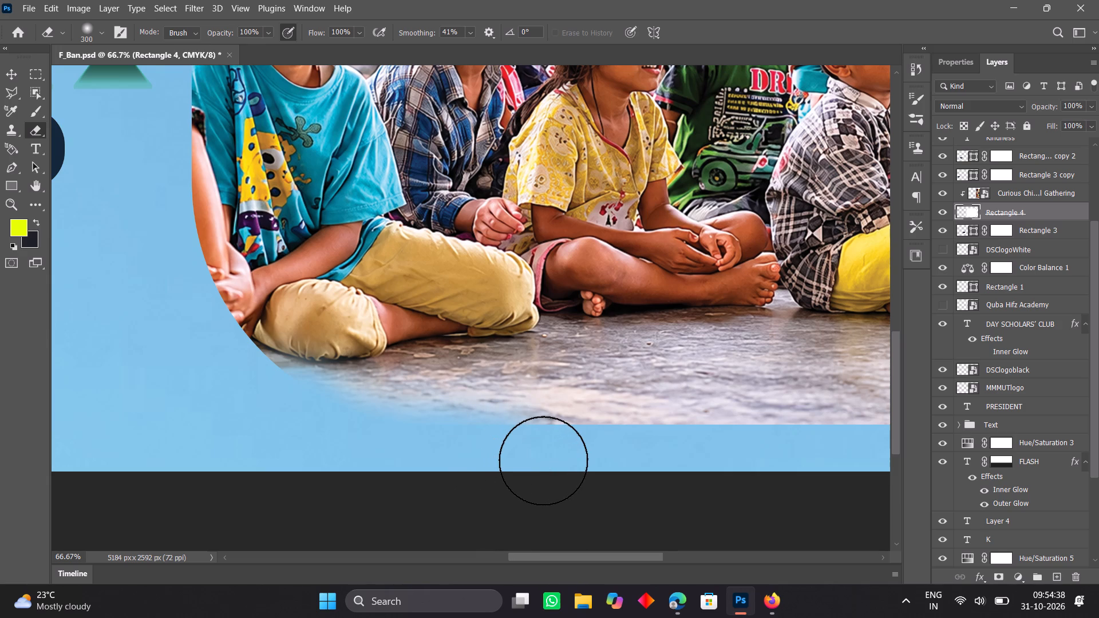
left_click(543, 461)
left_click(526, 460)
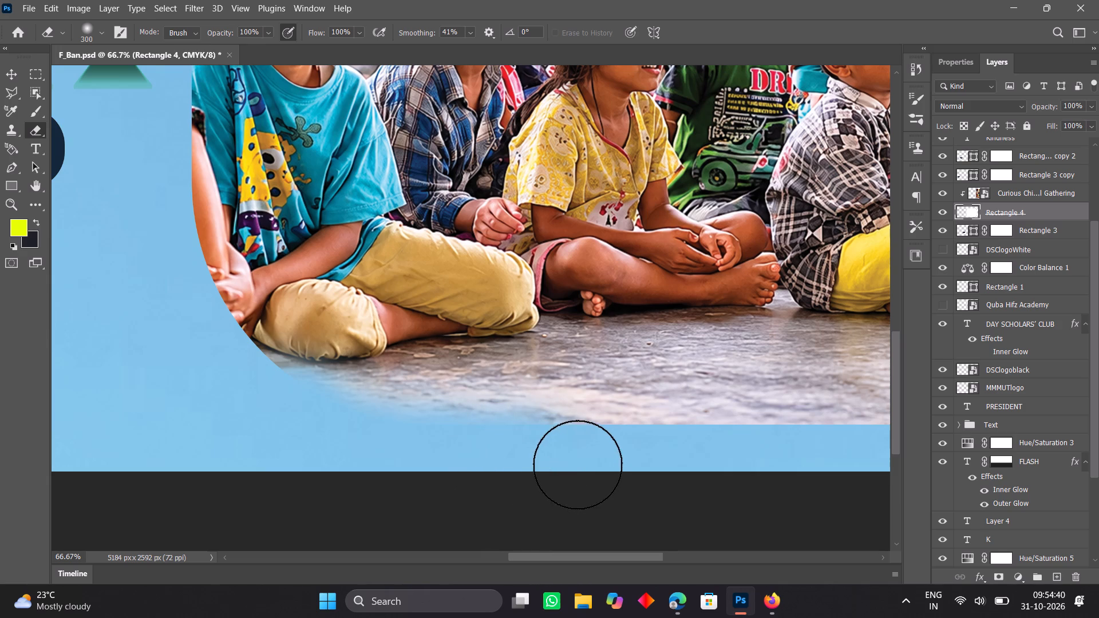
left_click(568, 459)
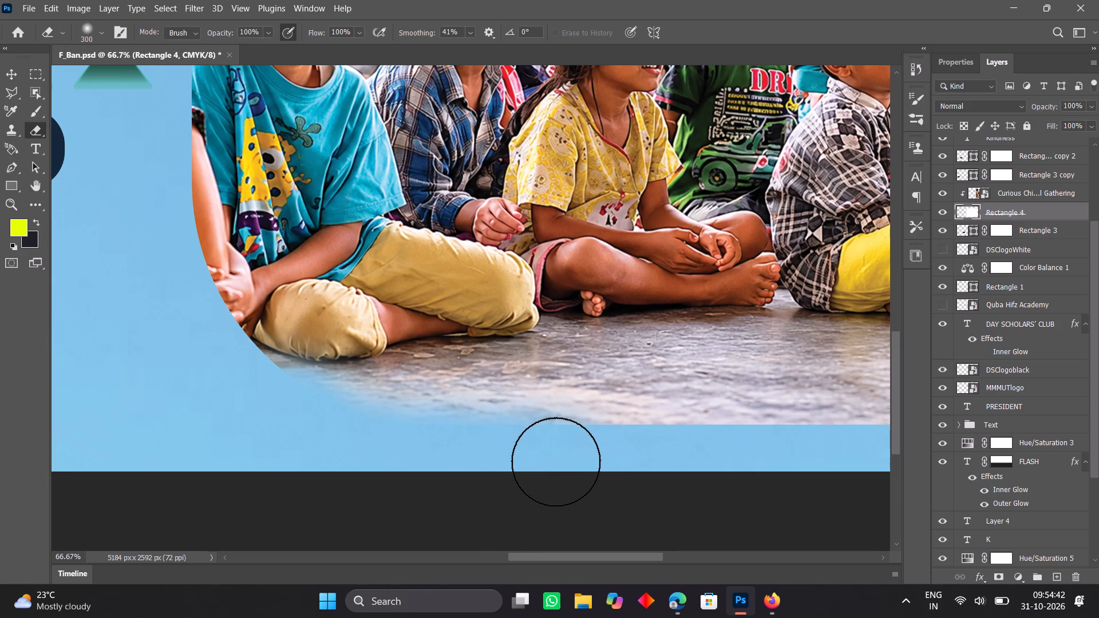
left_click(556, 462)
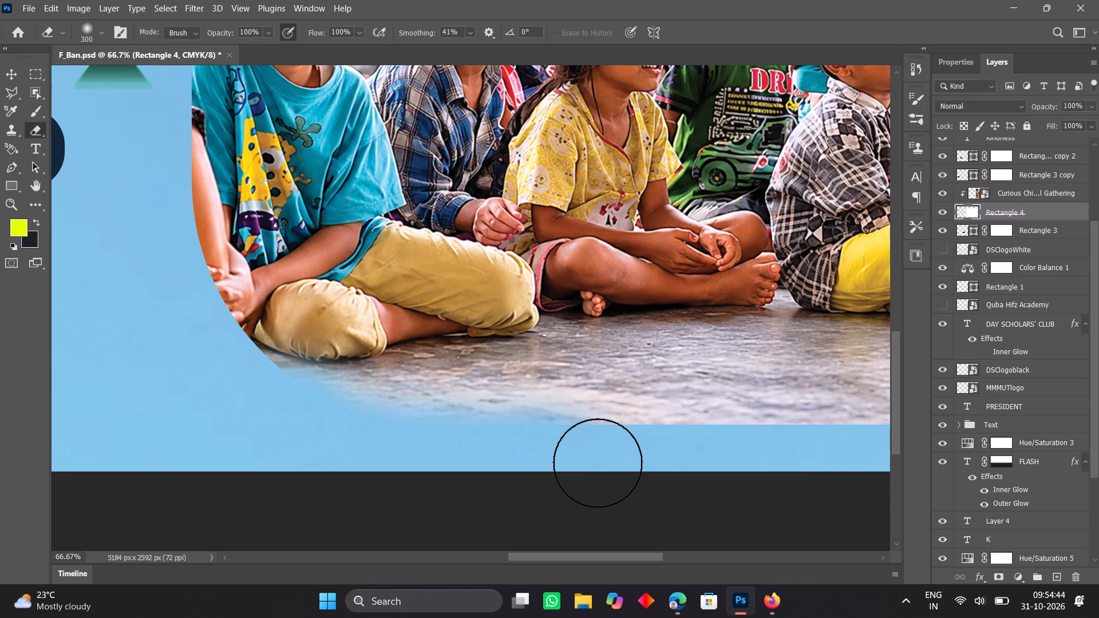
Softly erase the Rectangle 4 frame's bottom edge beneath the crossed legs of the girl in yellow.
left_click(598, 463)
left_click(612, 465)
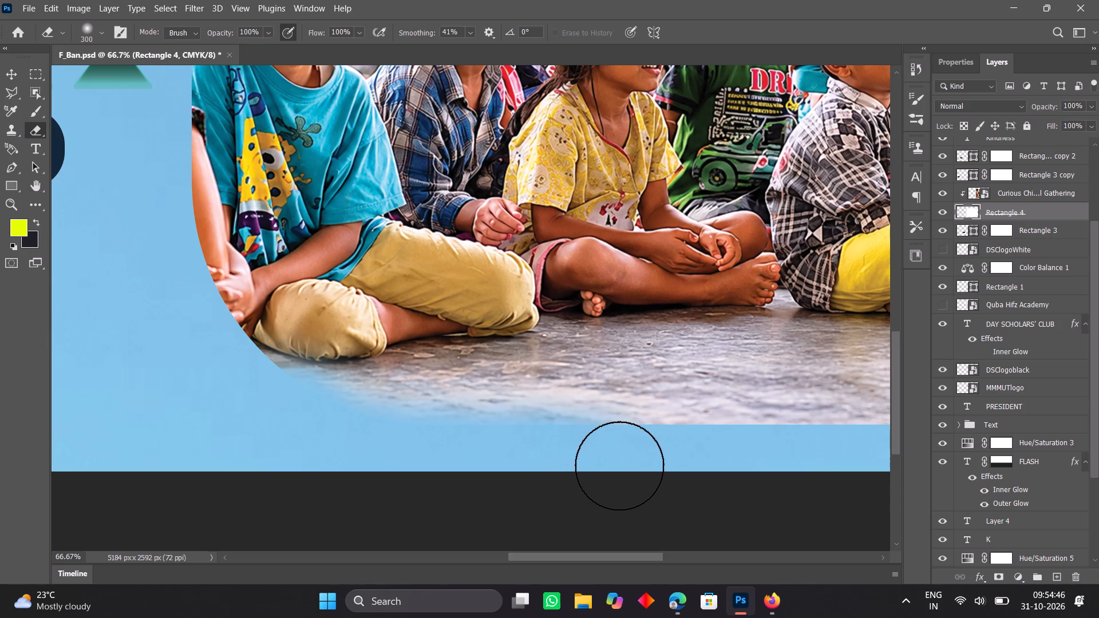
left_click(628, 465)
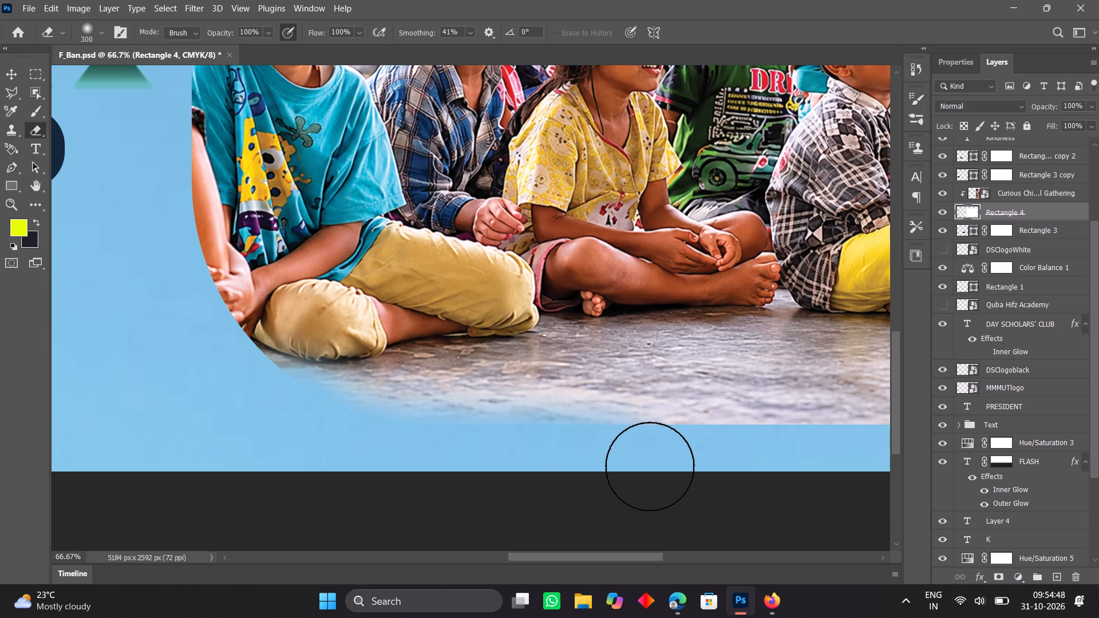
left_click(657, 463)
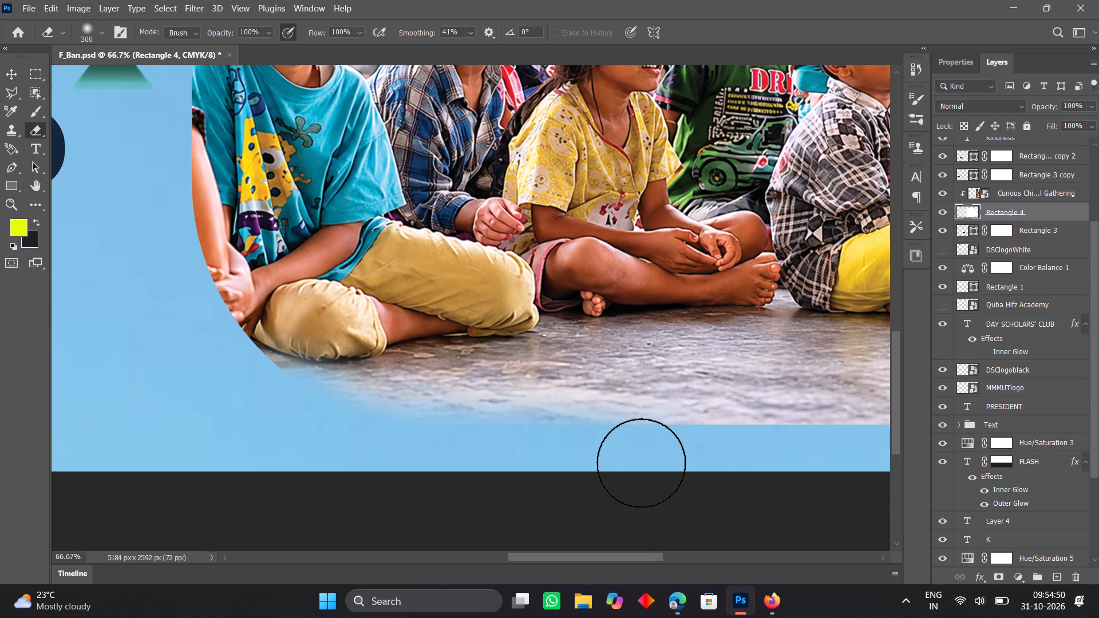
left_click(628, 463)
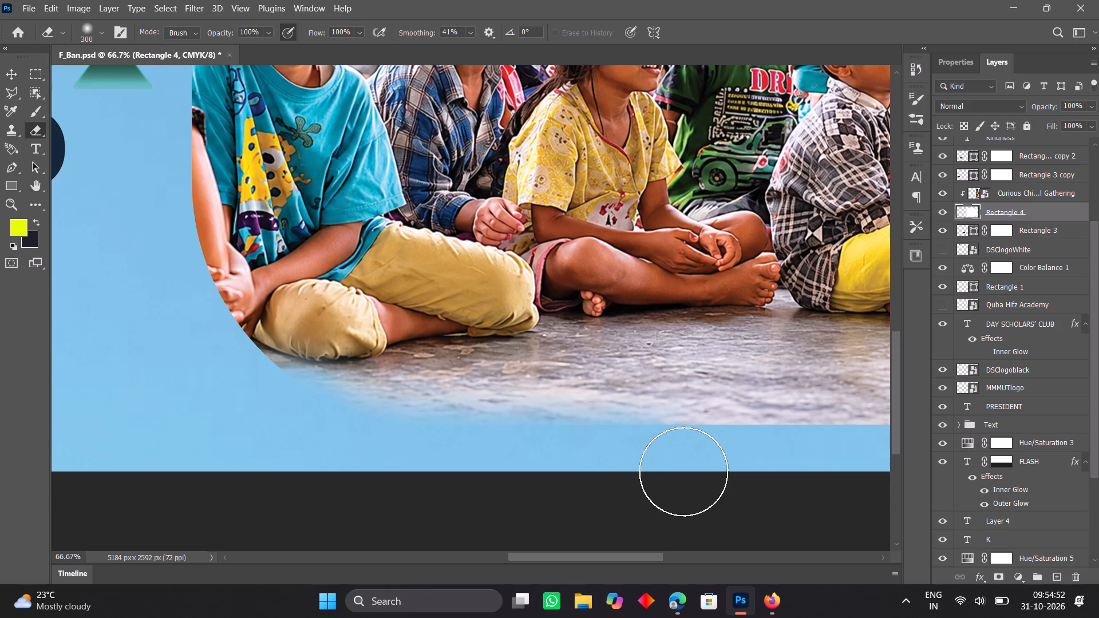
left_click(640, 461)
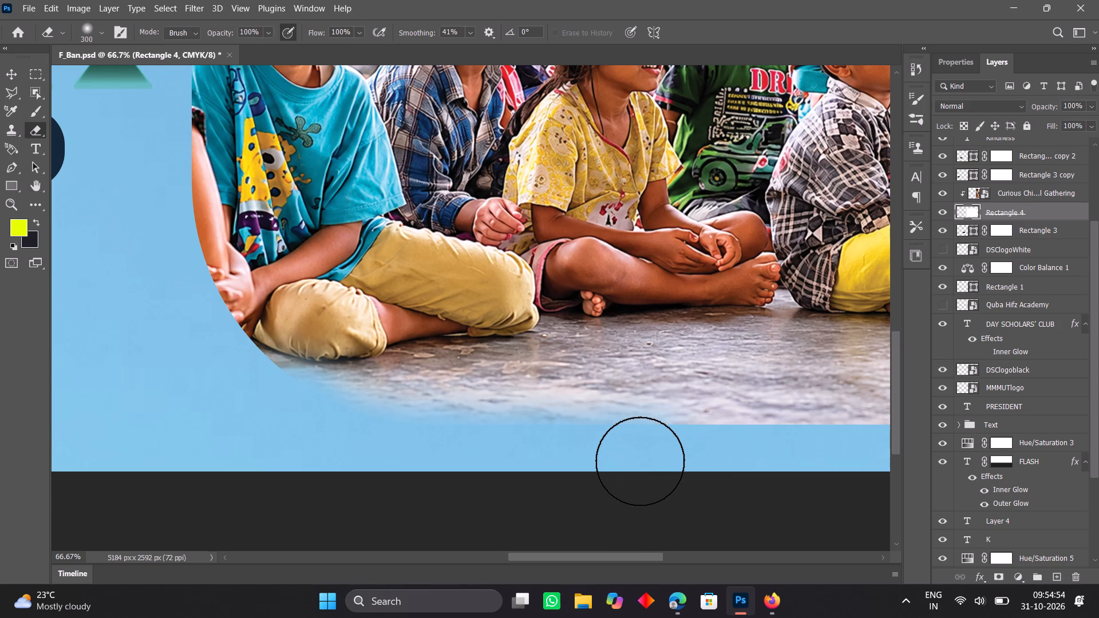
left_click(610, 462)
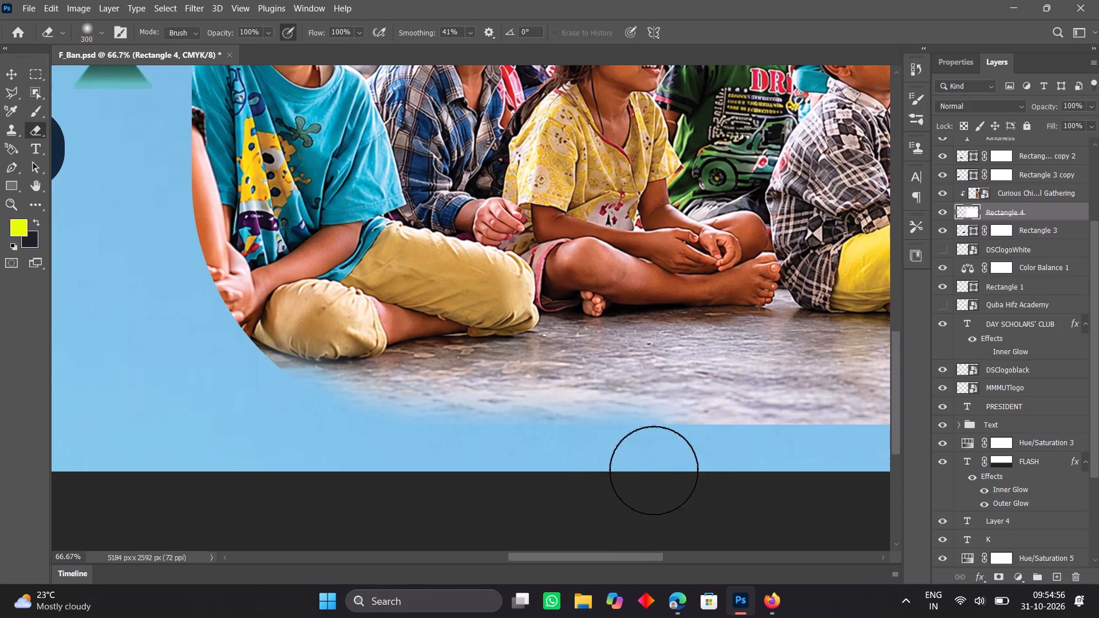
left_click(676, 462)
double_click(676, 462)
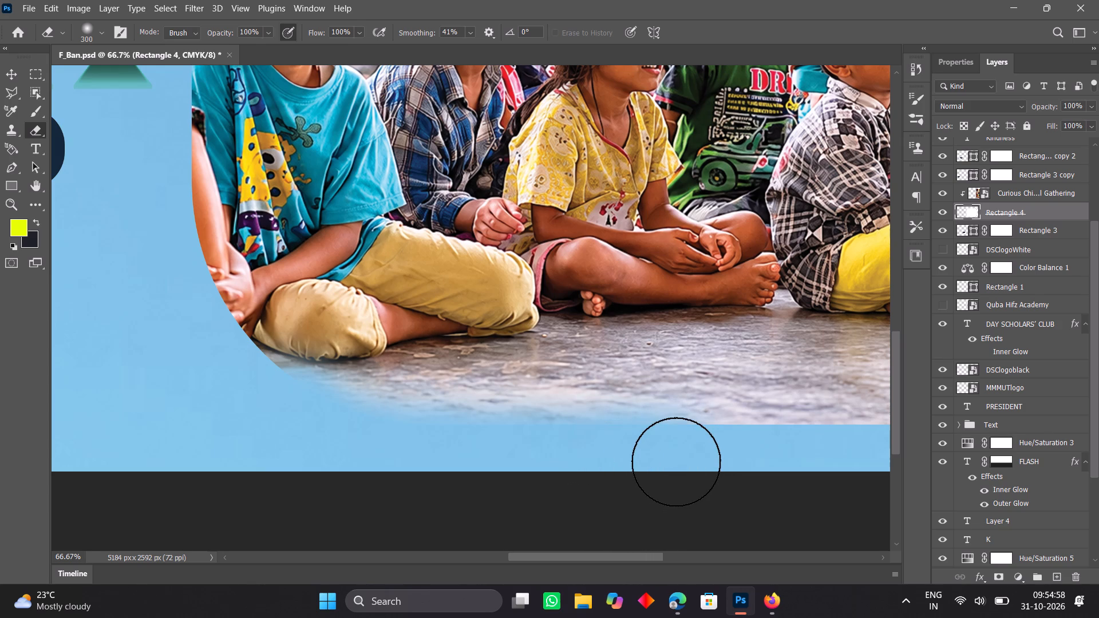
Extend the soft erasing of Rectangle 4's bottom edge from the girl in yellow's outstretched foot to the boy in the checked shirt.
left_click(713, 462)
left_click(713, 462)
left_click(728, 463)
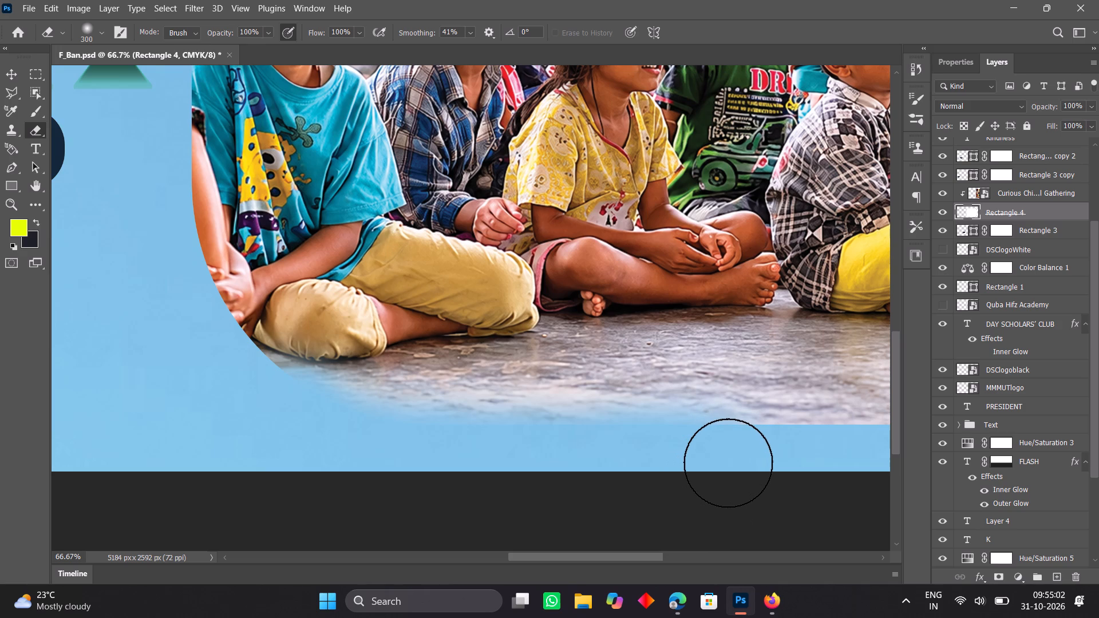
left_click(740, 463)
left_click(752, 462)
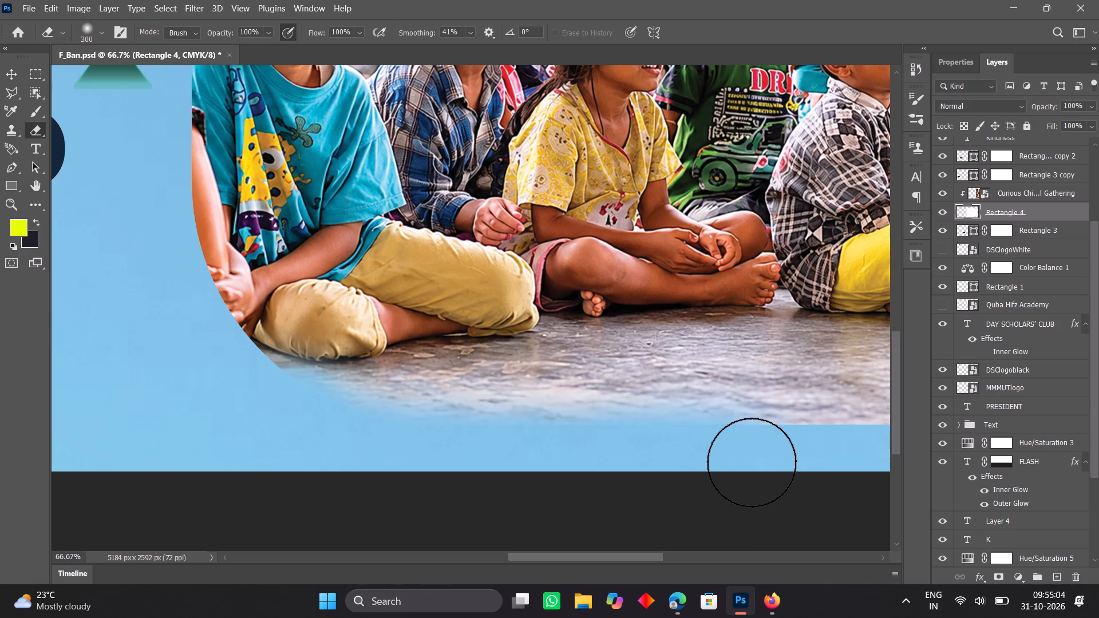
left_click(764, 461)
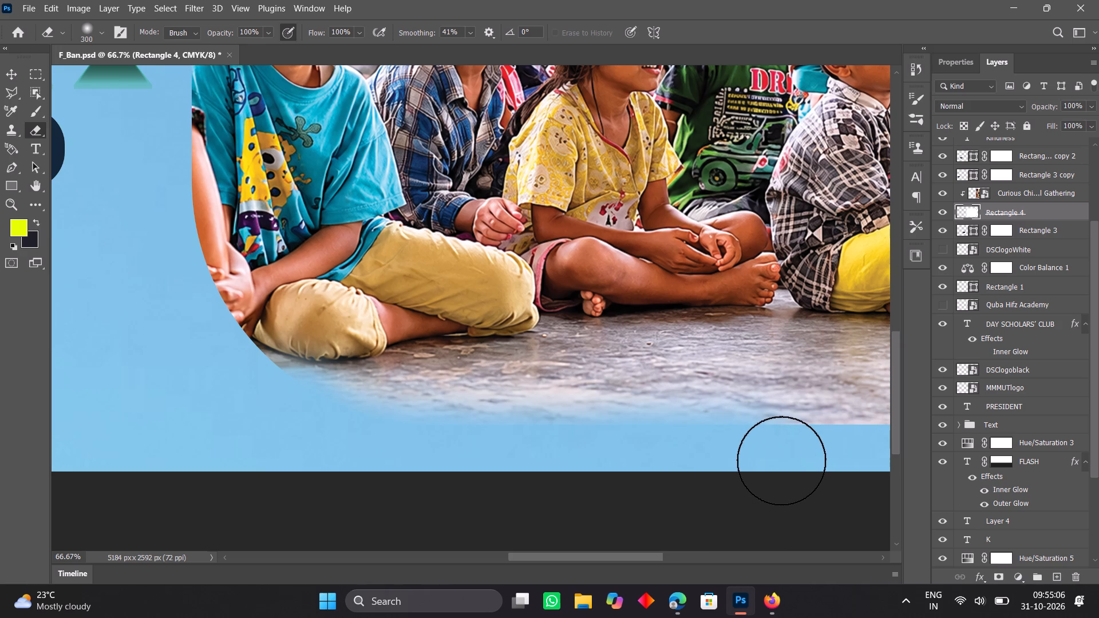
left_click(781, 461)
Softly erase Rectangle 4's bottom edge beneath the boy in the checked shirt, as far as his bare foot.
scroll(781, 461, "right", 3)
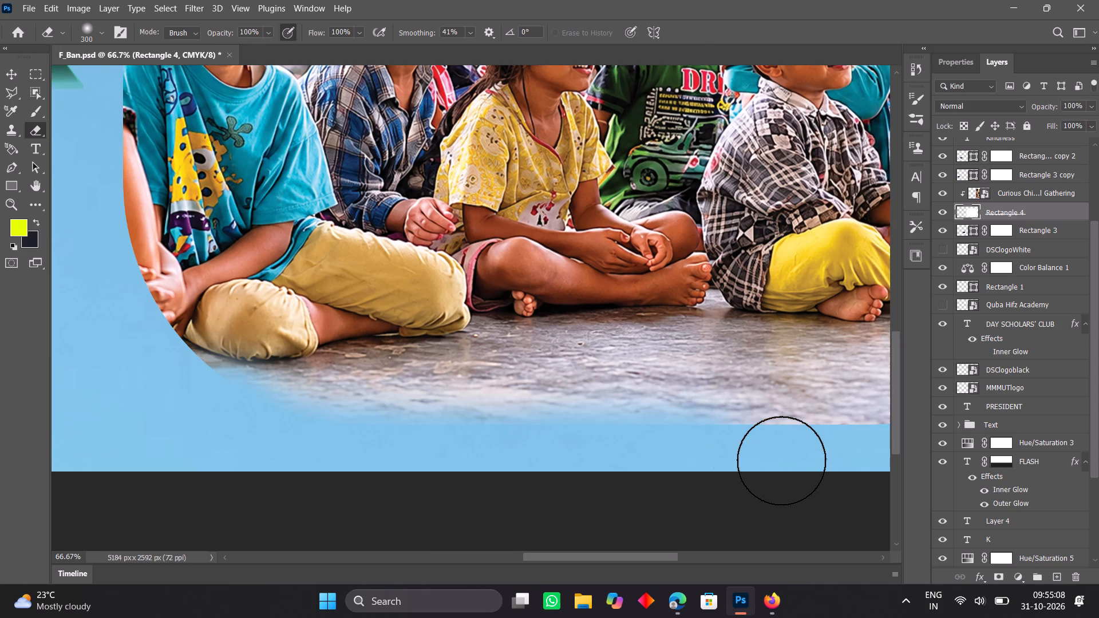
scroll(781, 461, "right", 1)
left_click(659, 459)
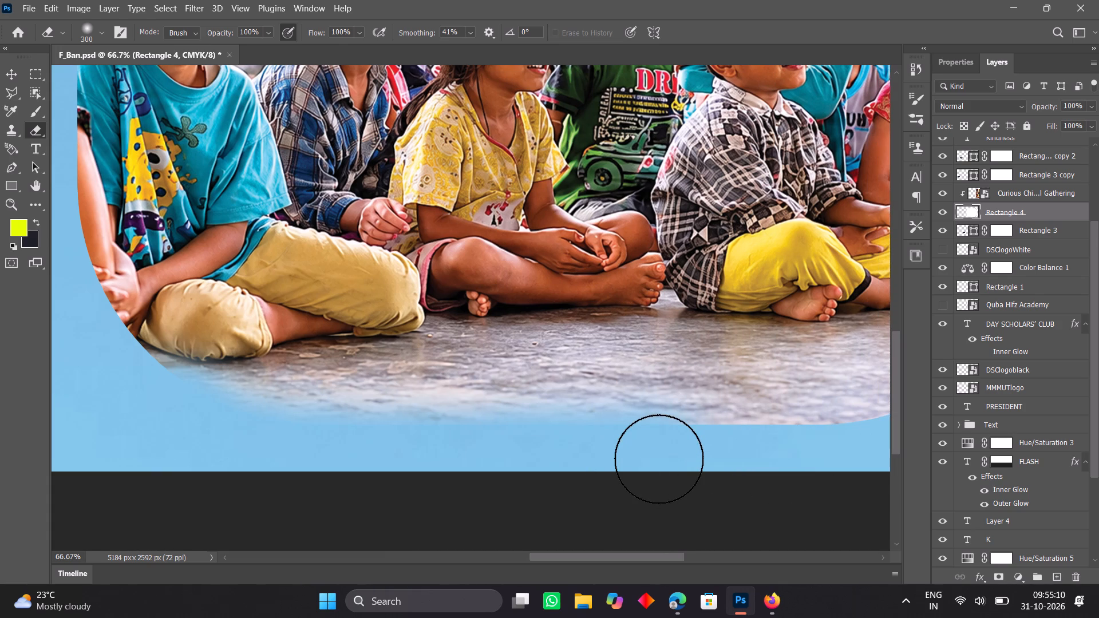
left_click(677, 460)
left_click(704, 462)
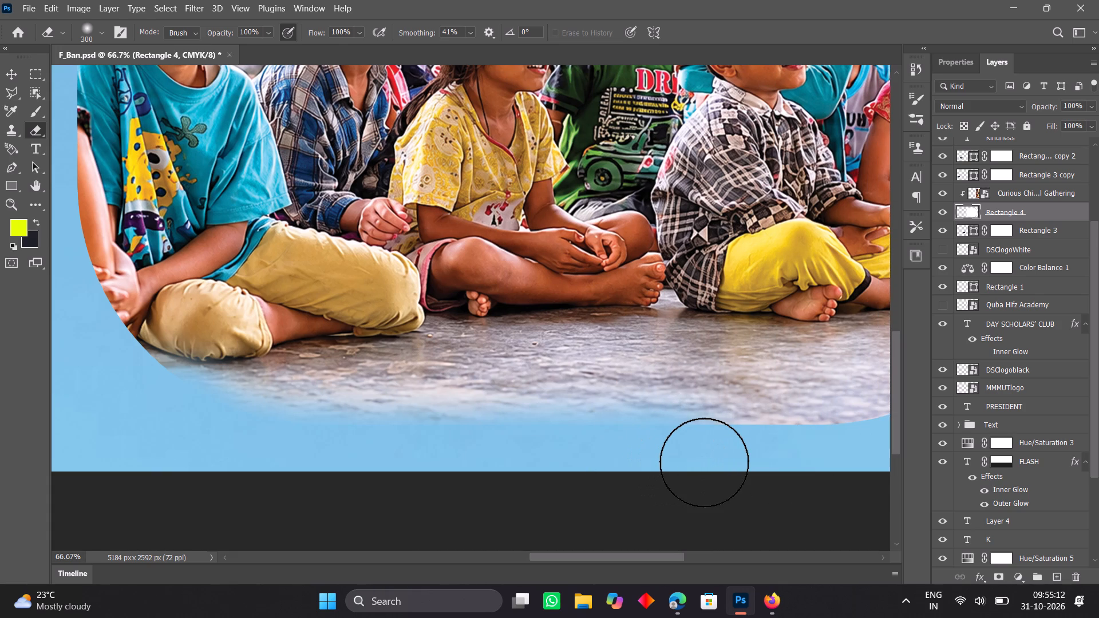
left_click(722, 463)
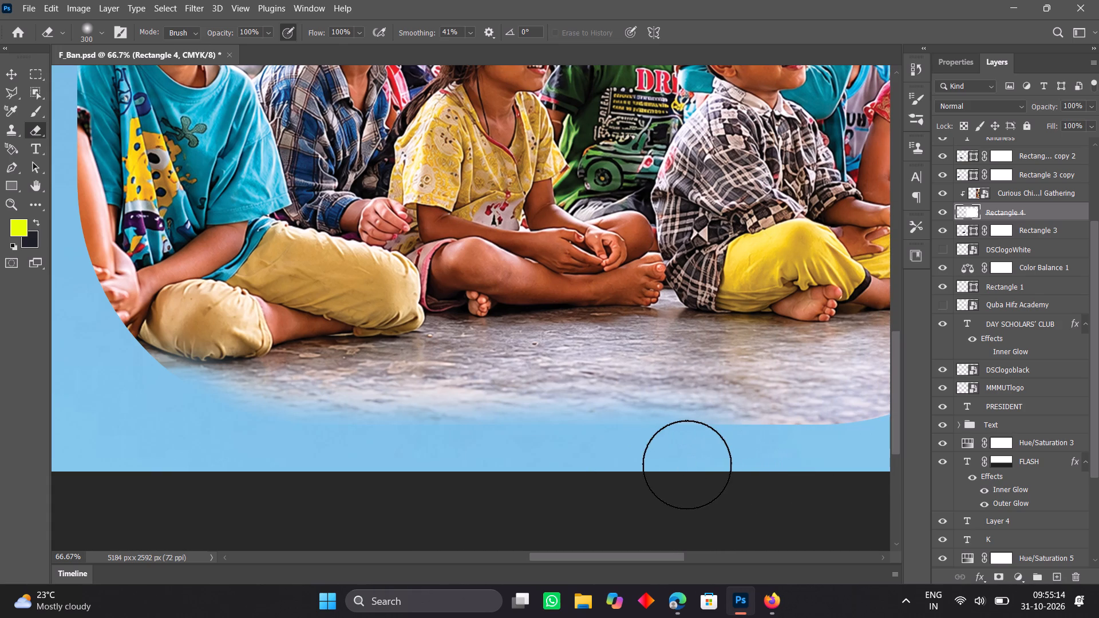
left_click_drag(698, 463, 722, 463)
left_click(722, 463)
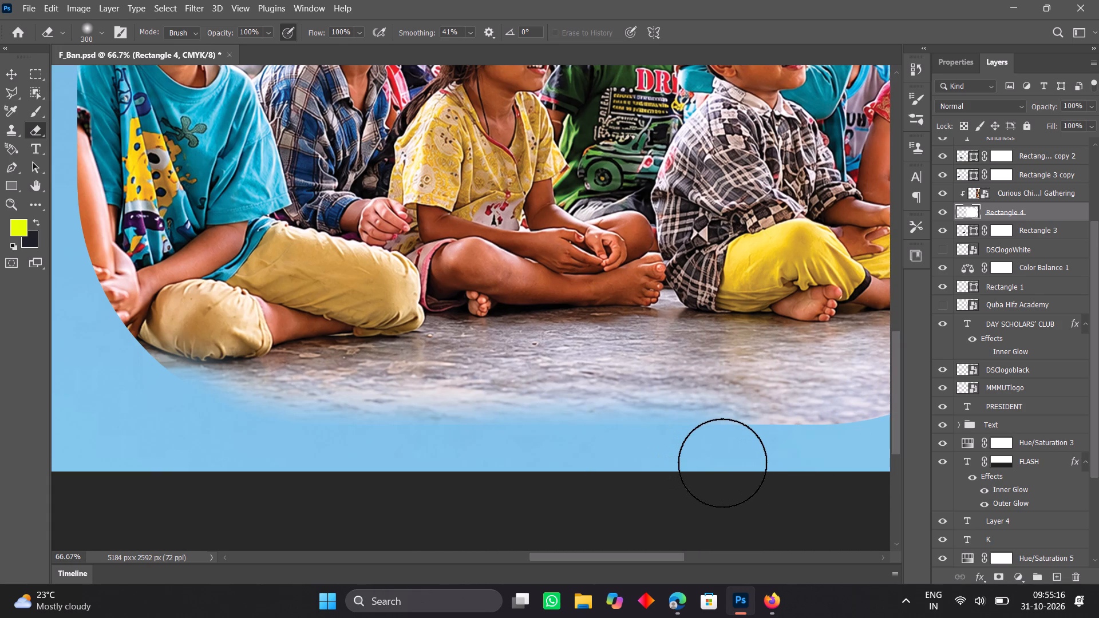
left_click(745, 461)
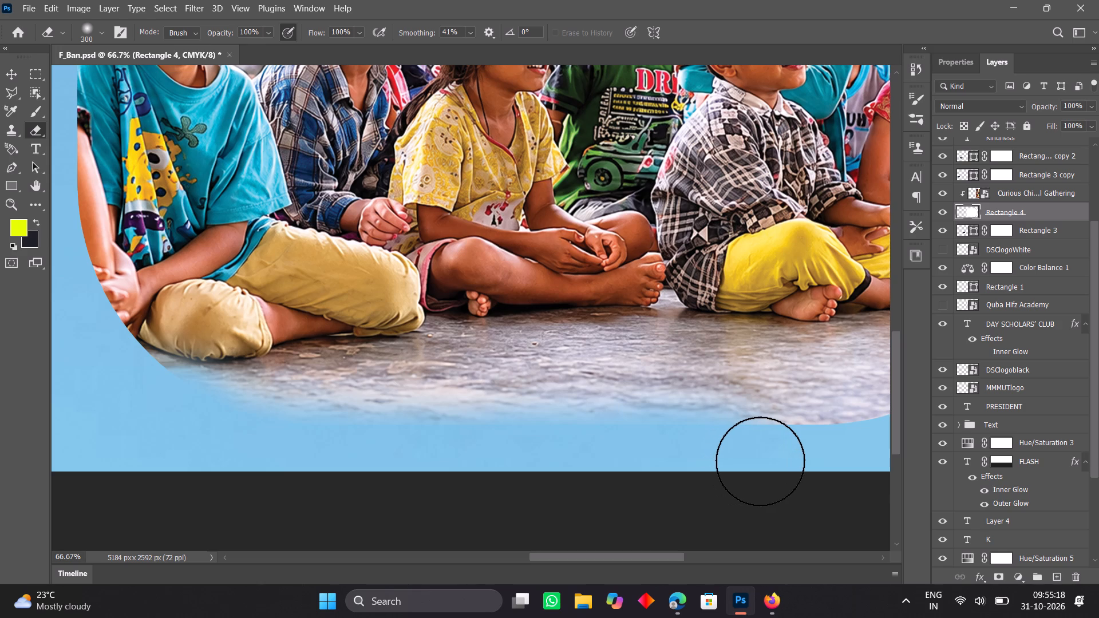
left_click(760, 461)
left_click(781, 463)
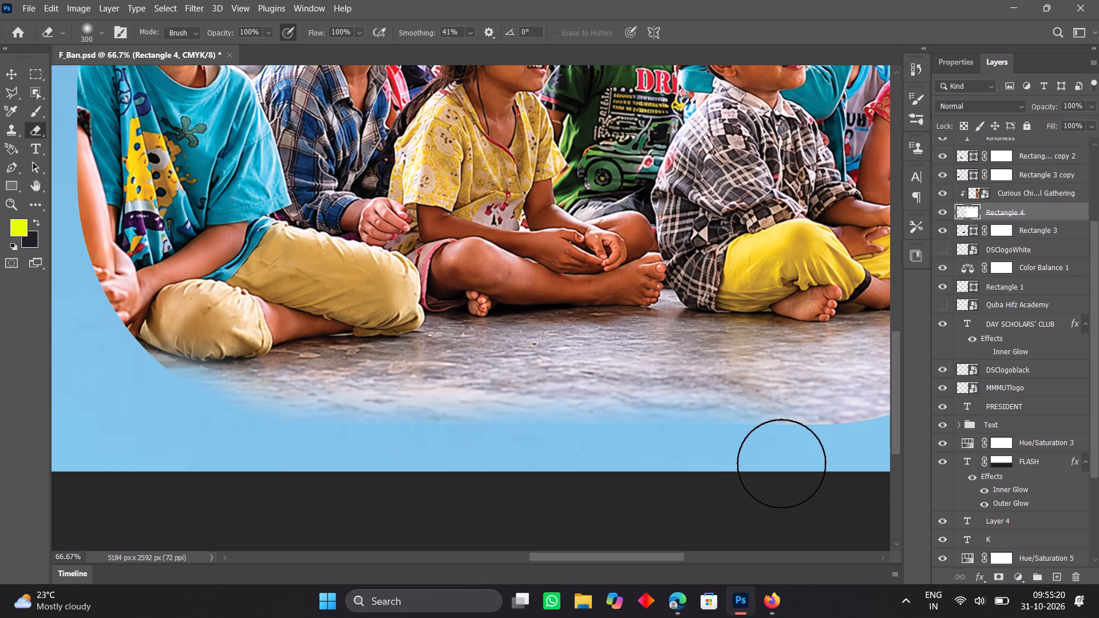
Softly erase the last straight part of Rectangle 4's bottom edge, up to where the lower-right curve begins.
scroll(781, 463, "right", 1)
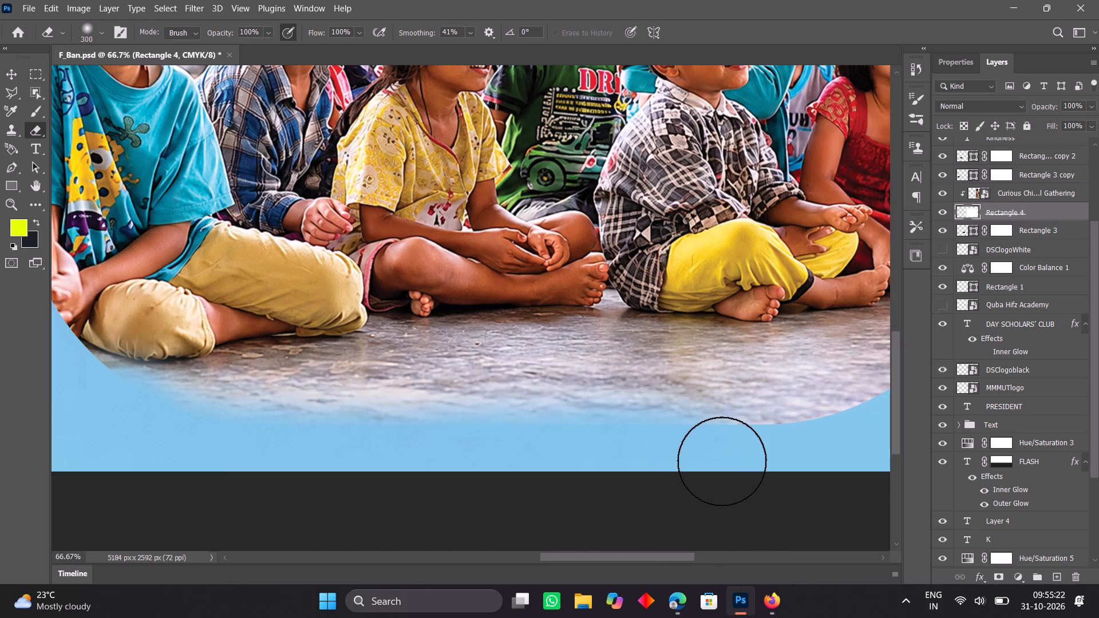
left_click(722, 461)
left_click(740, 462)
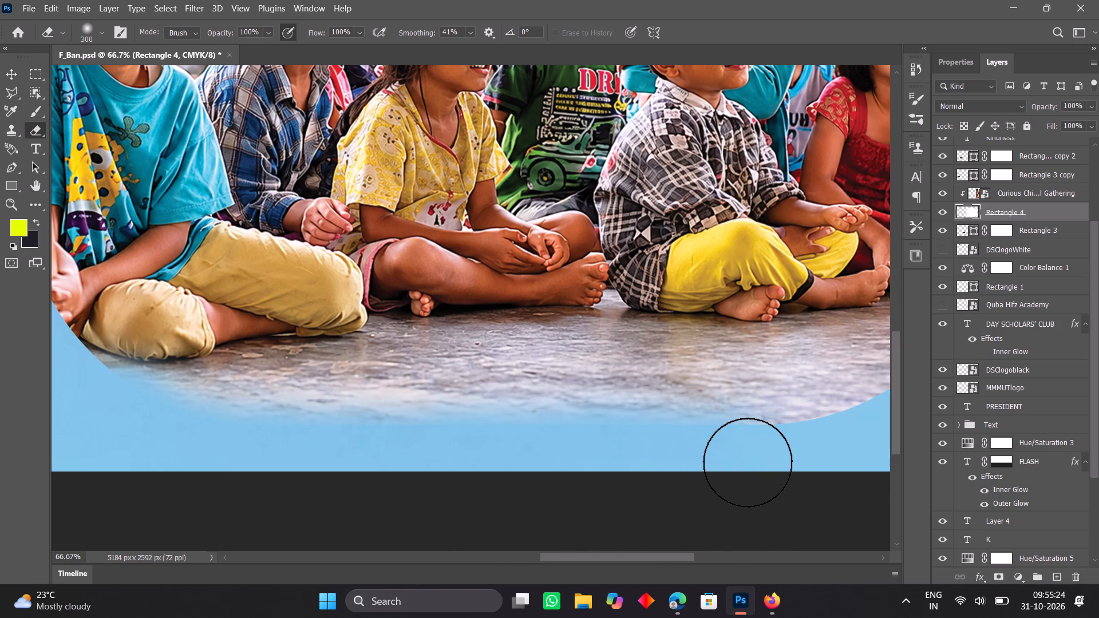
left_click(766, 462)
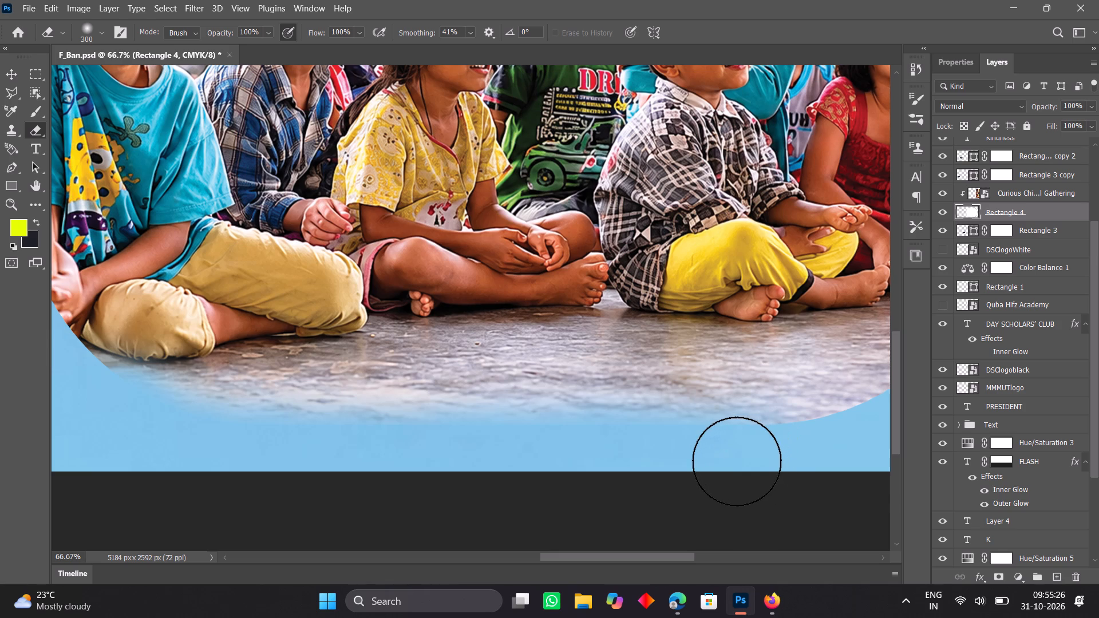
left_click(732, 463)
scroll(732, 463, "right", 1)
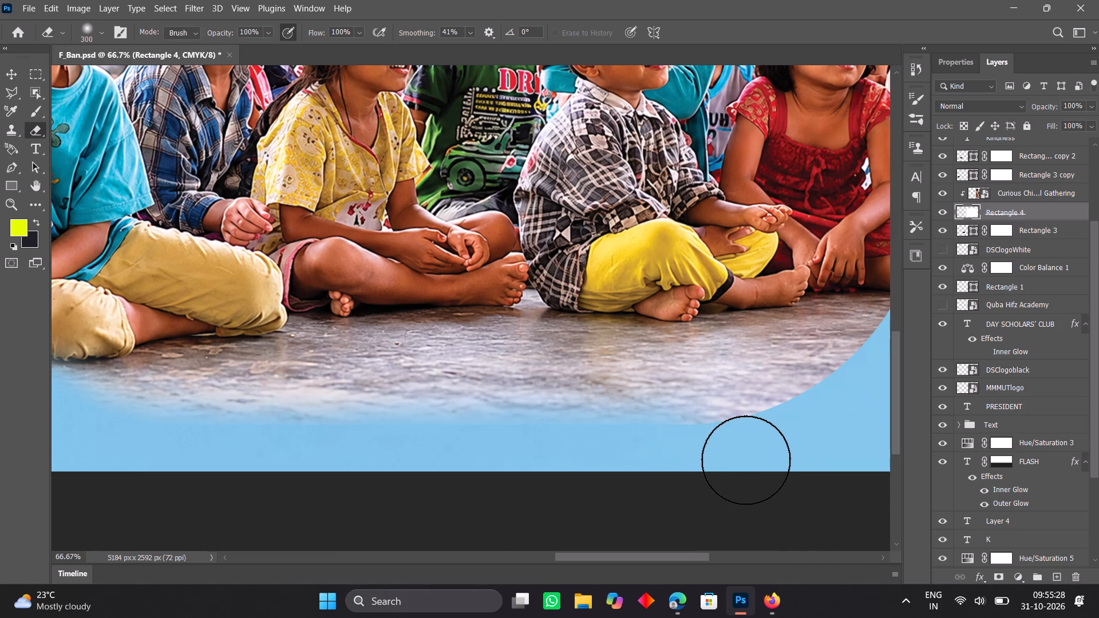
left_click(704, 462)
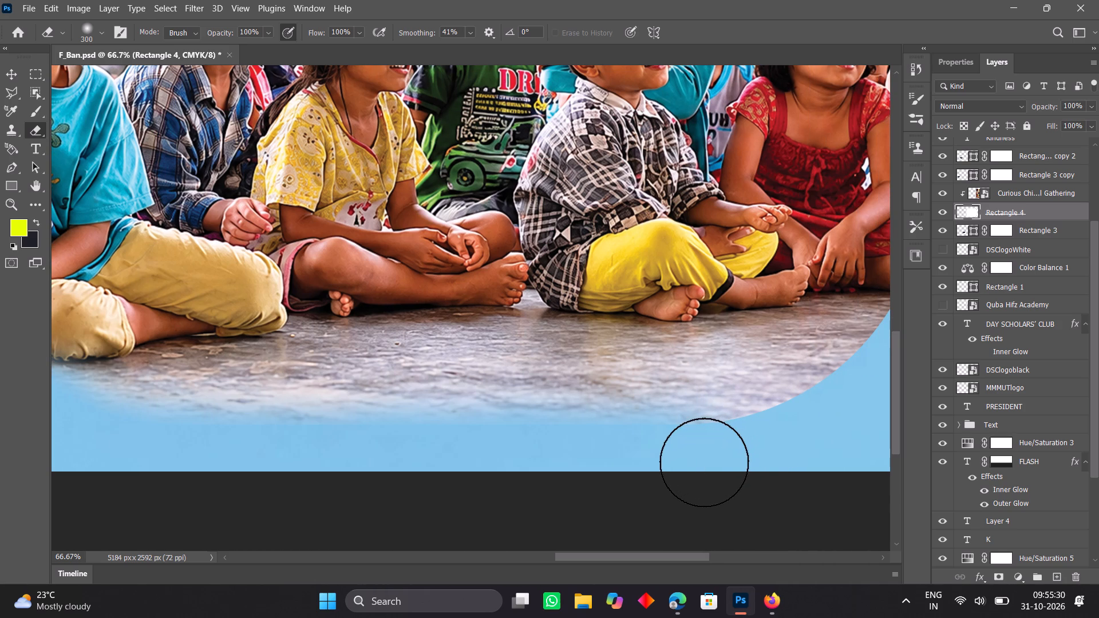
left_click(694, 462)
Softly erase the first part of Rectangle 4's lower-right curve, where it rises from the bottom edge over the floor.
left_click(738, 458)
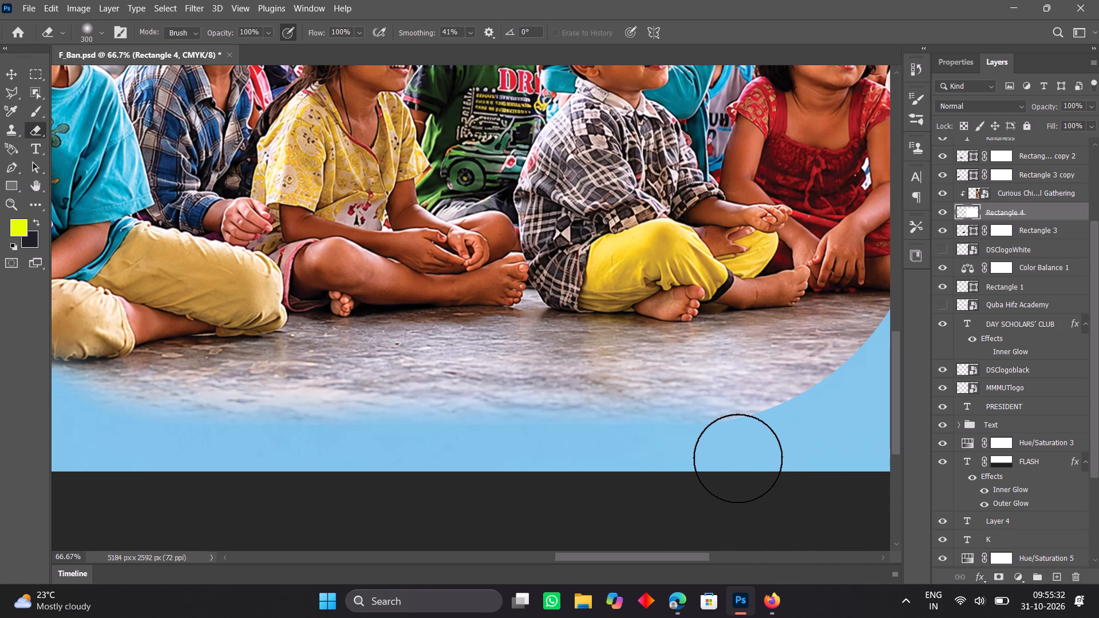
left_click(753, 451)
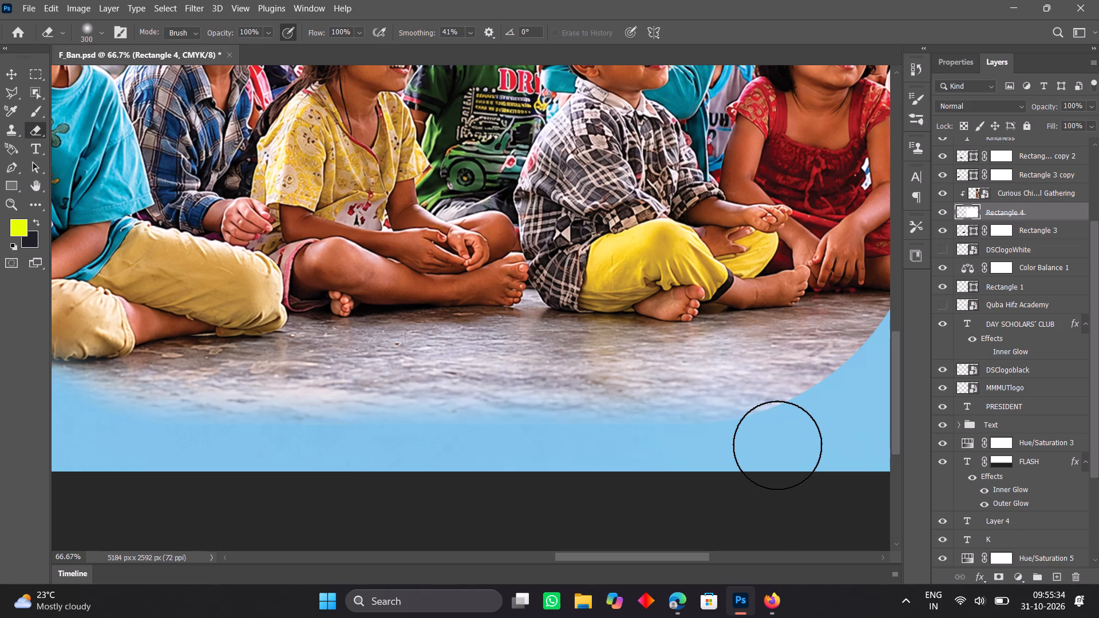
left_click(781, 445)
left_click_drag(762, 451, 802, 437)
left_click_drag(802, 437, 823, 426)
left_click(823, 426)
double_click(833, 418)
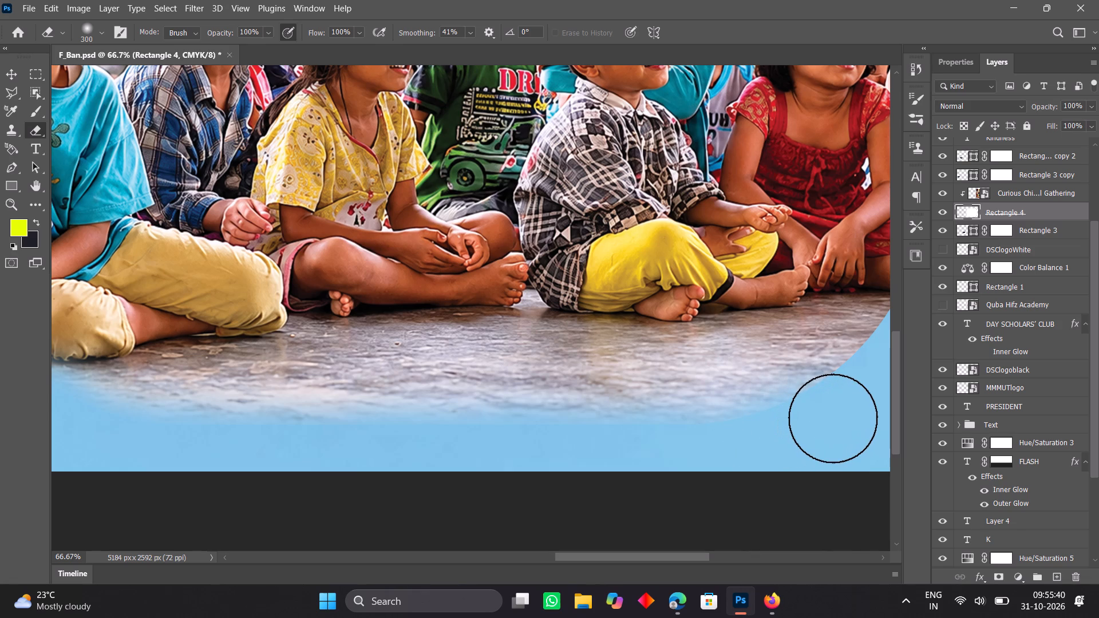
left_click(785, 443)
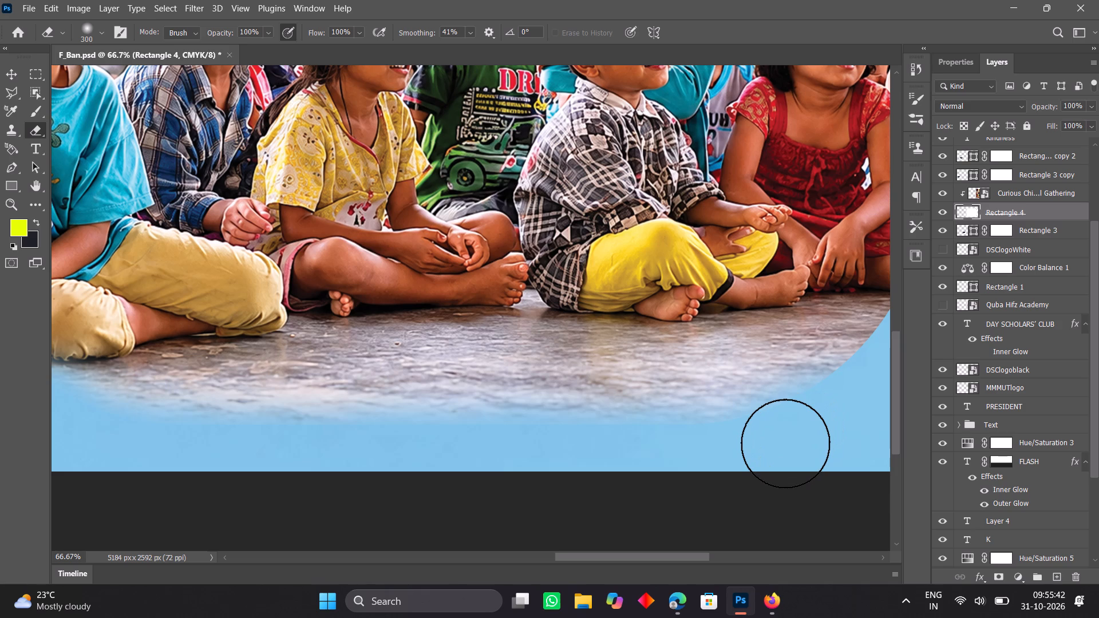
Continue the soft erasing up Rectangle 4's lower-right curve until just below the feet of the girl in red.
scroll(785, 443, "right", 3)
scroll(785, 443, "up", 1)
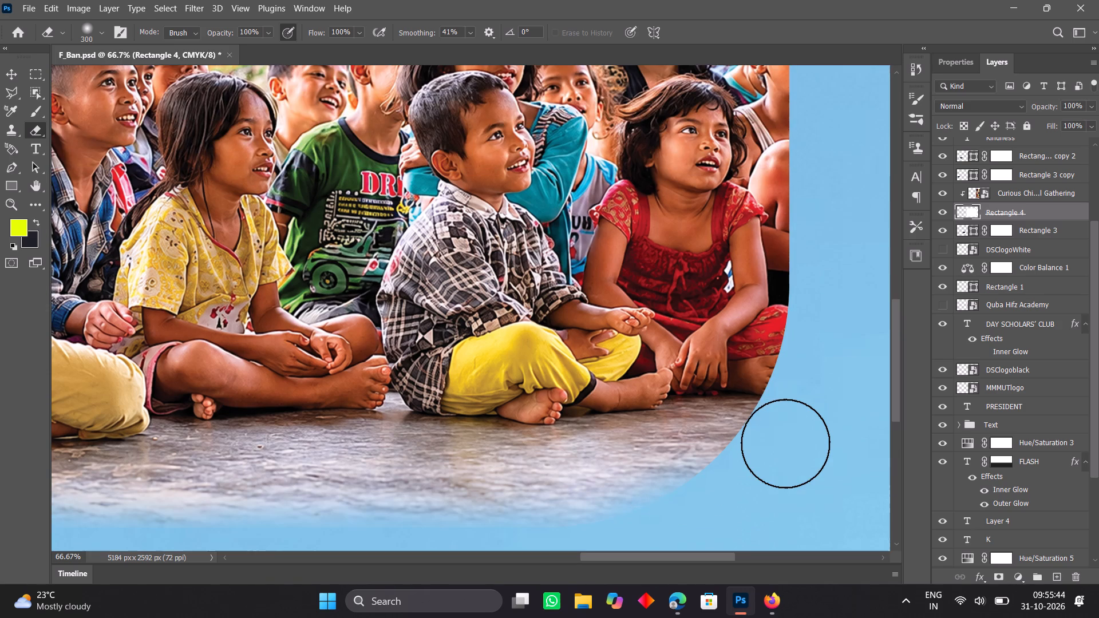
scroll(785, 443, "up", 1)
left_click(711, 533)
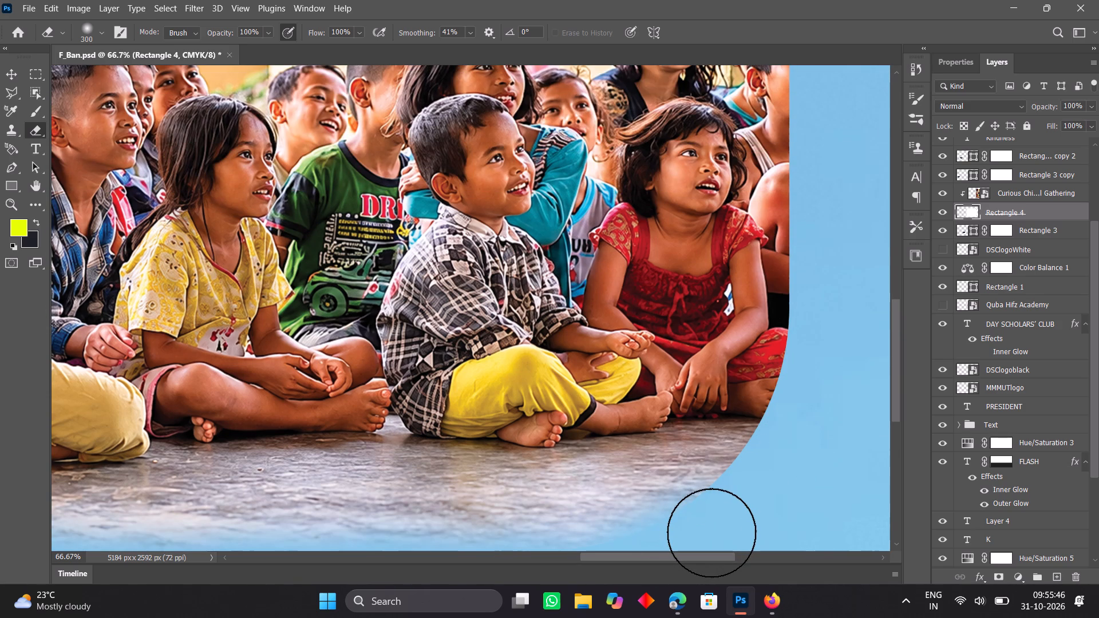
left_click(714, 533)
left_click(728, 521)
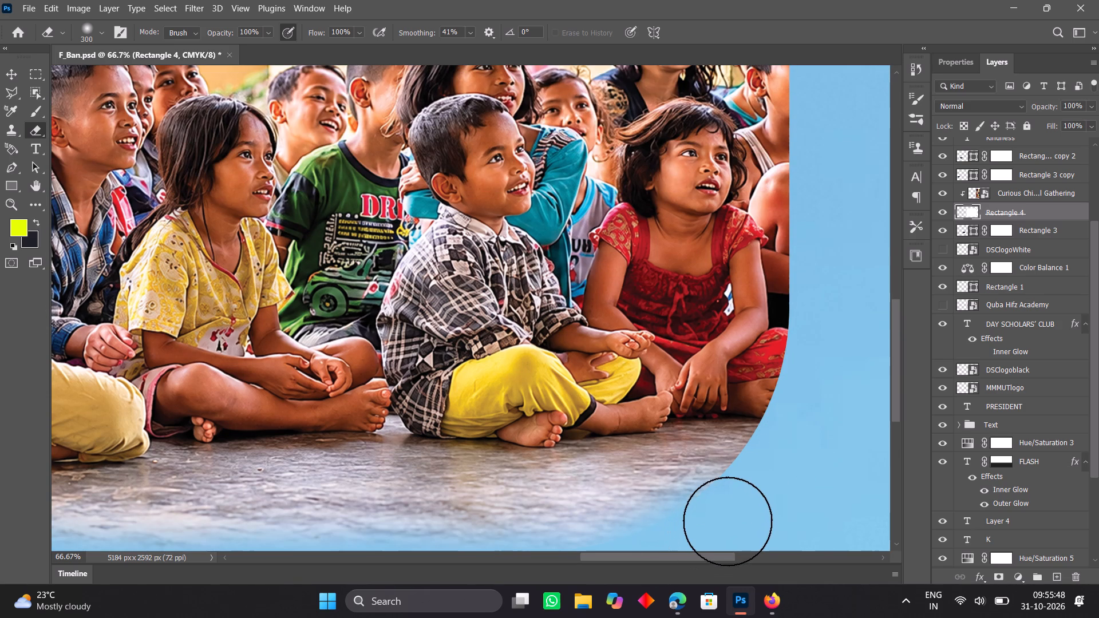
left_click(728, 521)
left_click(754, 497)
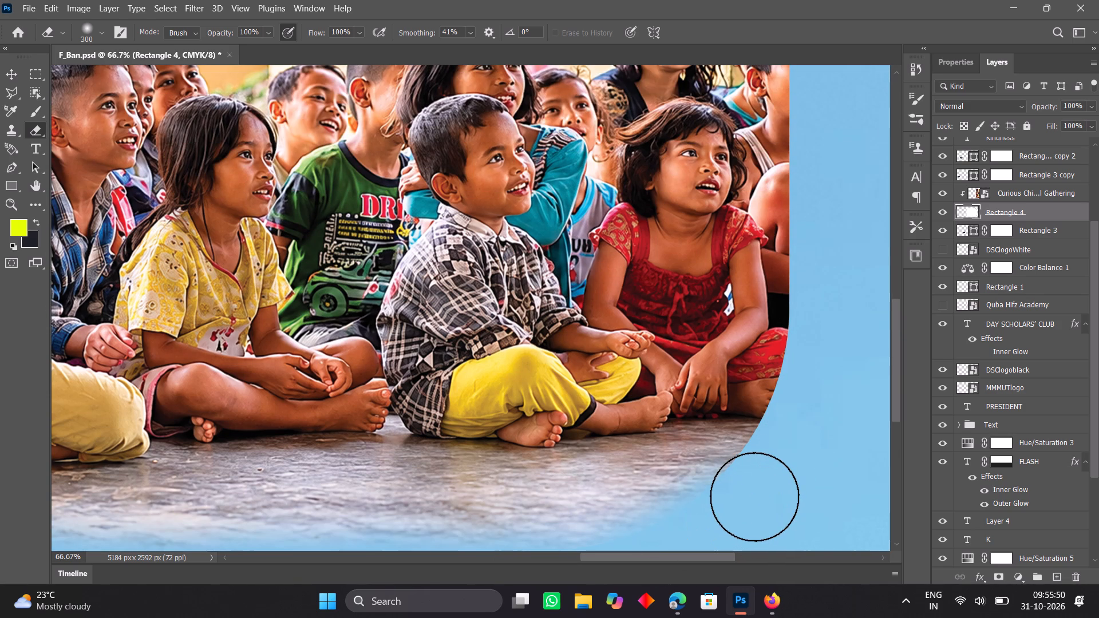
double_click(757, 494)
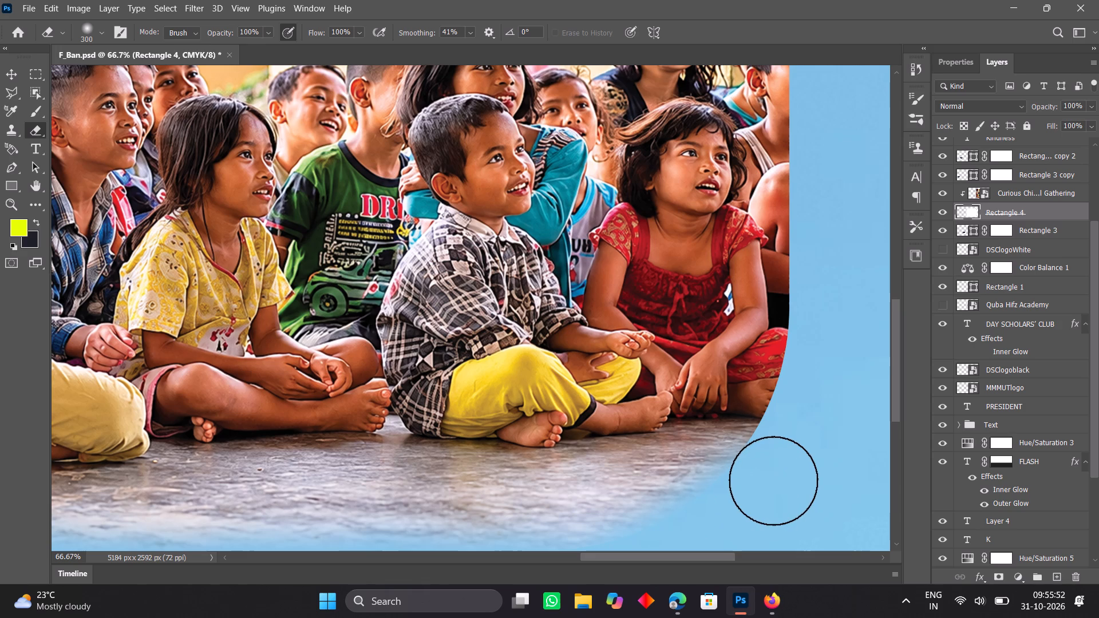
left_click(774, 476)
left_click(774, 476)
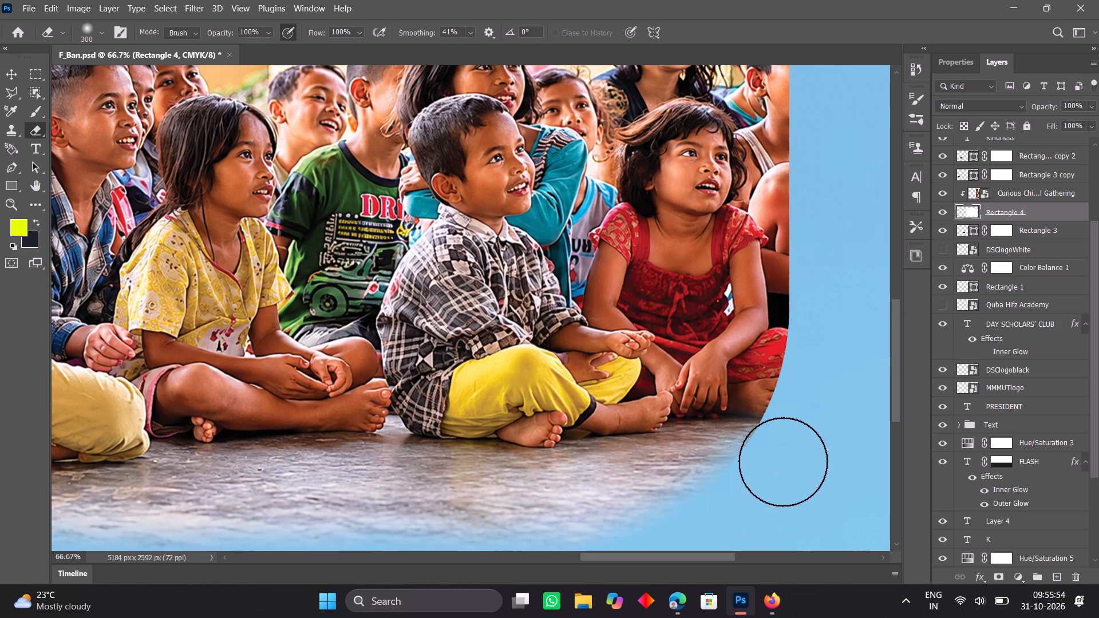
left_click(784, 459)
left_click(784, 459)
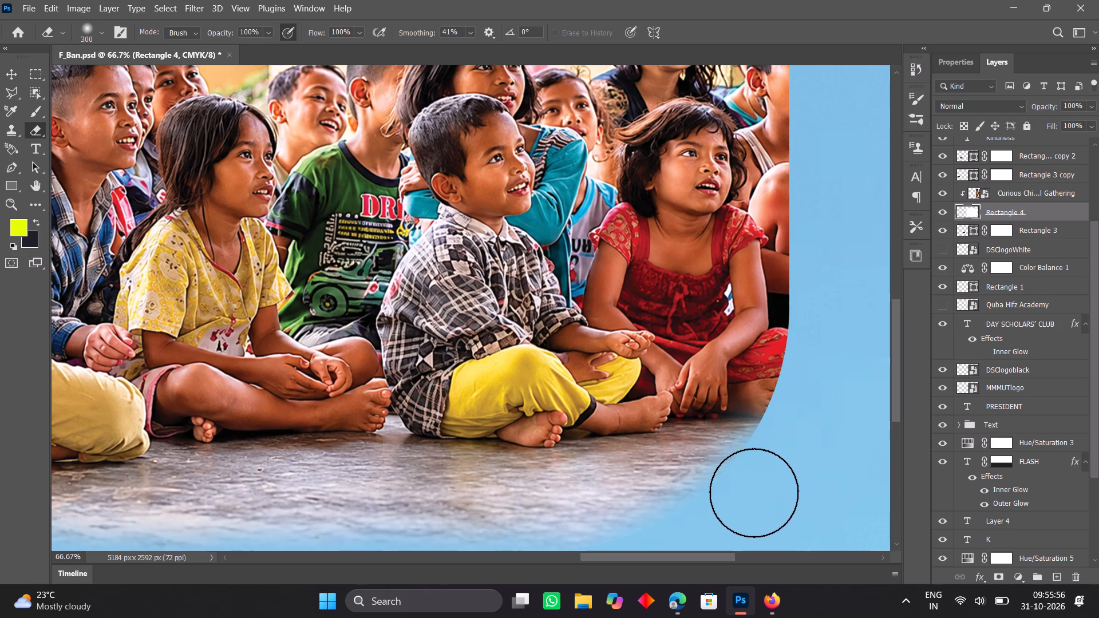
Go over the upper part of Rectangle 4's lower-right curve again, fading it beside the girl in red's feet.
left_click(757, 495)
left_click_drag(767, 484, 778, 468)
left_click(778, 468)
left_click(784, 454)
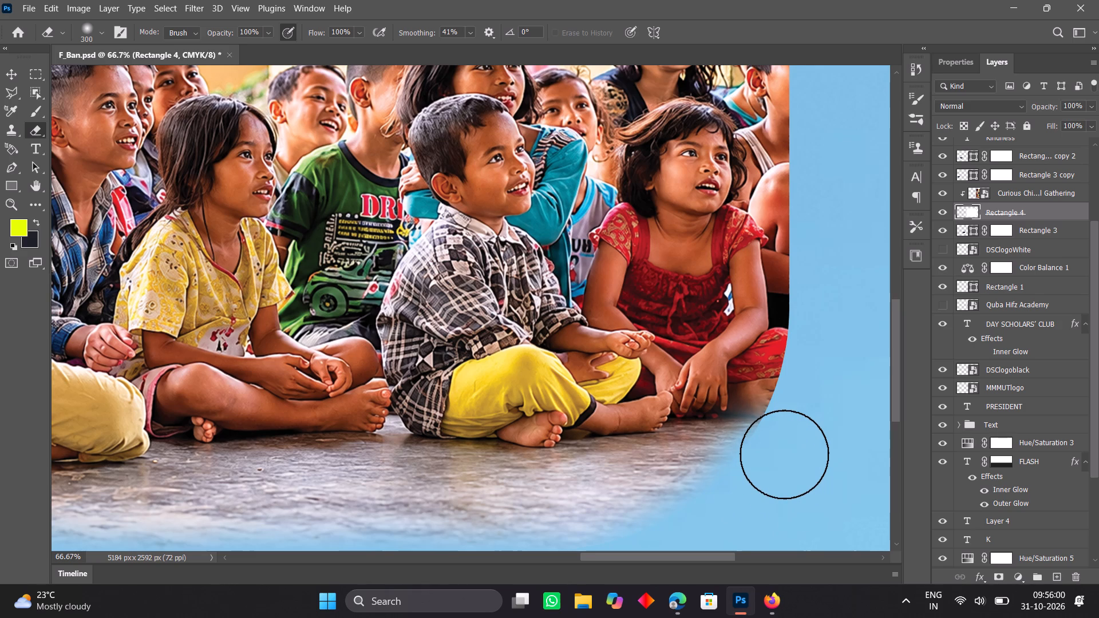
left_click(786, 455)
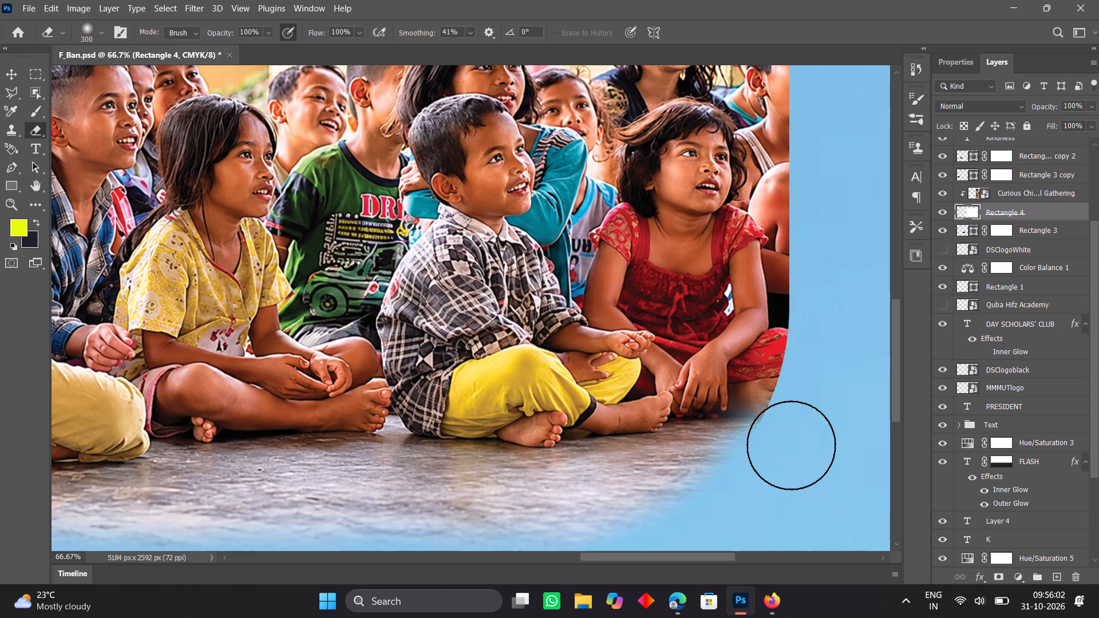
double_click(791, 445)
left_click(793, 447)
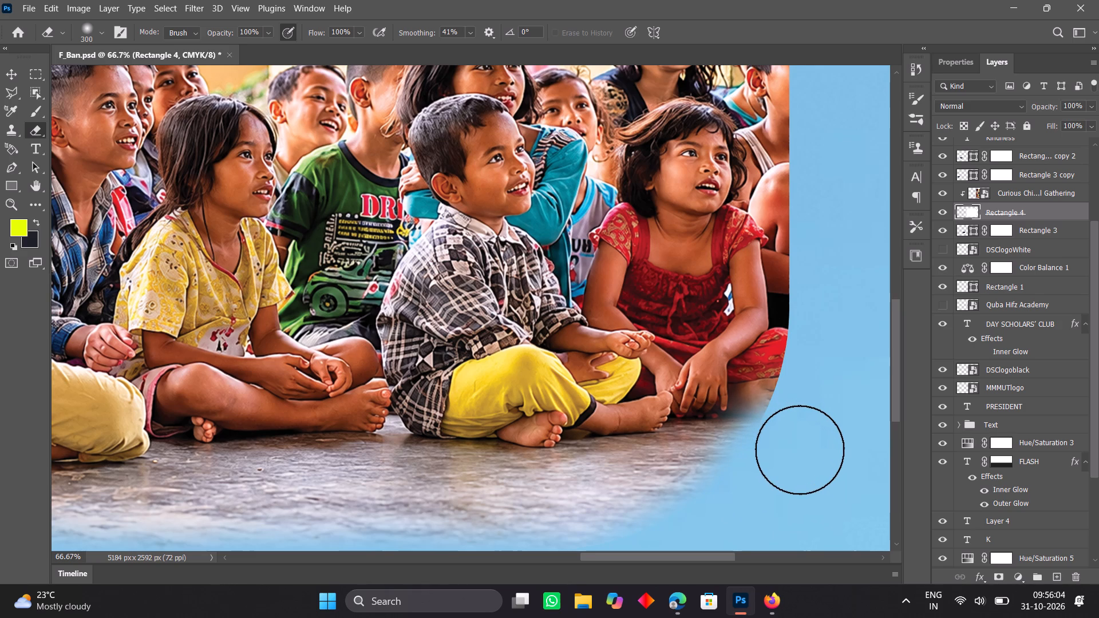
Softly erase Rectangle 4's curved edge just below the girl in red's knee.
scroll(800, 450, "up", 1)
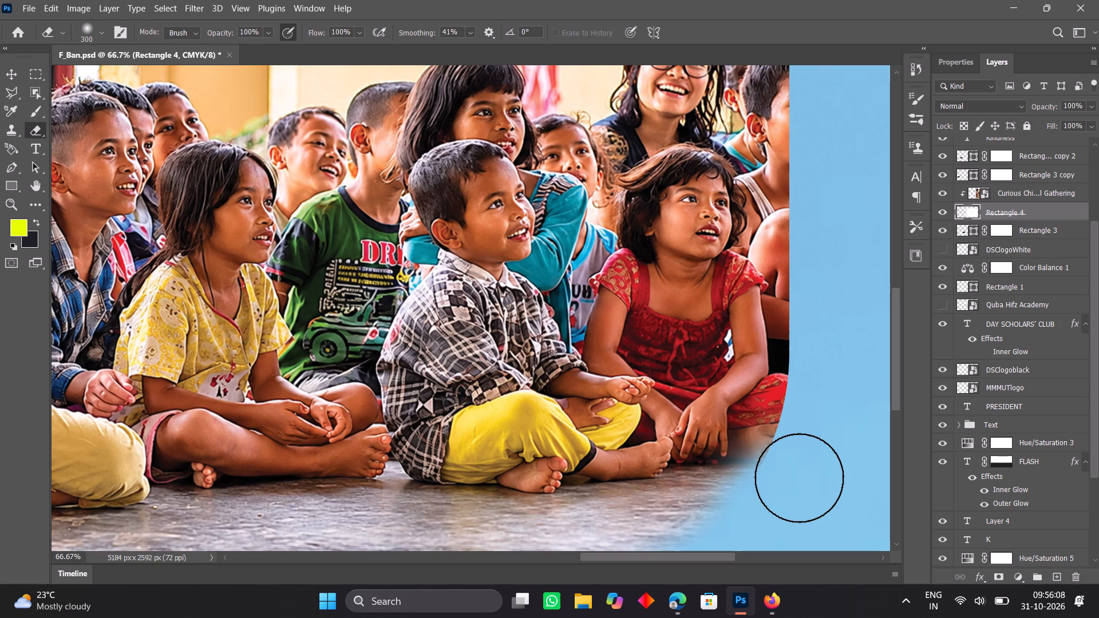
left_click(799, 478)
left_click(799, 478)
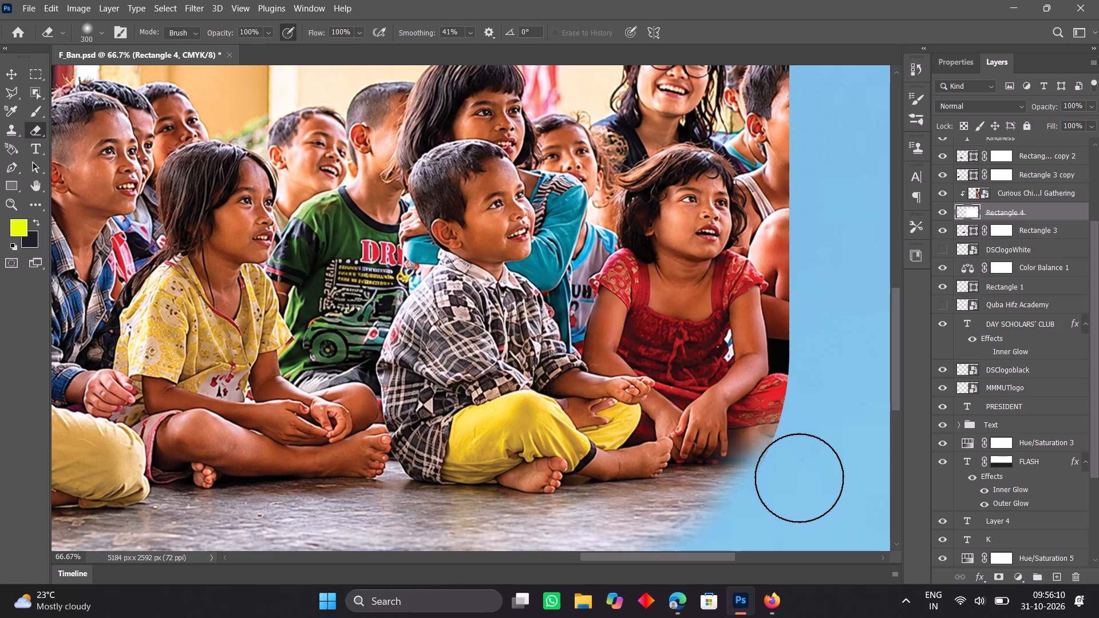
left_click(799, 478)
left_click(805, 469)
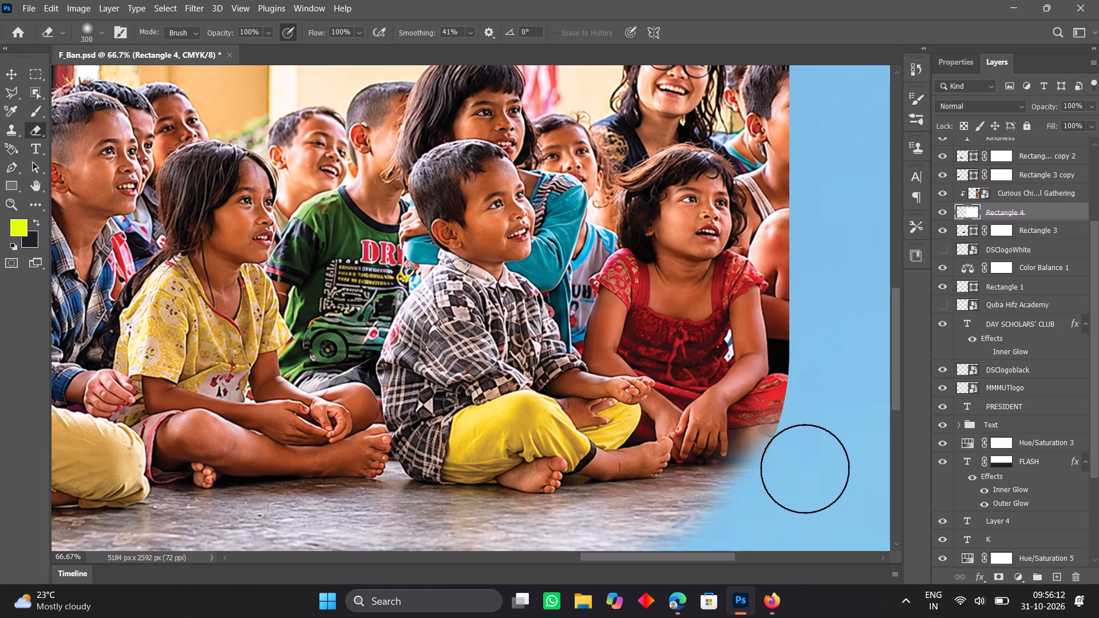
left_click(805, 461)
left_click(805, 461)
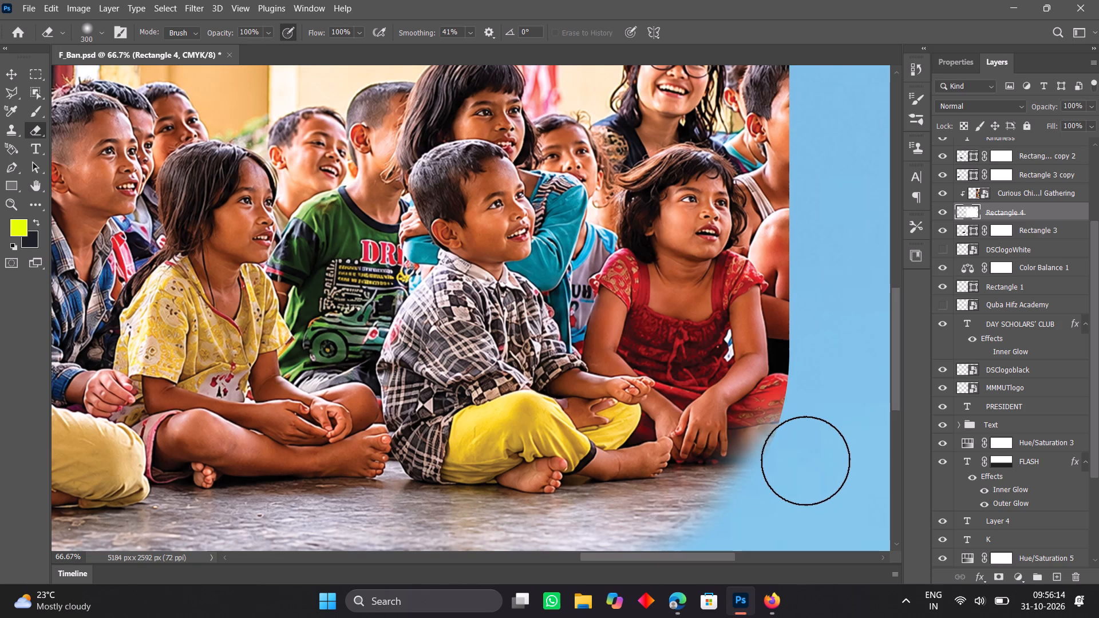
left_click(807, 461)
Extend the soft erasing of Rectangle 4's edge upward past the girl in red's knee, where the curve becomes straight.
scroll(819, 463, "up", 1)
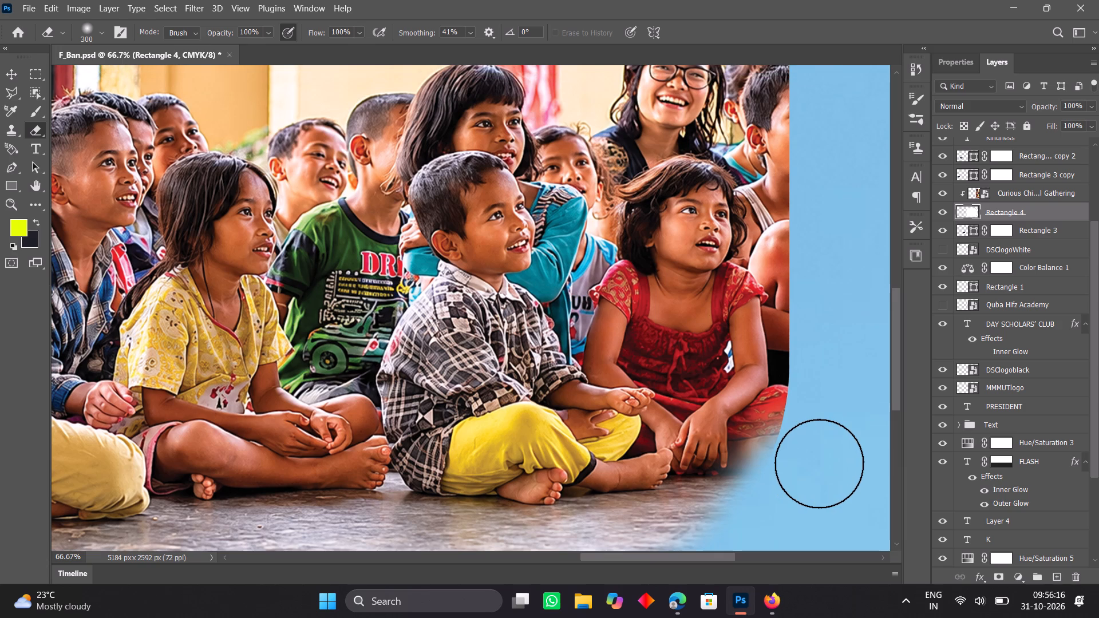
scroll(819, 463, "up", 1)
left_click(813, 462)
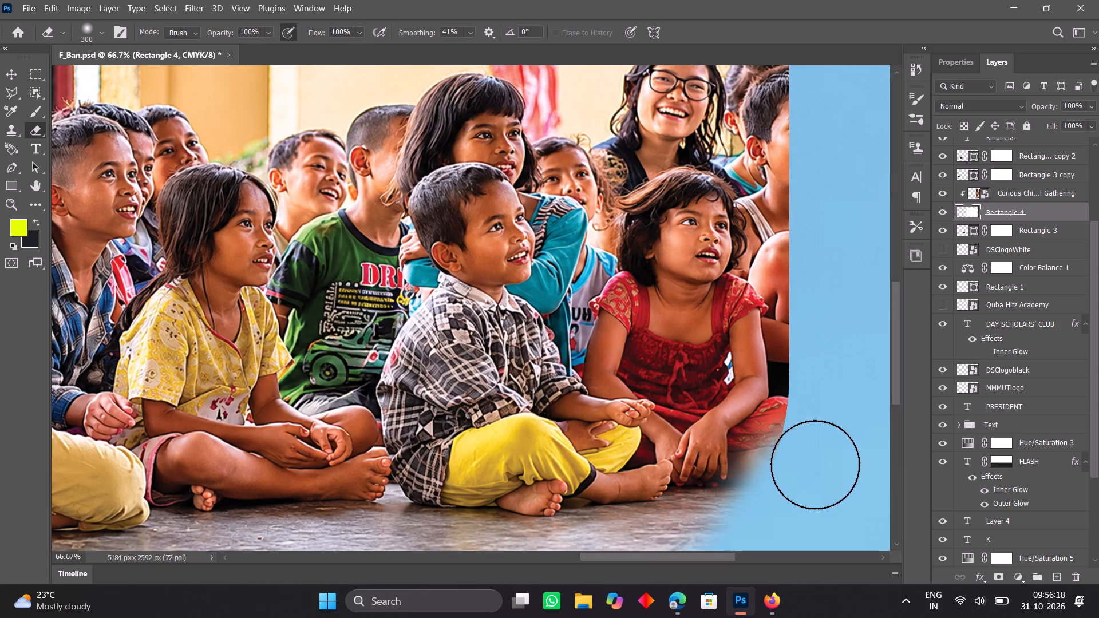
left_click(815, 465)
left_click(817, 468)
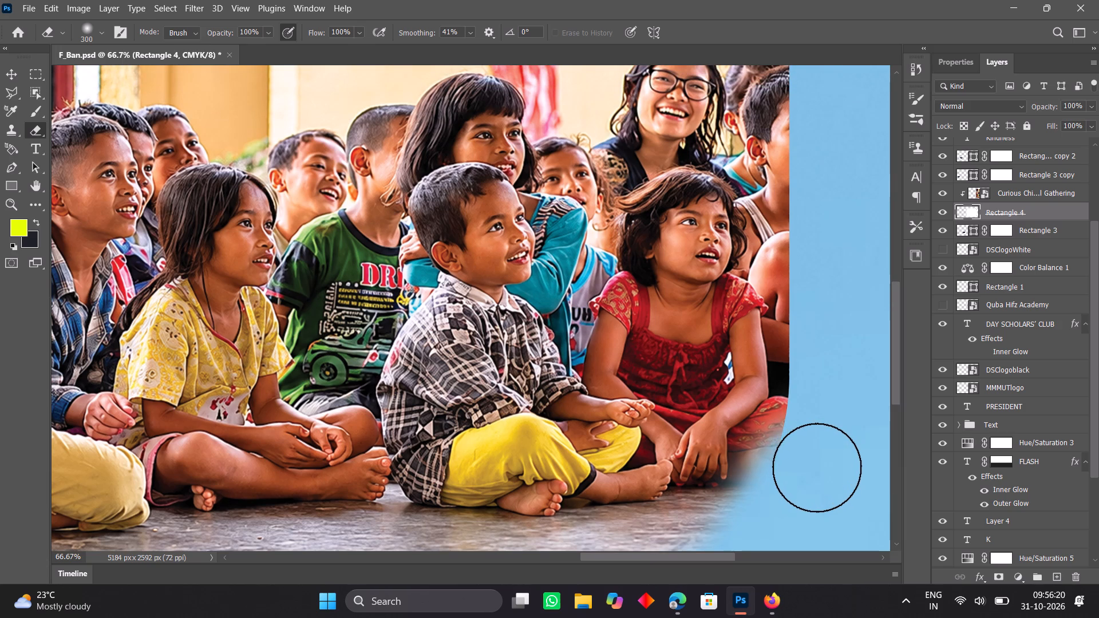
scroll(812, 495, "up", 1)
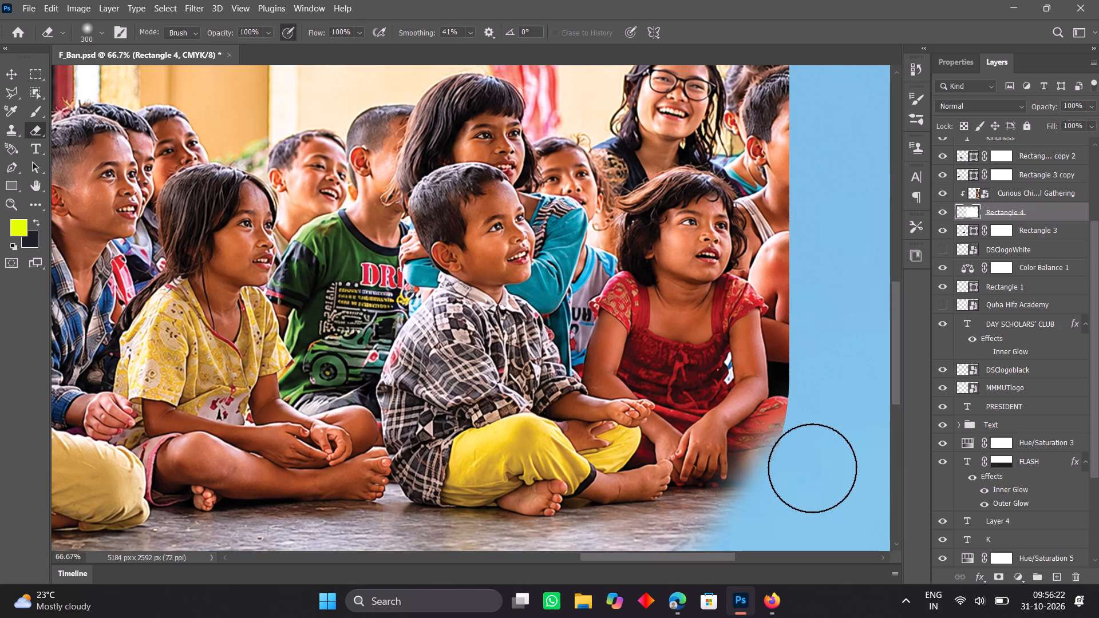
left_click(812, 468)
left_click(817, 455)
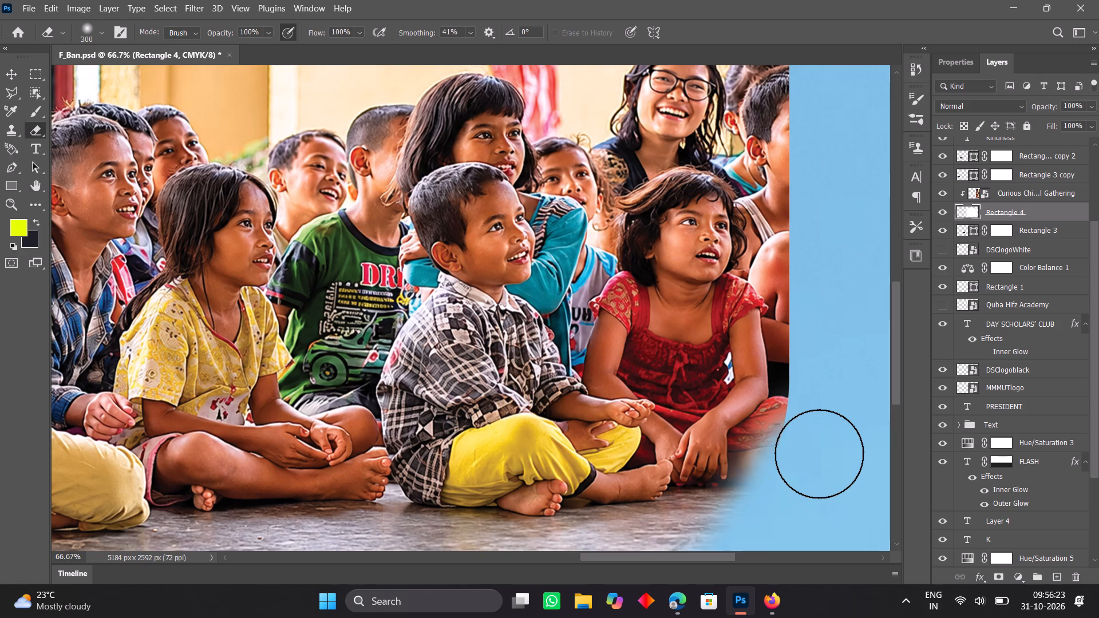
double_click(819, 453)
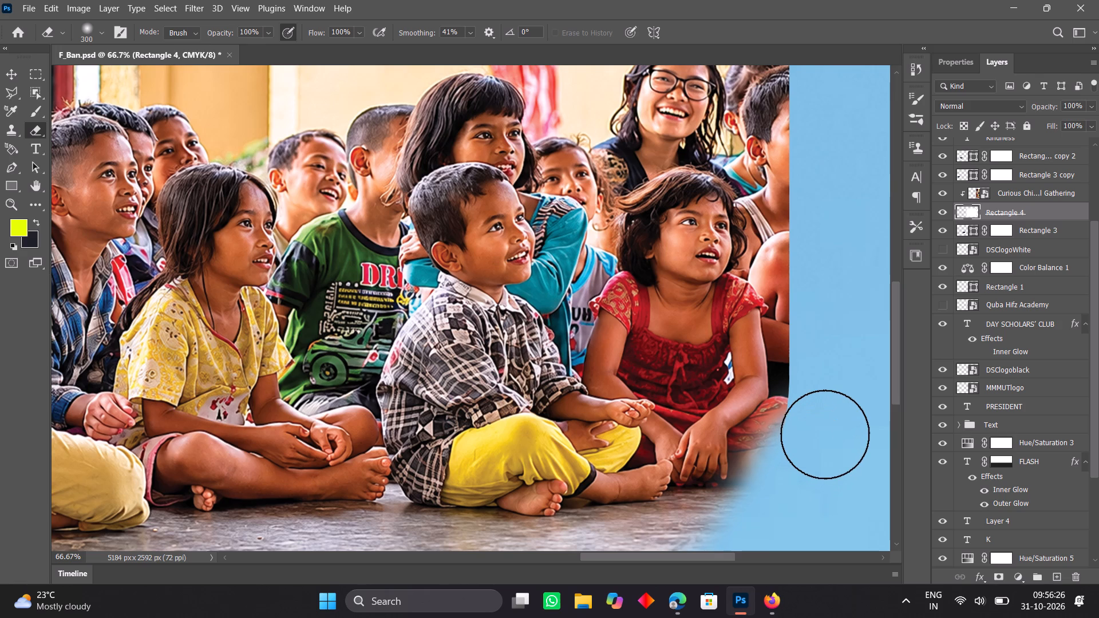
triple_click(825, 434)
left_click(825, 434)
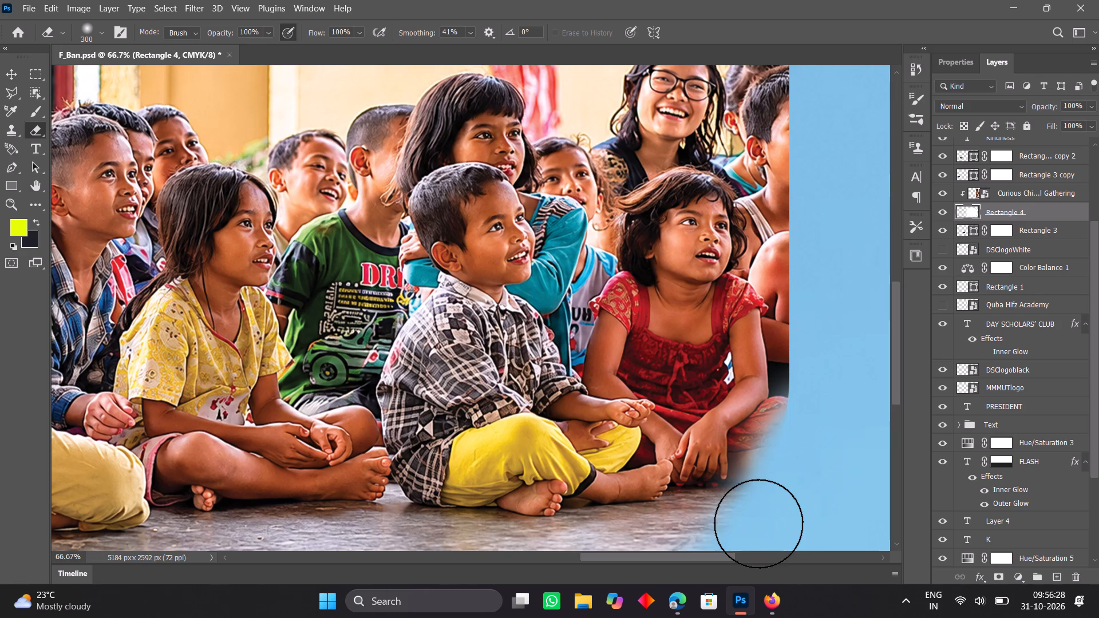
scroll(758, 524, "up", 1)
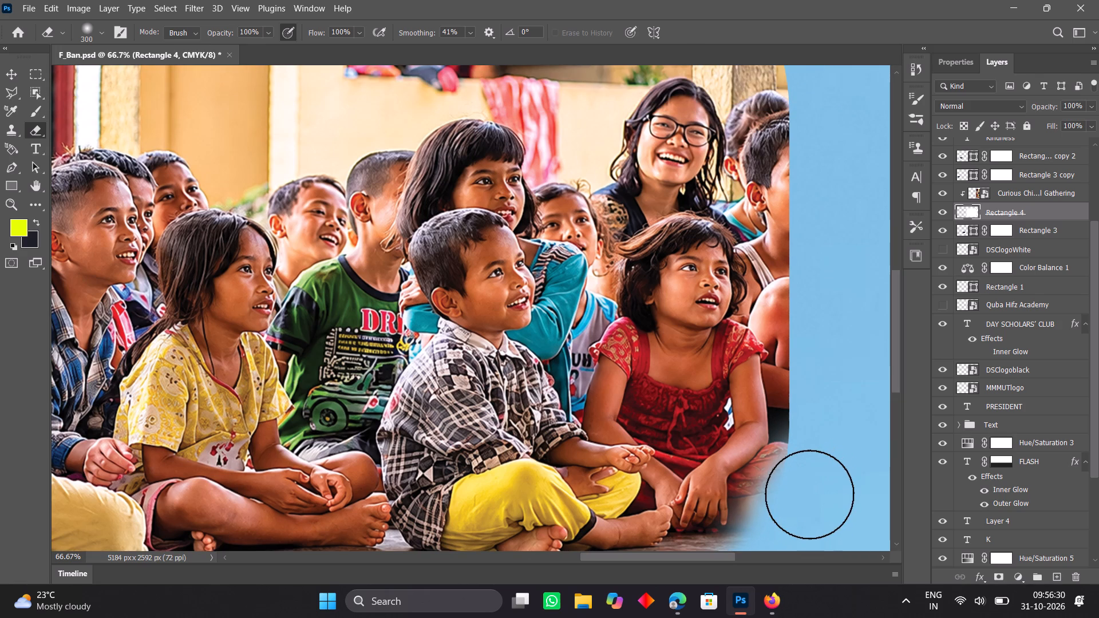
Undo the last two eraser strokes and softly re-erase Rectangle 4's right edge beside the girl in red's knee.
key("ctrl+z")
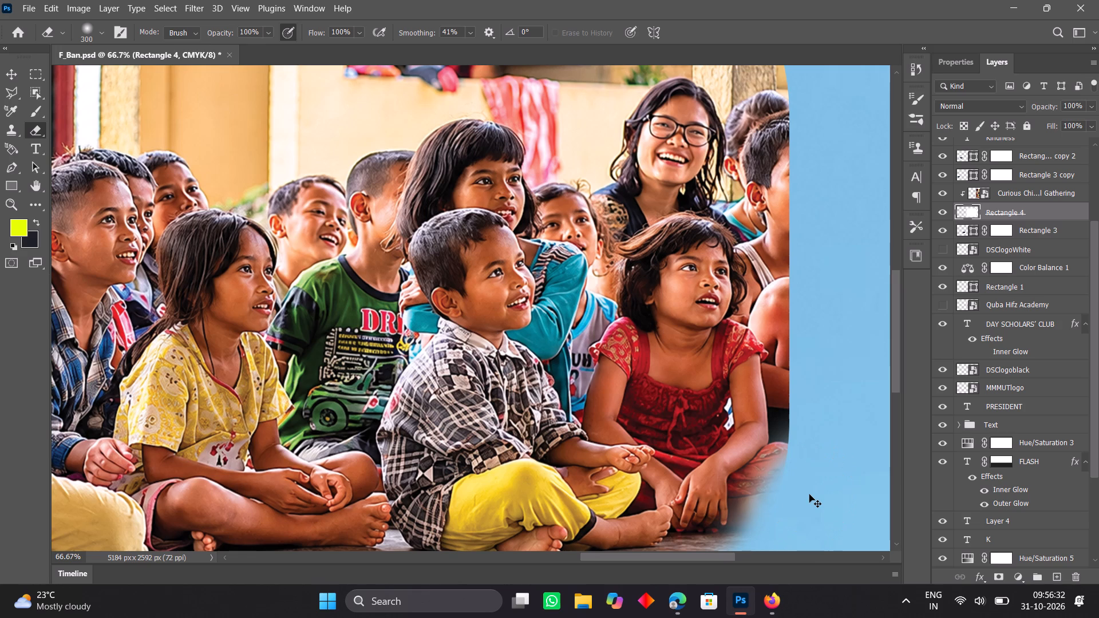
key("ctrl+z")
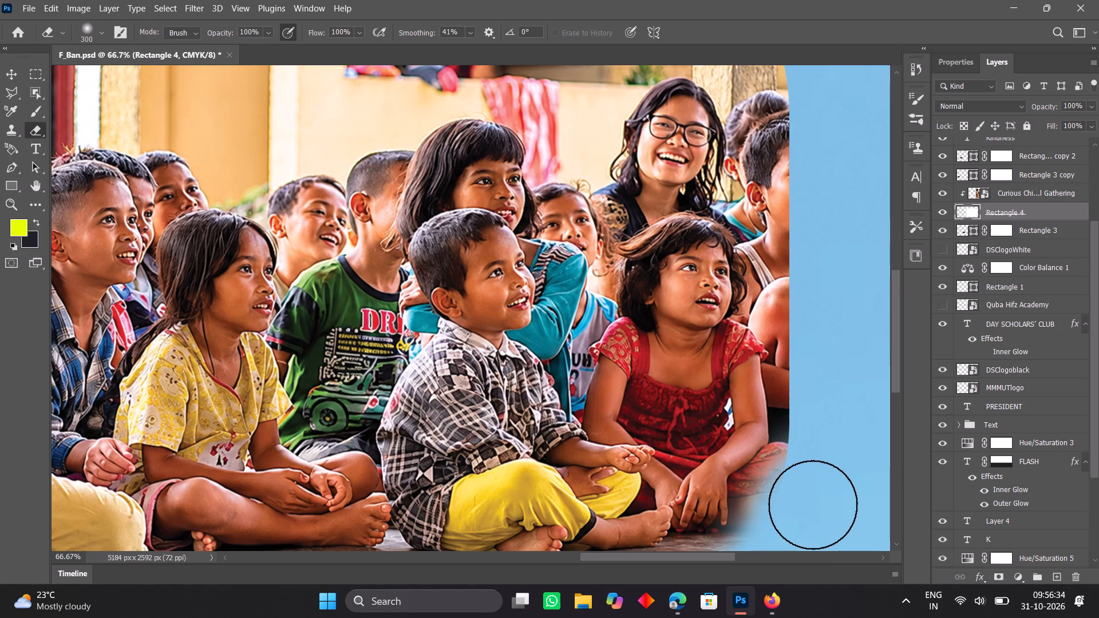
left_click(813, 505)
left_click(825, 478)
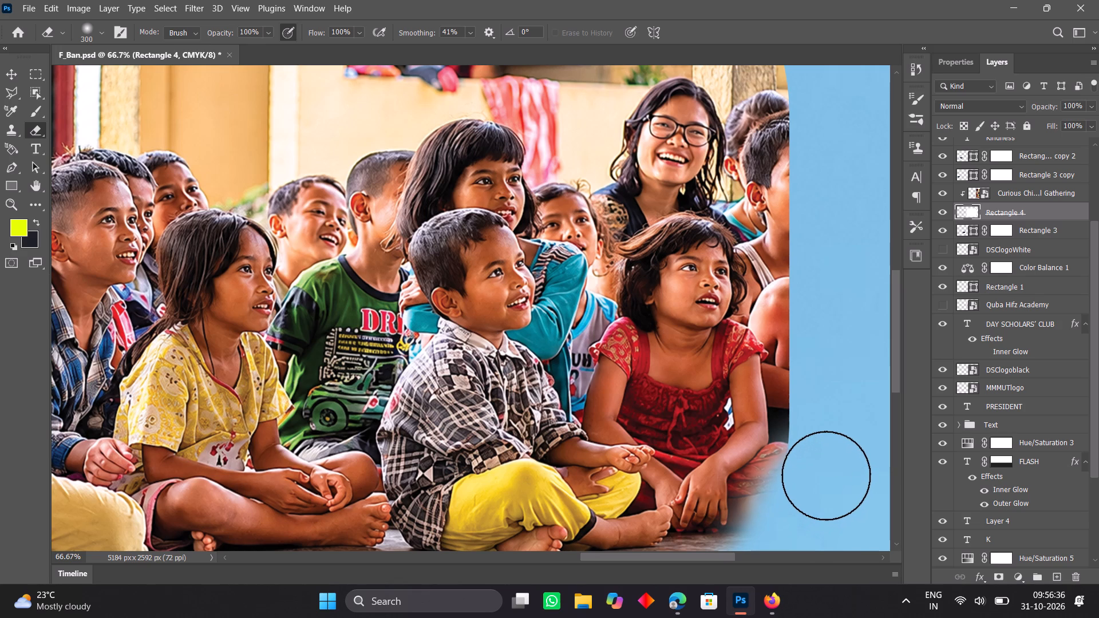
left_click(829, 442)
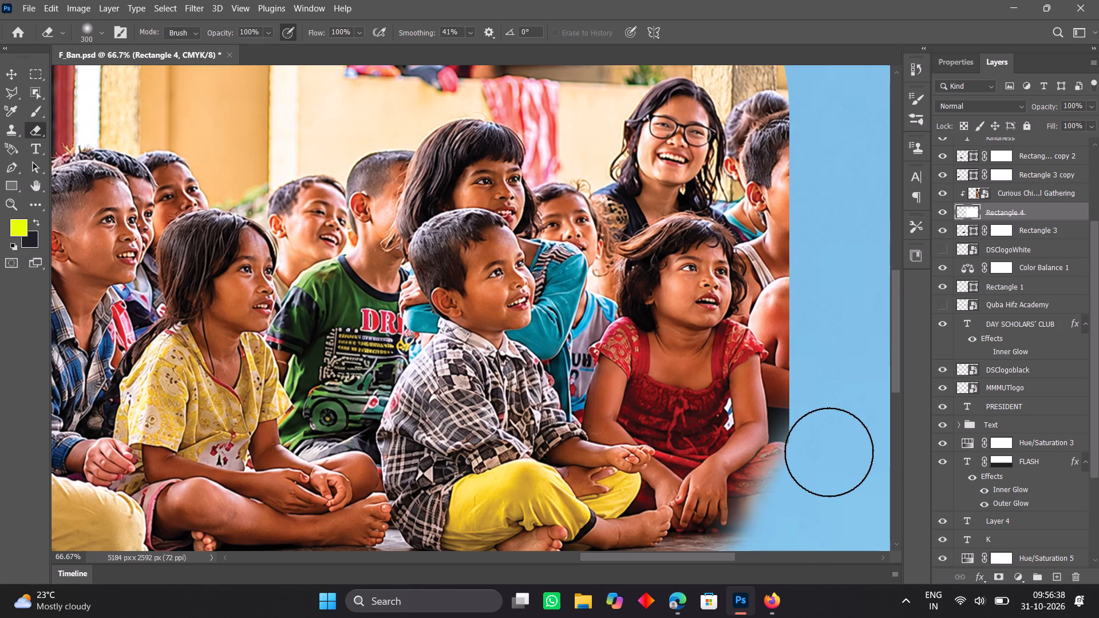
left_click(829, 452)
left_click(829, 452)
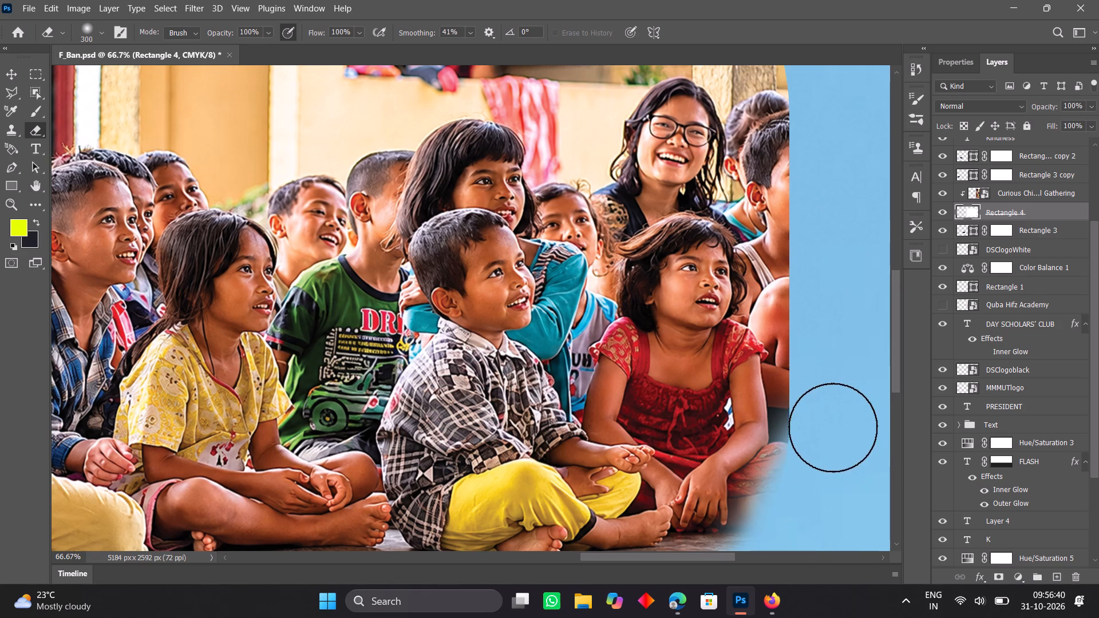
double_click(831, 437)
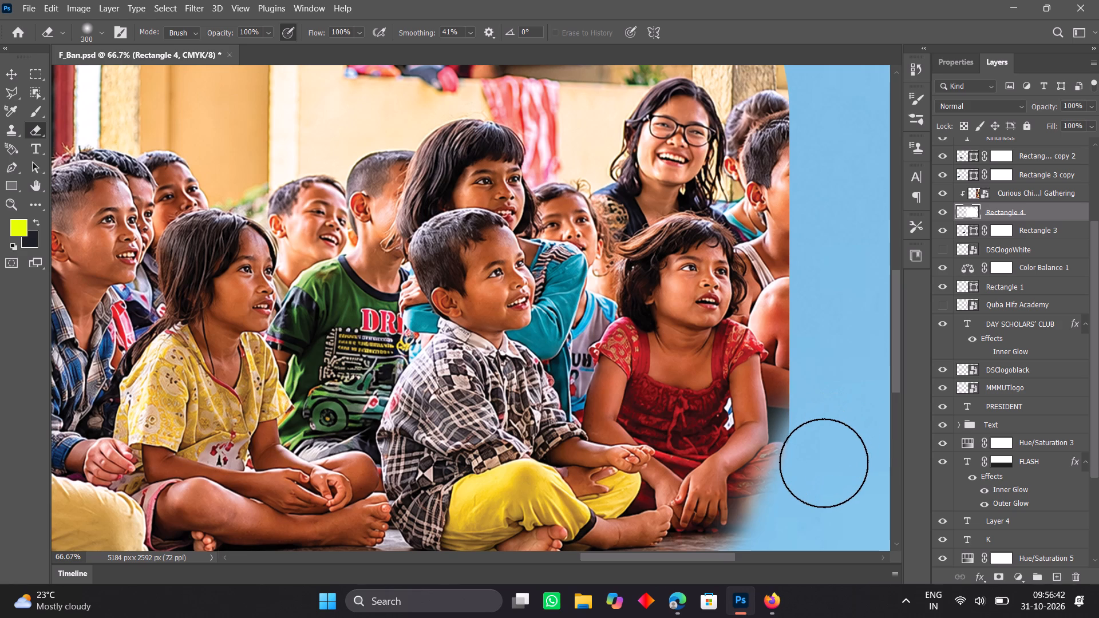
left_click(824, 463)
Softly erase Rectangle 4's right edge once more beside the girl in red's knee.
scroll(803, 502, "up", 1)
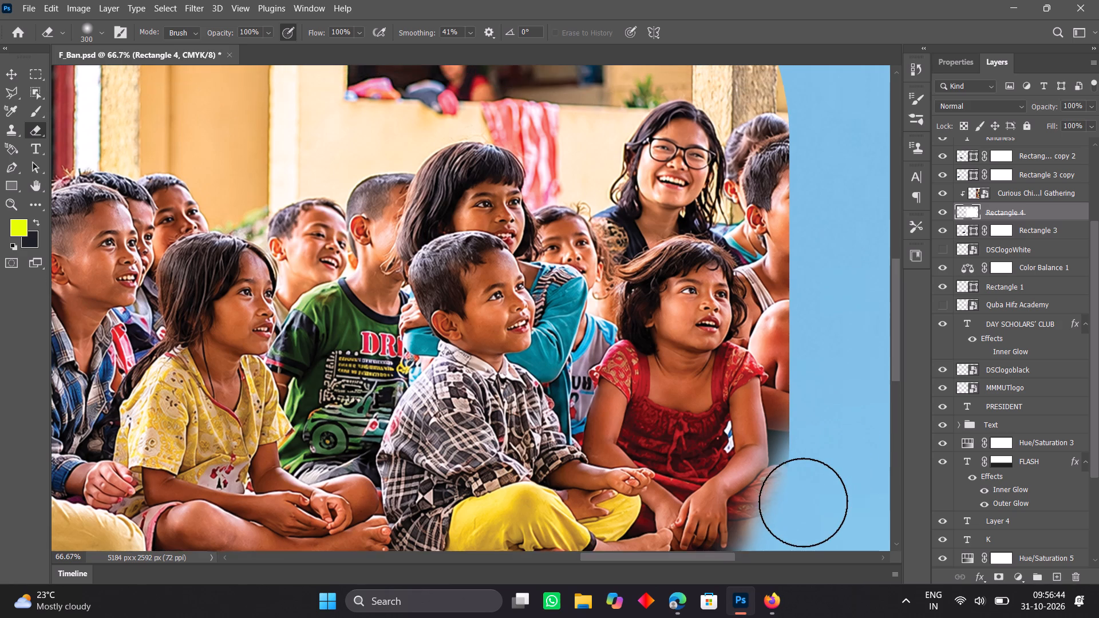
scroll(803, 502, "up", 1)
left_click(827, 490)
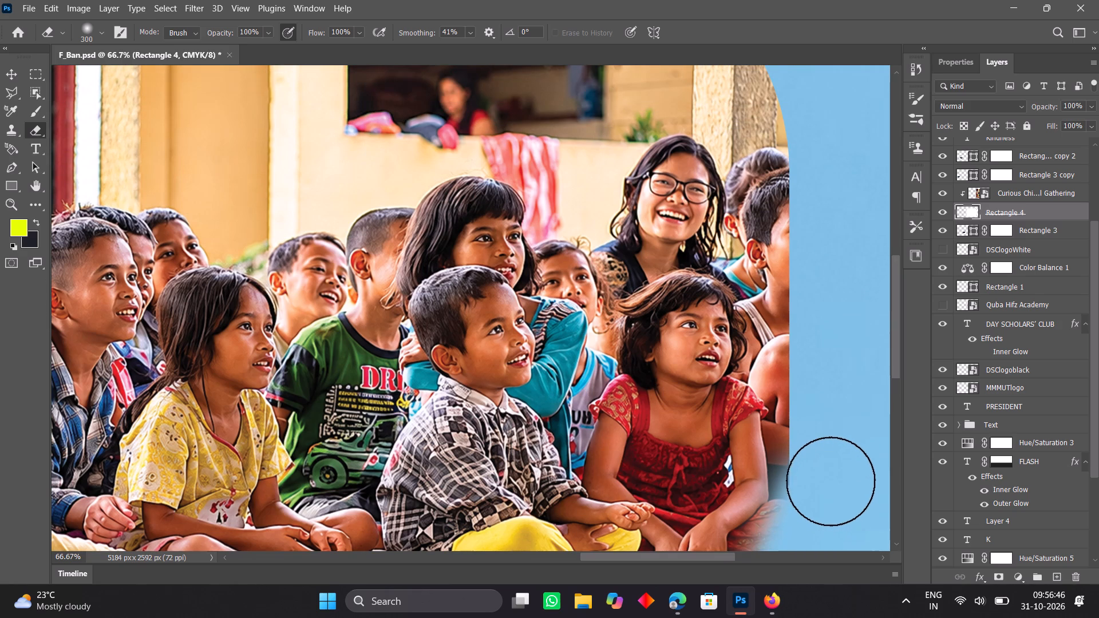
left_click(829, 470)
left_click(829, 470)
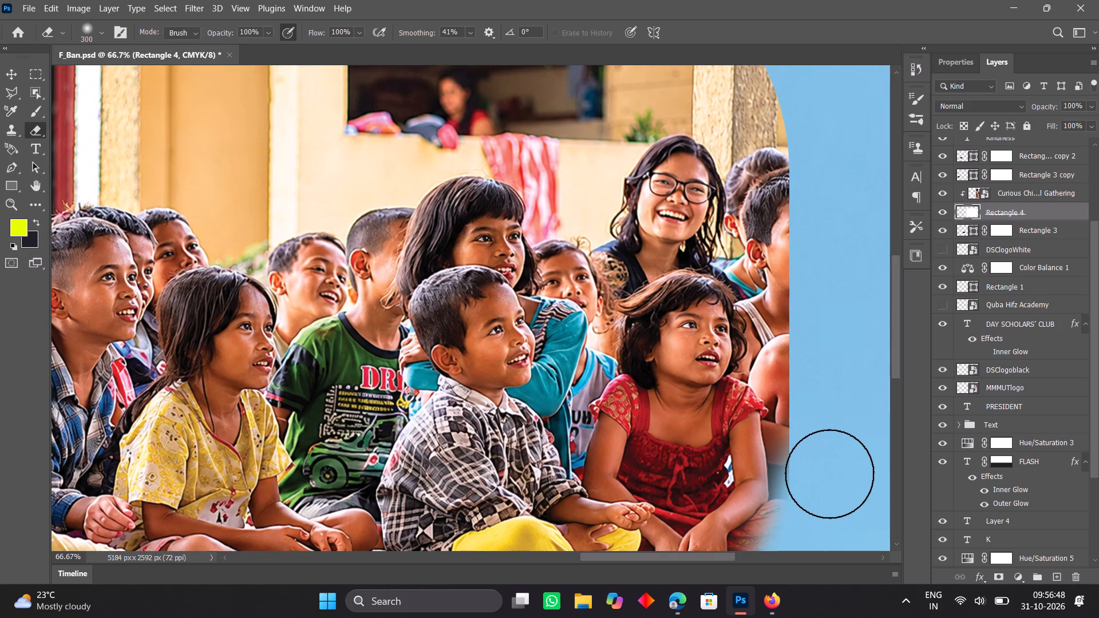
left_click(829, 475)
left_click(831, 479)
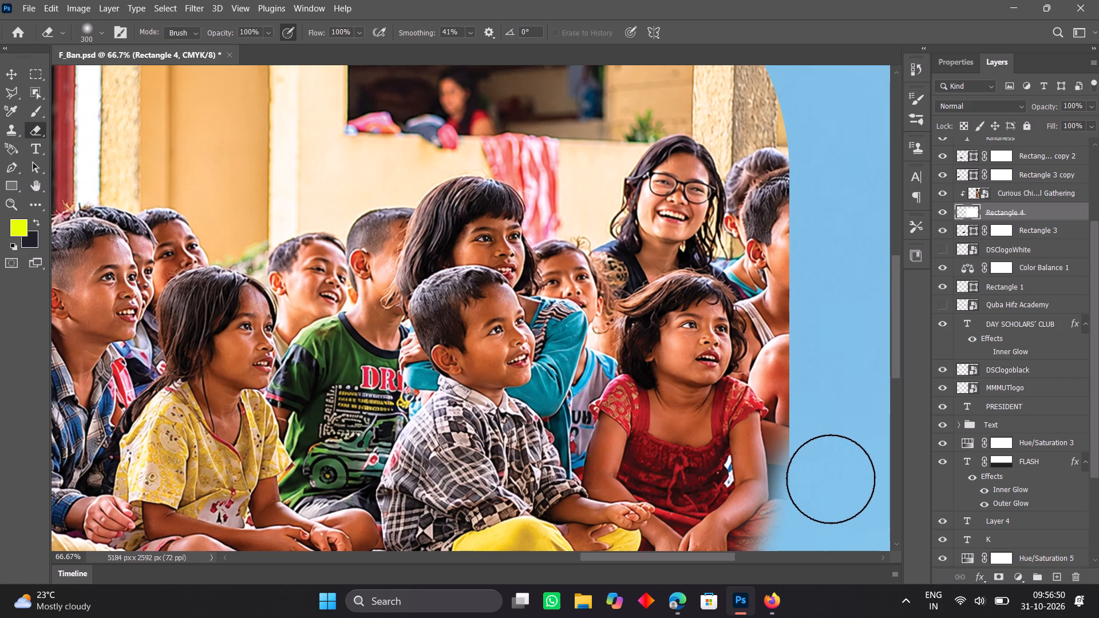
left_click(830, 490)
left_click(826, 504)
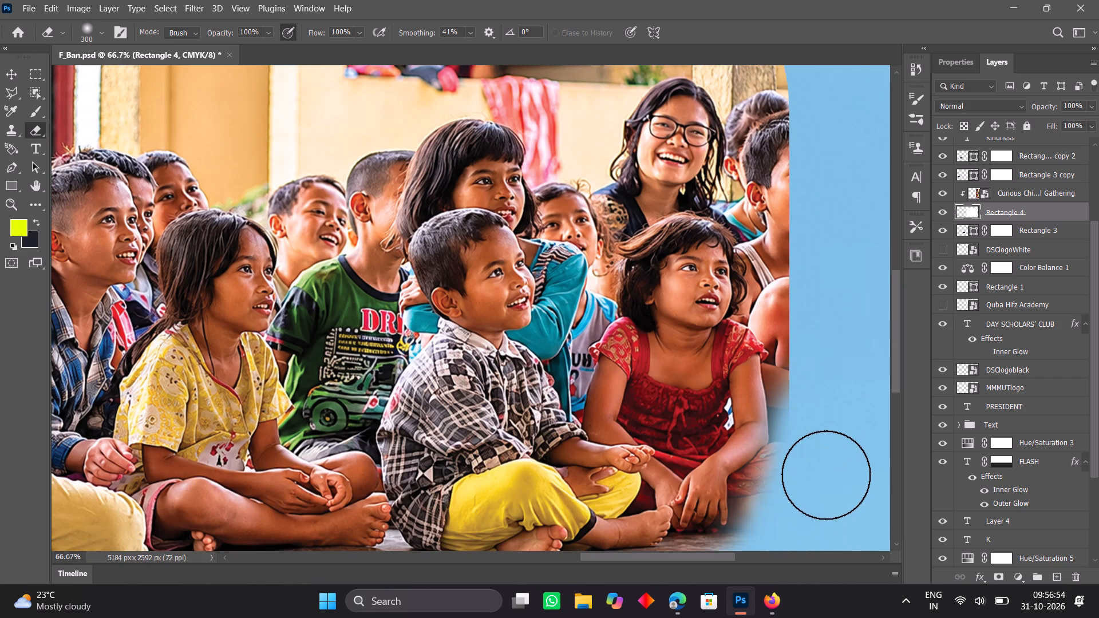
Extend the soft erasing of Rectangle 4's right edge upward from the girl in red's knee to beside her forearm.
left_click(825, 454)
left_click(827, 435)
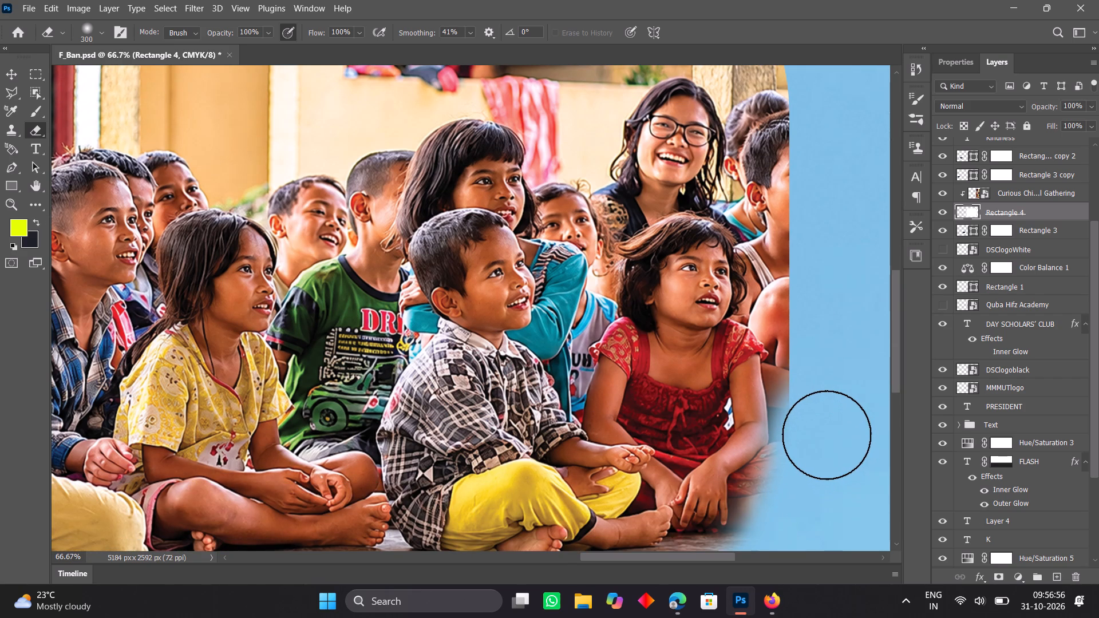
left_click(827, 426)
left_click(827, 426)
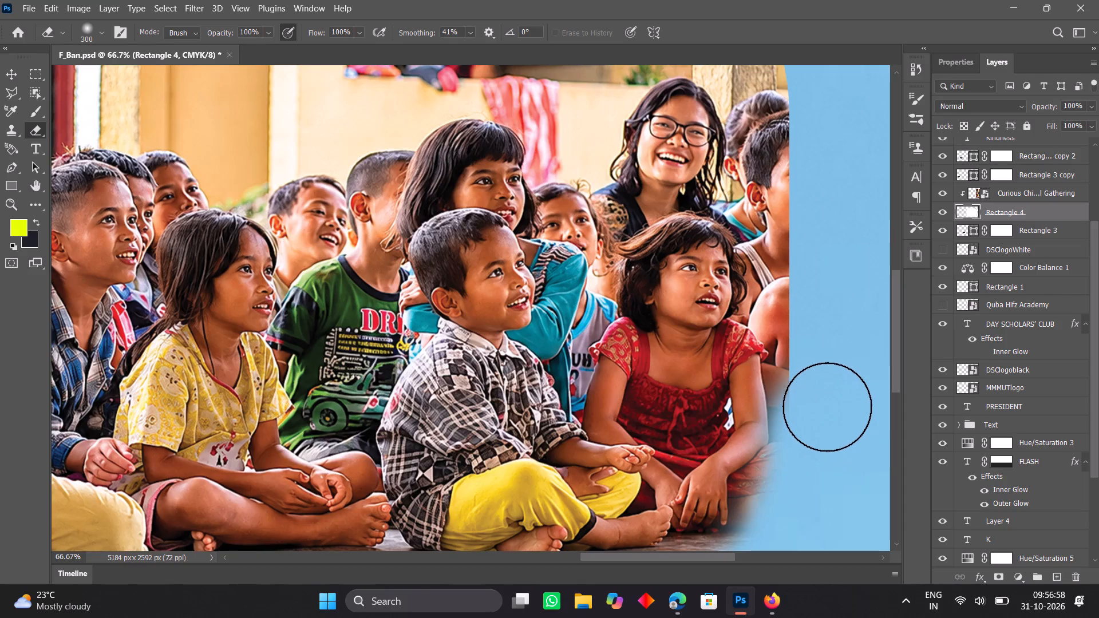
left_click(828, 406)
left_click(829, 401)
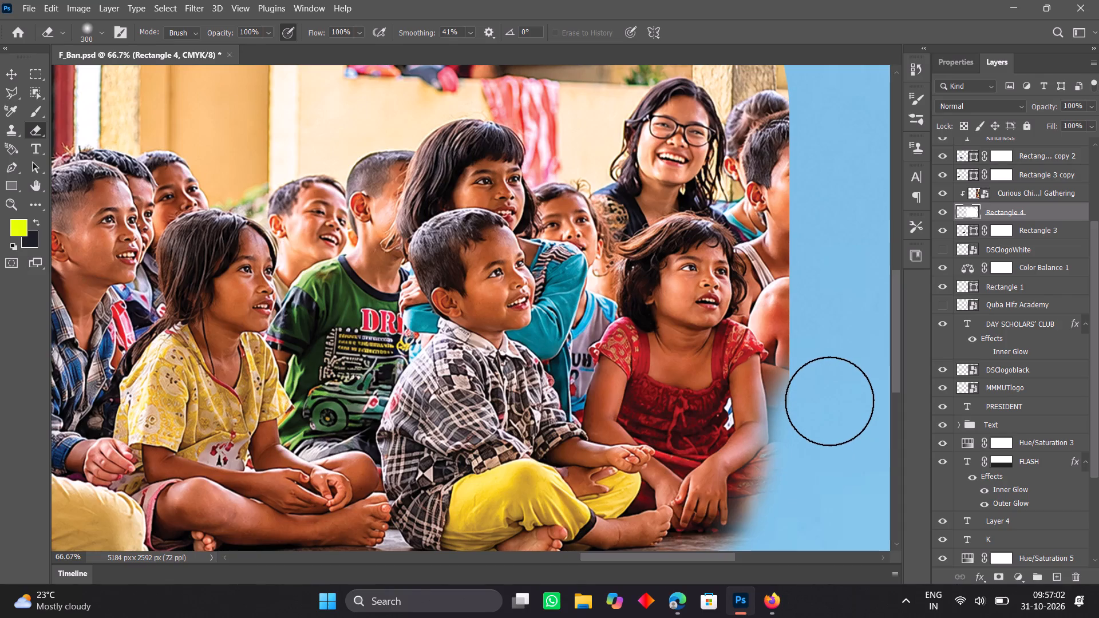
With the whole banner in view, softly erase Rectangle 4's right edge from the girl in red's arm up to her shoulder.
key("ctrl+0")
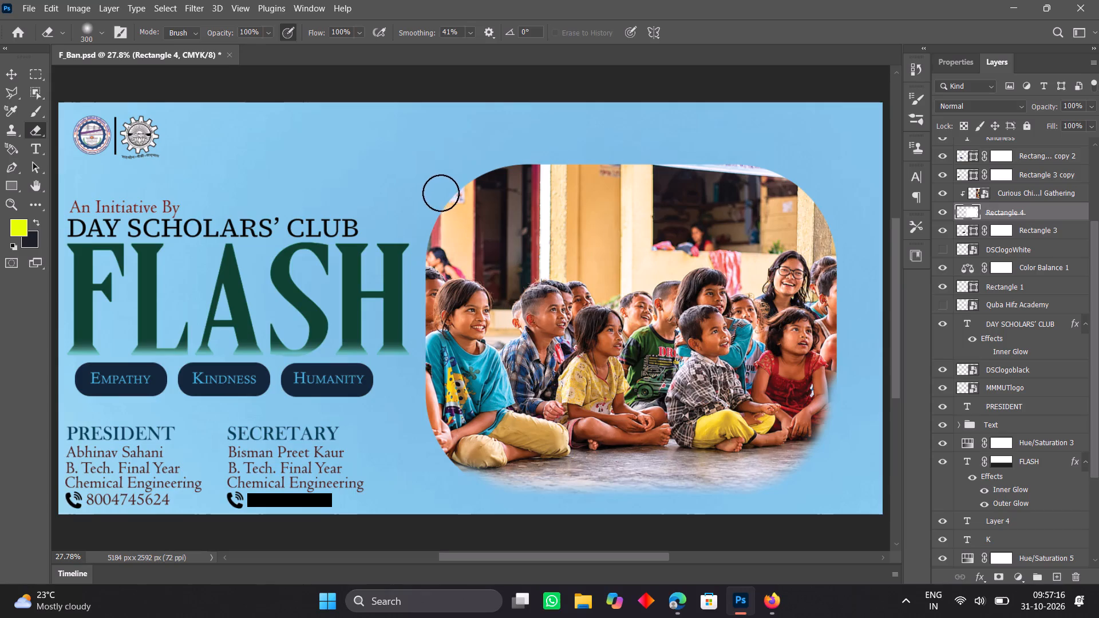
left_click_drag(852, 385, 853, 371)
left_click(853, 371)
left_click(853, 371)
left_click_drag(853, 371, 853, 360)
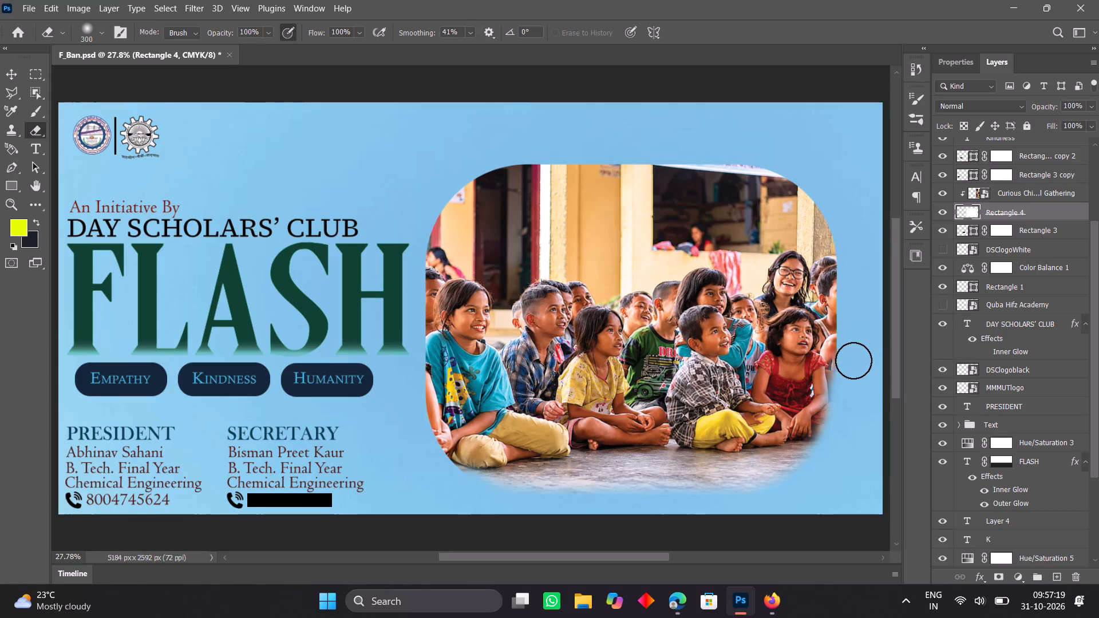
left_click_drag(853, 360, 853, 359)
double_click(853, 359)
left_click_drag(853, 372, 852, 354)
double_click(852, 354)
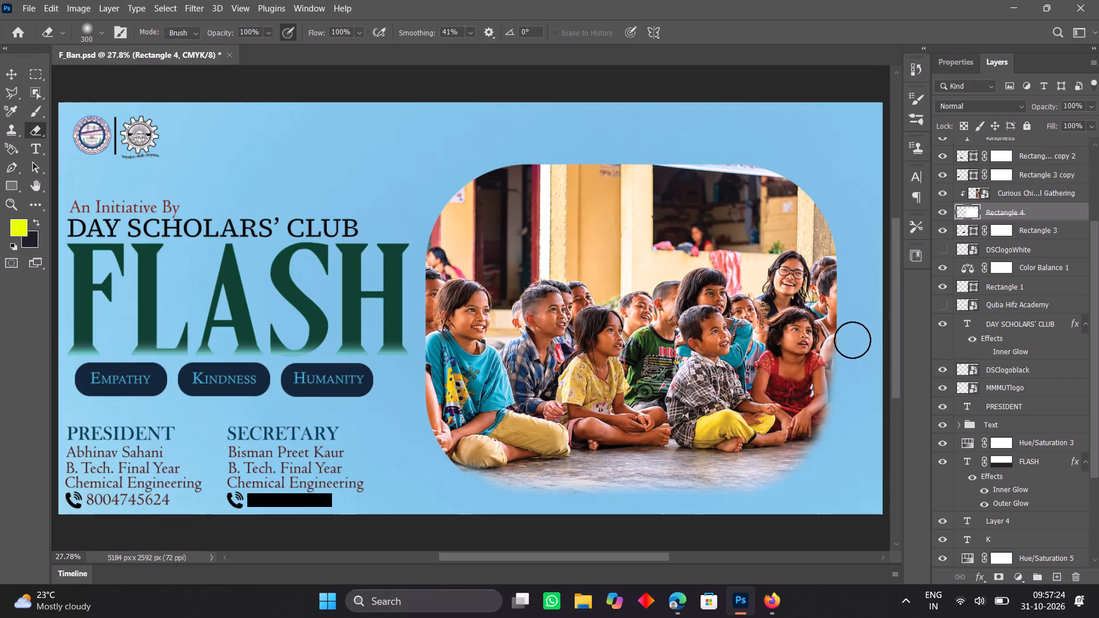
left_click(852, 340)
left_click(852, 340)
left_click(849, 355)
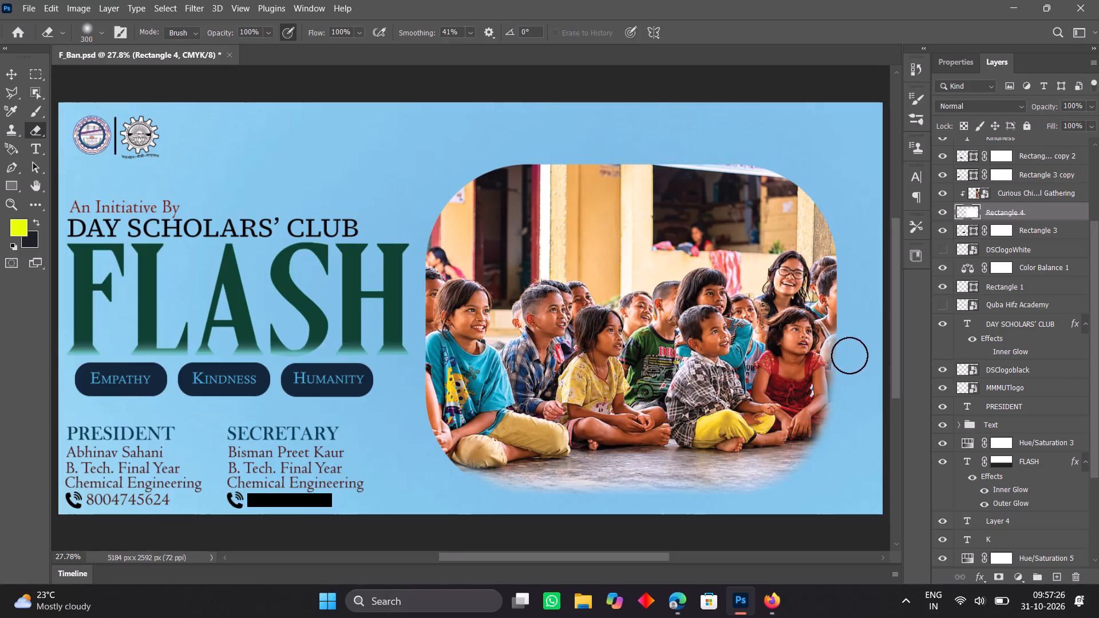
Fade Rectangle 4's right edge beside the girl in red's head, going back over it down to her arm.
left_click(853, 334)
left_click(850, 323)
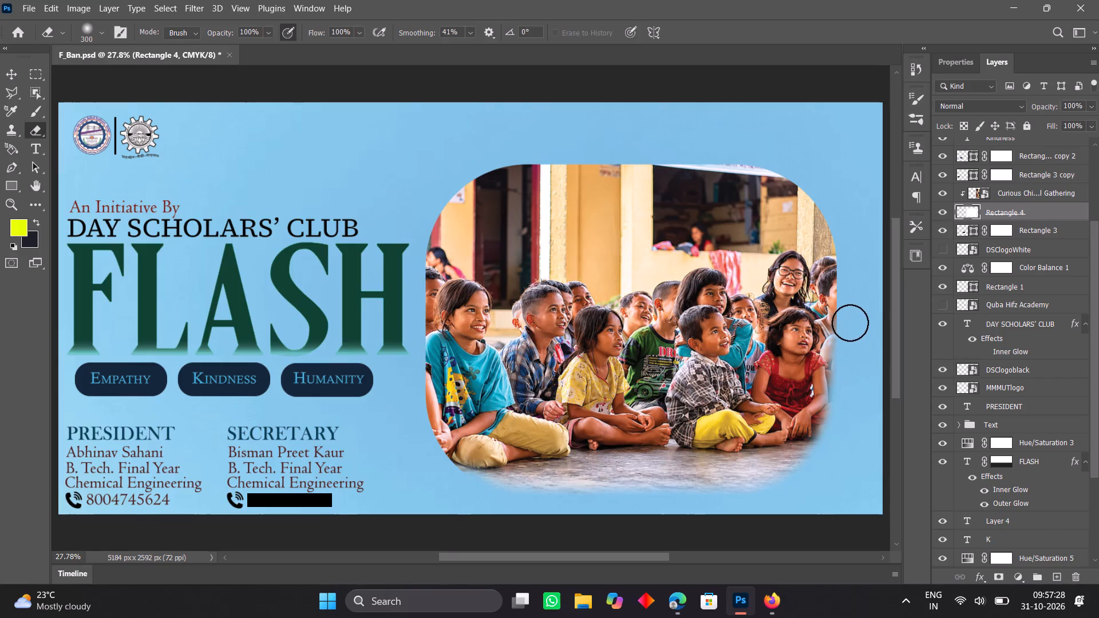
left_click(850, 328)
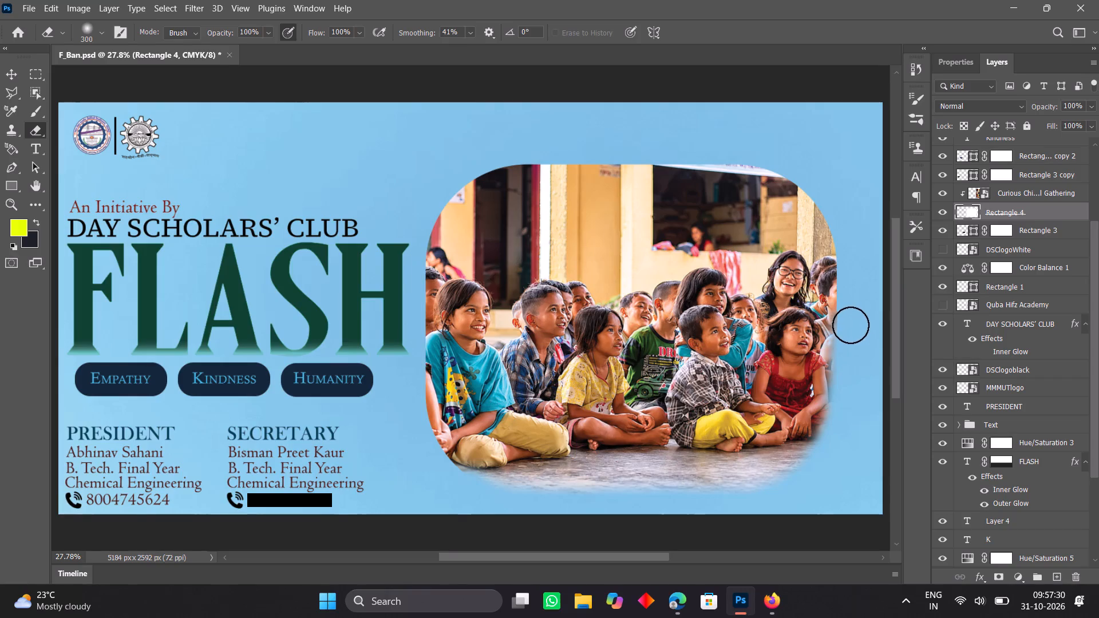
left_click(852, 317)
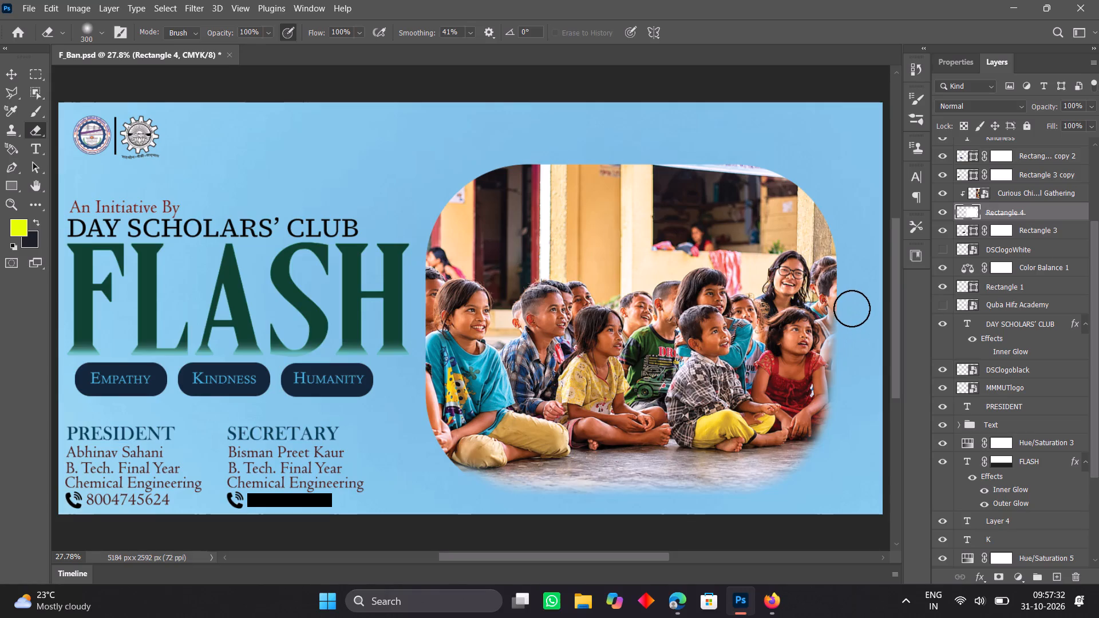
left_click(852, 308)
left_click(852, 308)
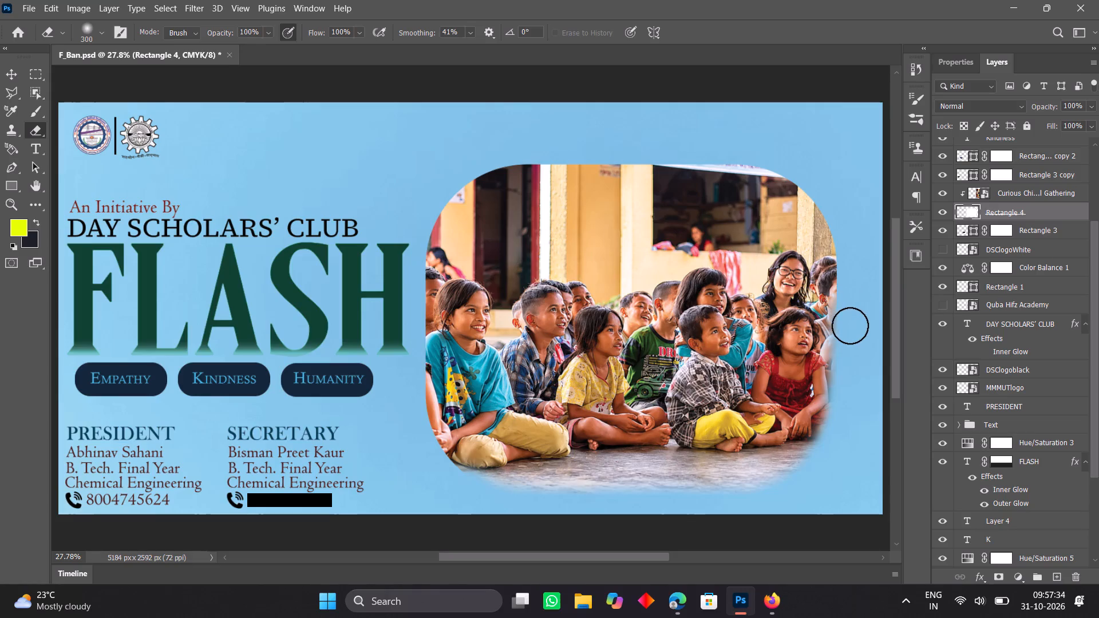
left_click(850, 326)
left_click(851, 340)
left_click_drag(851, 355, 851, 367)
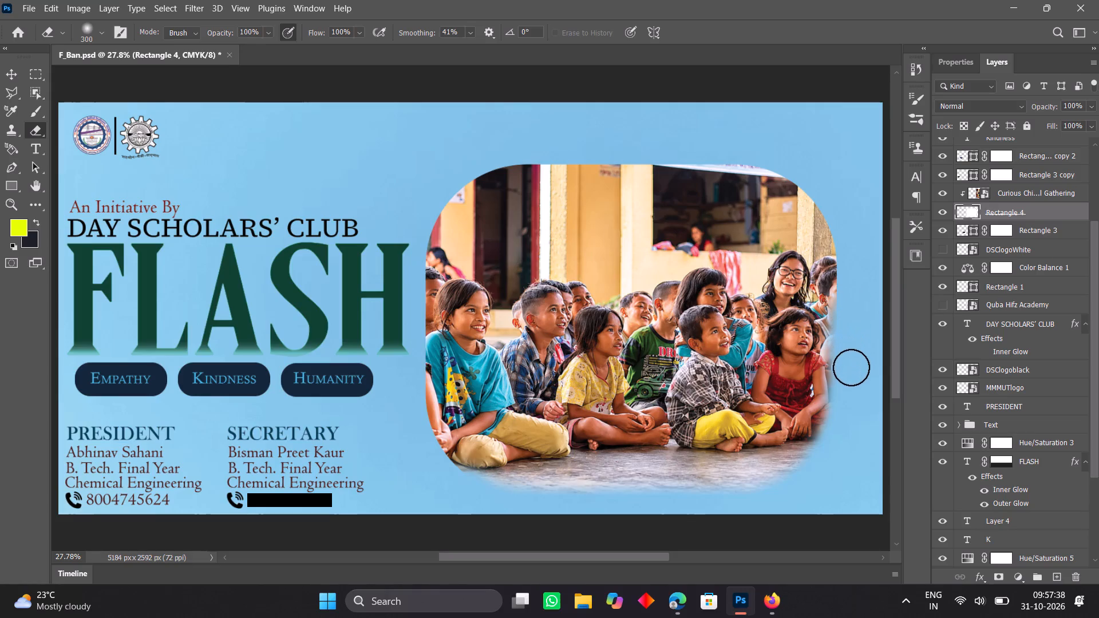
left_click_drag(851, 367, 851, 369)
left_click(851, 369)
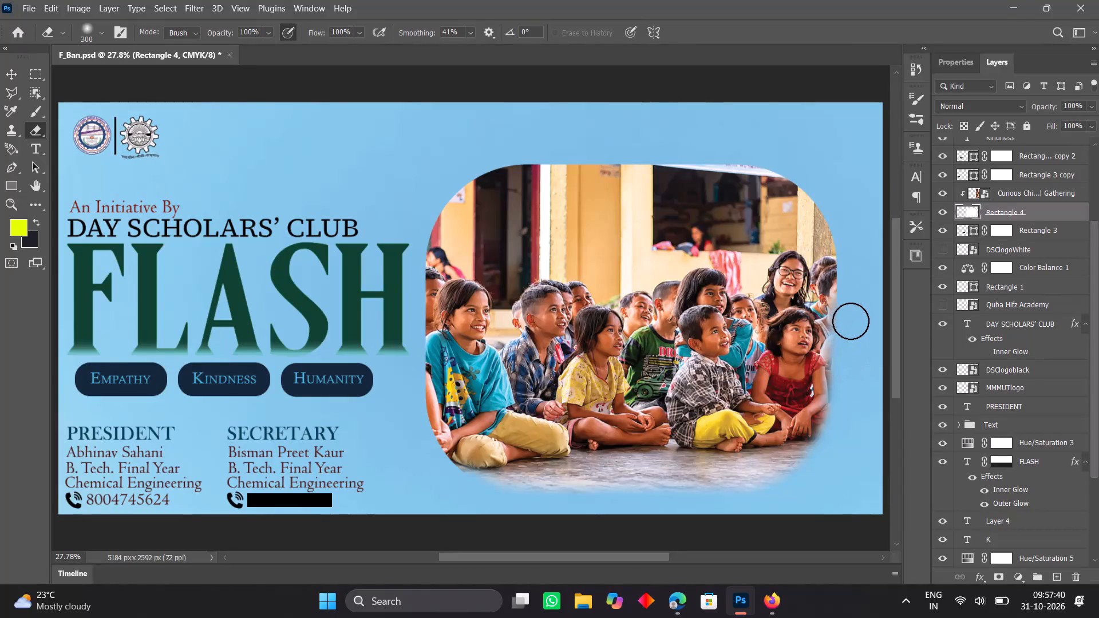
Softly erase Rectangle 4's right edge beside the children's heads behind the girl in red.
left_click(852, 318)
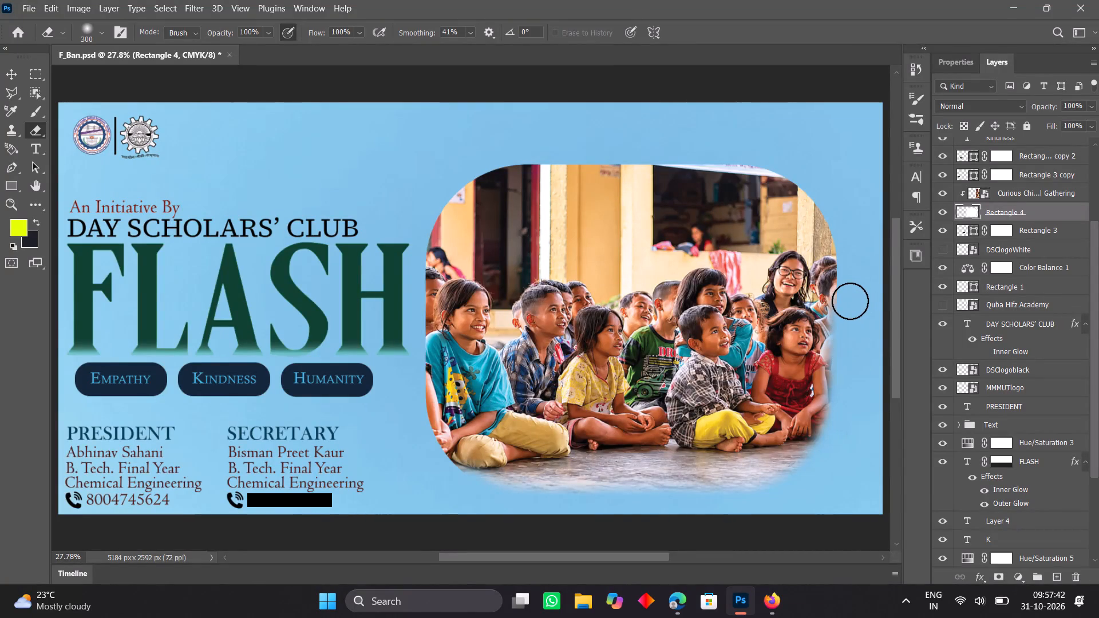
left_click(850, 301)
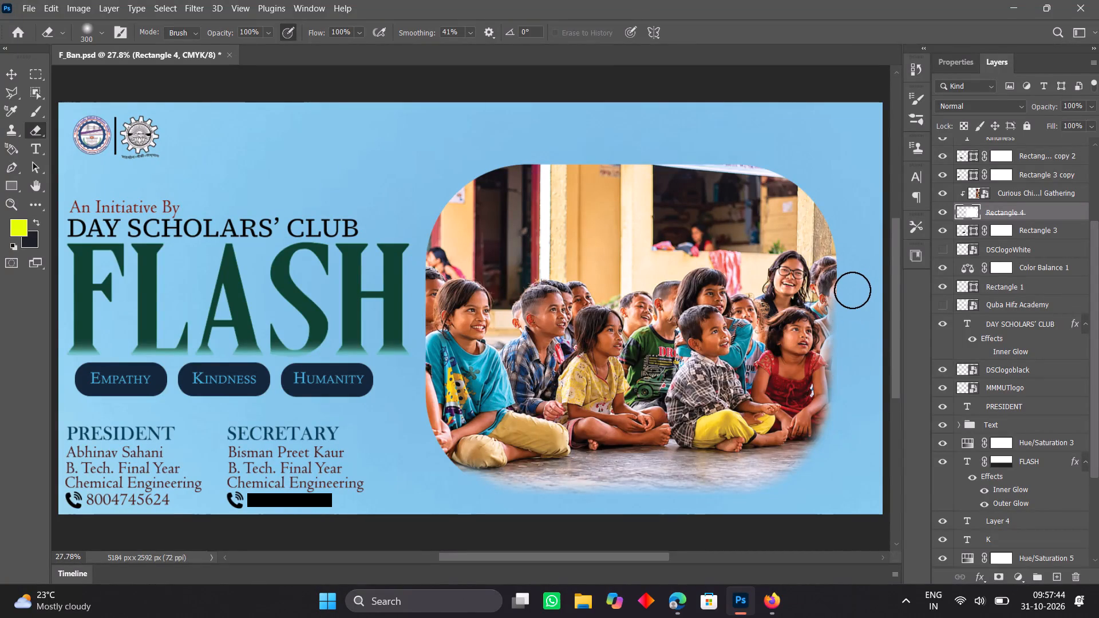
left_click(852, 290)
left_click(852, 290)
left_click(851, 276)
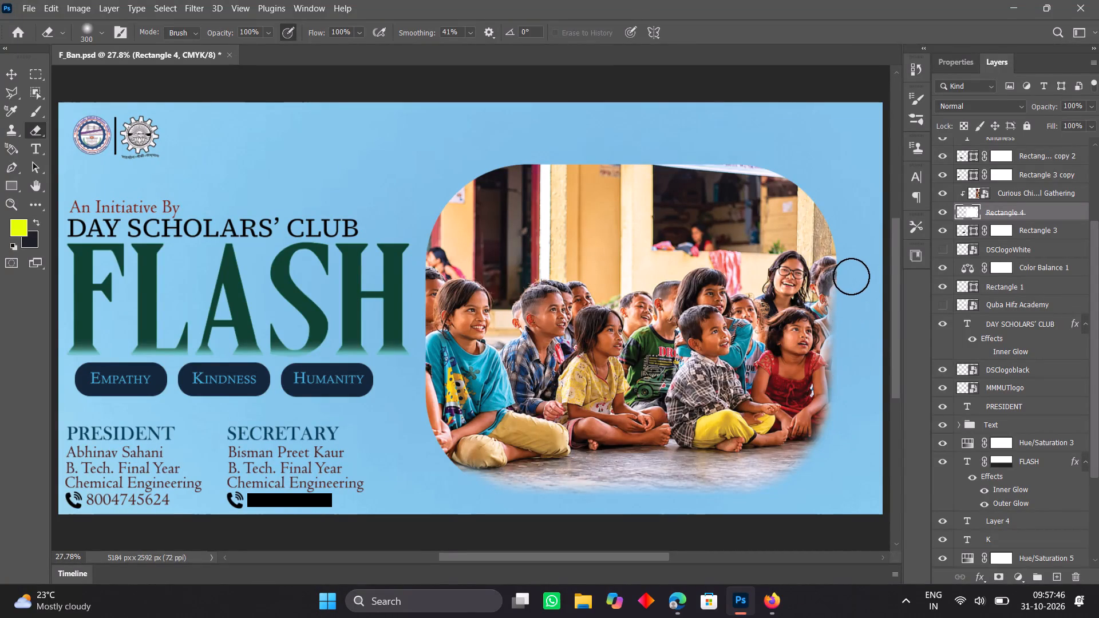
left_click(851, 273)
left_click(851, 273)
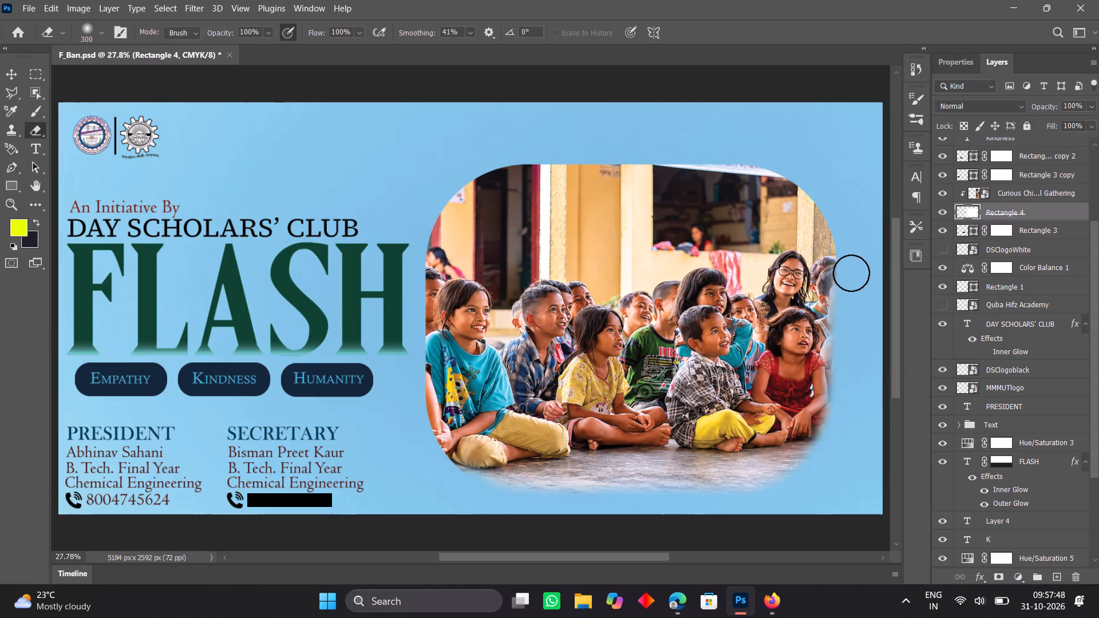
Begin fading Rectangle 4's upper-right curve along the stone pillar, just above the children's heads.
left_click(849, 249)
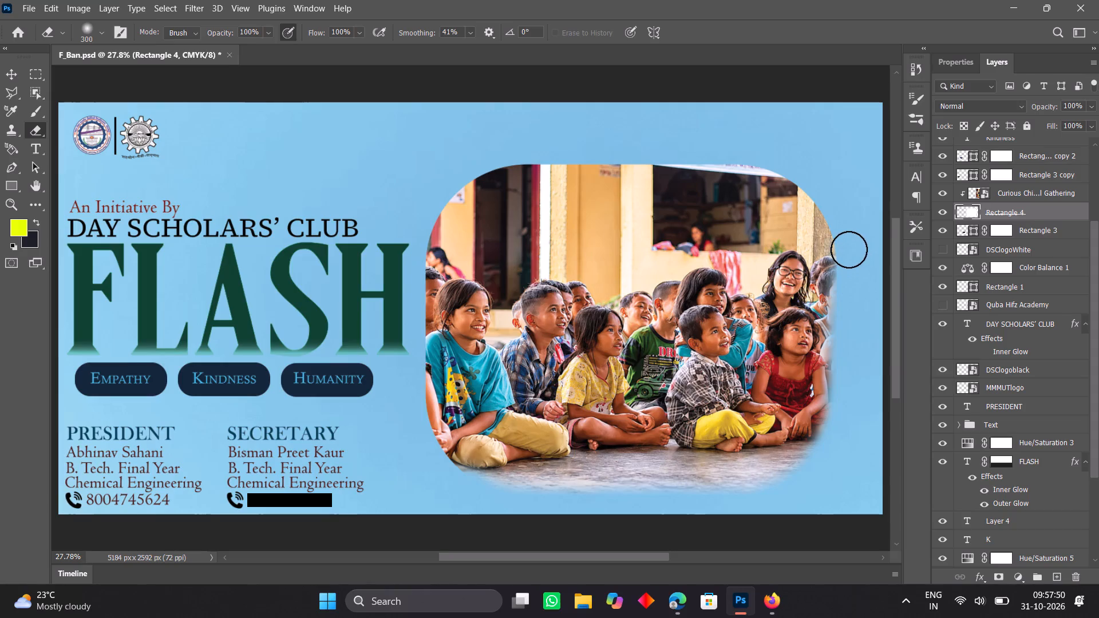
double_click(848, 248)
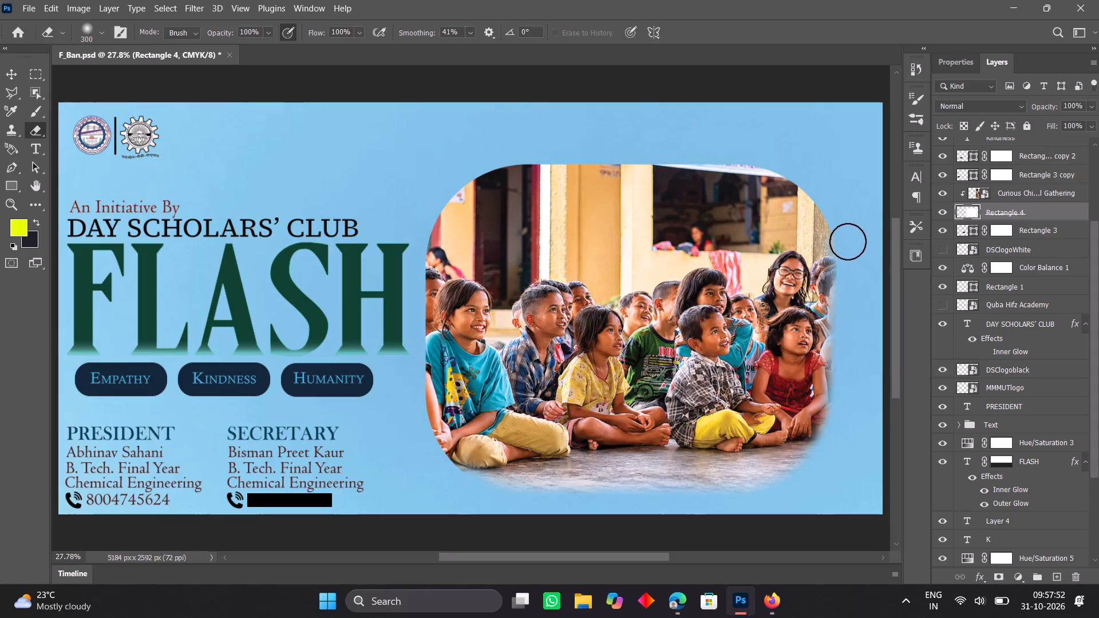
left_click(846, 232)
double_click(846, 232)
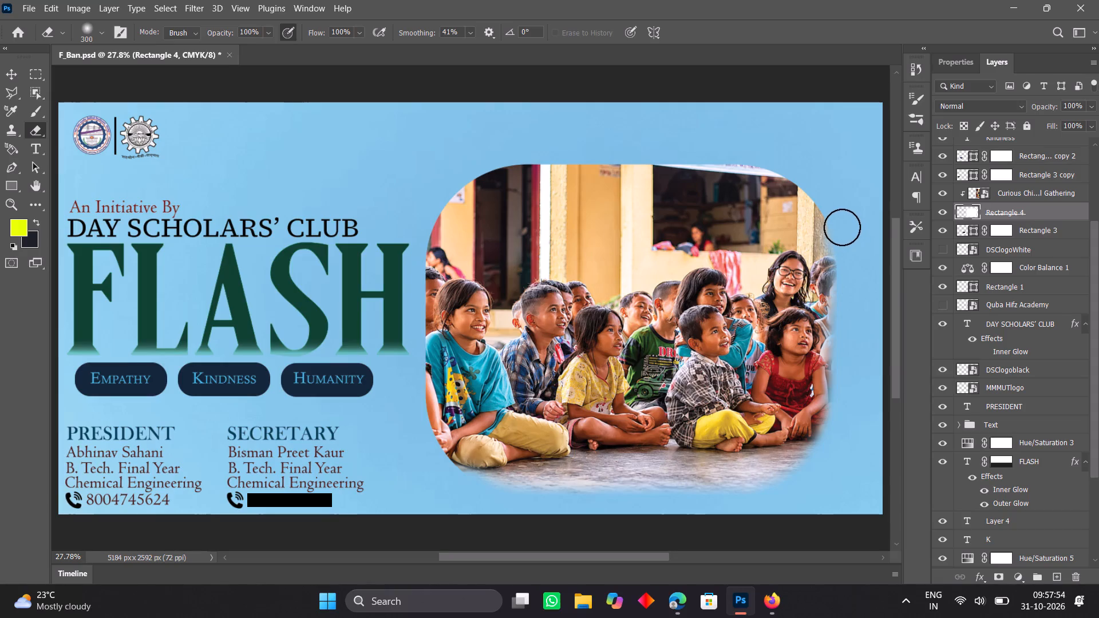
triple_click(842, 221)
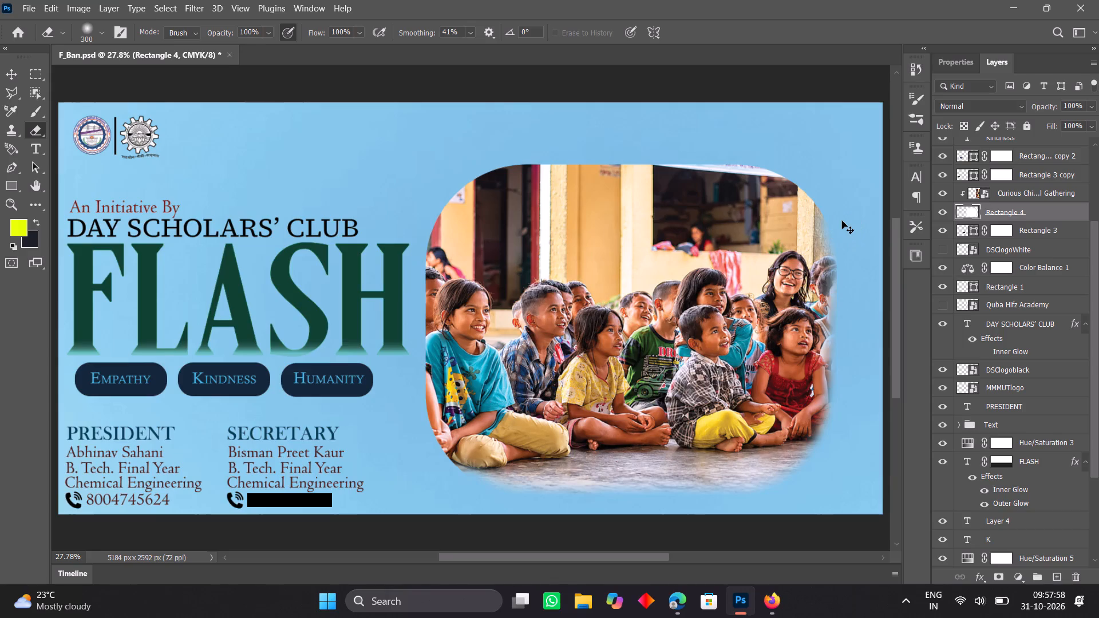
Enlarge the photo's right side and softly erase Rectangle 4's upper-right curve along the pillar up towards its top.
key("ctrl+plus")
key("ctrl+plus")
scroll(842, 221, "right", 4)
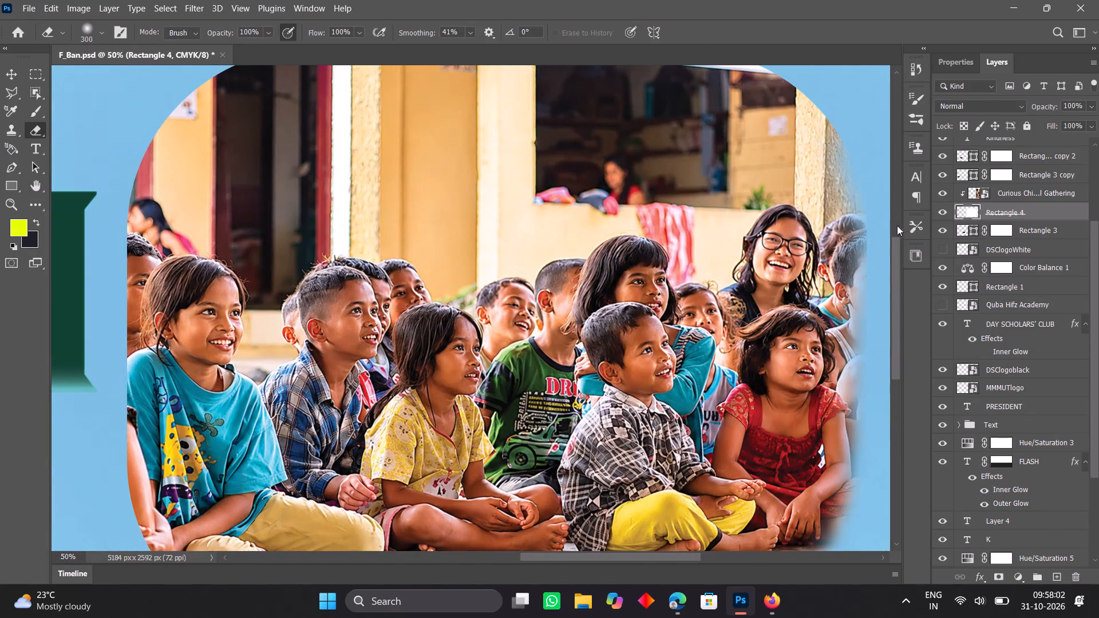
left_click(884, 232)
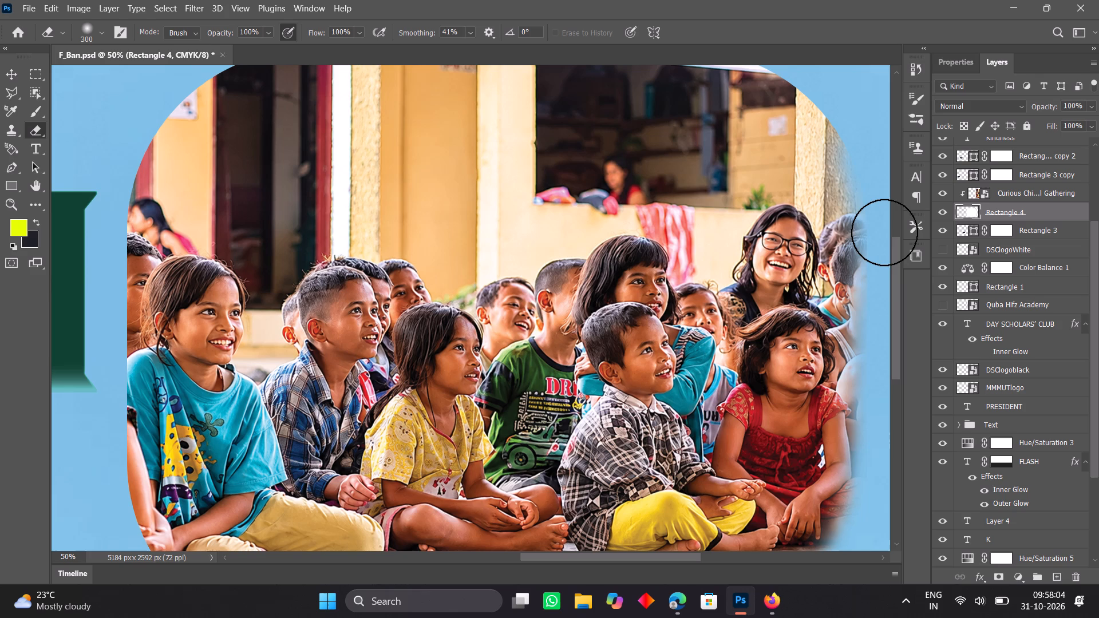
left_click(889, 236)
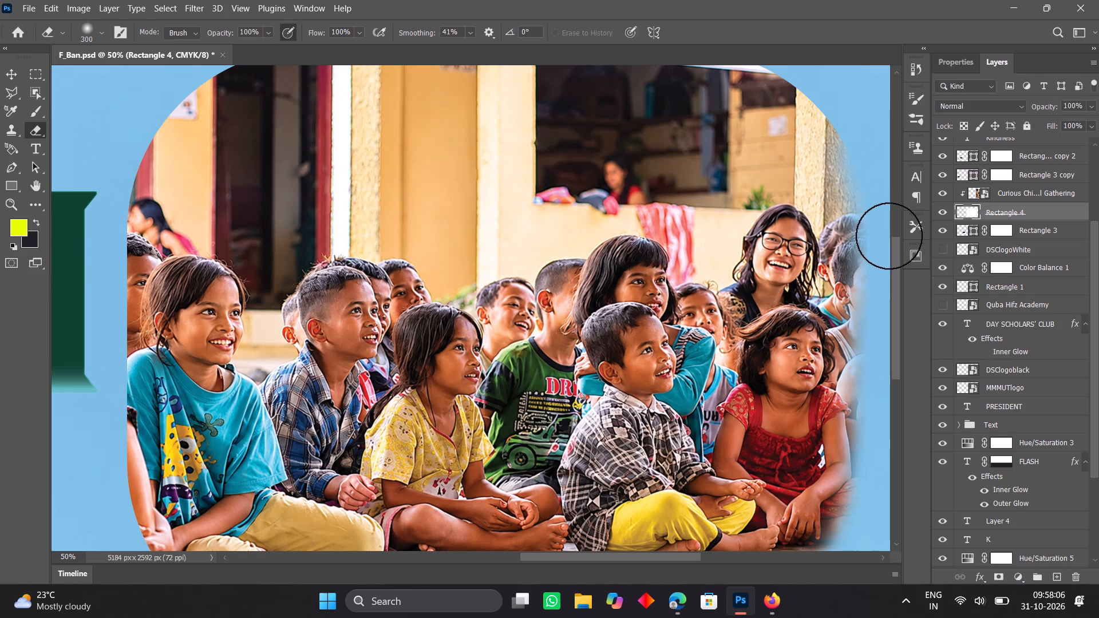
scroll(889, 236, "right", 2)
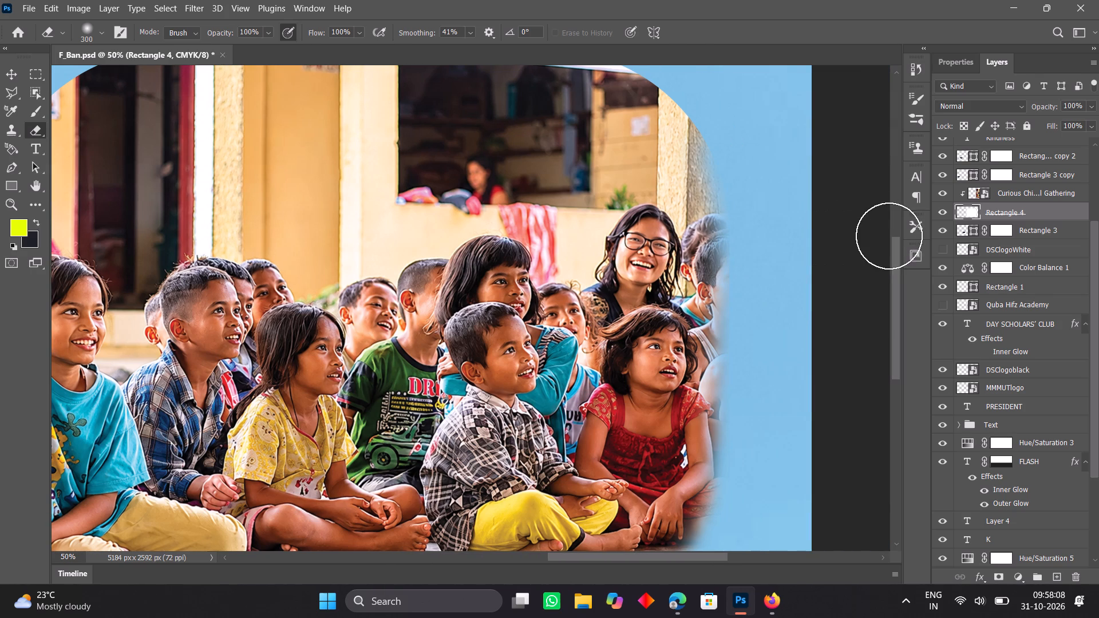
triple_click(734, 137)
left_click_drag(734, 137, 722, 120)
triple_click(722, 120)
double_click(722, 120)
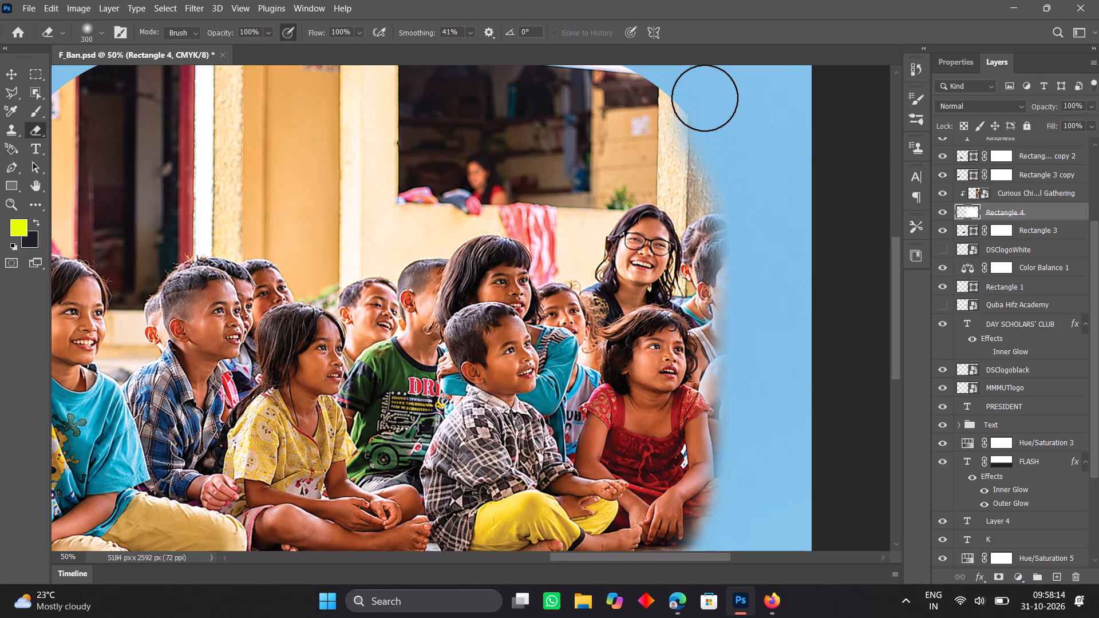
triple_click(705, 98)
double_click(705, 98)
Softly erase Rectangle 4's upper-right corner from the top of the stone pillar to the end of the white strip.
scroll(705, 98, "up", 1)
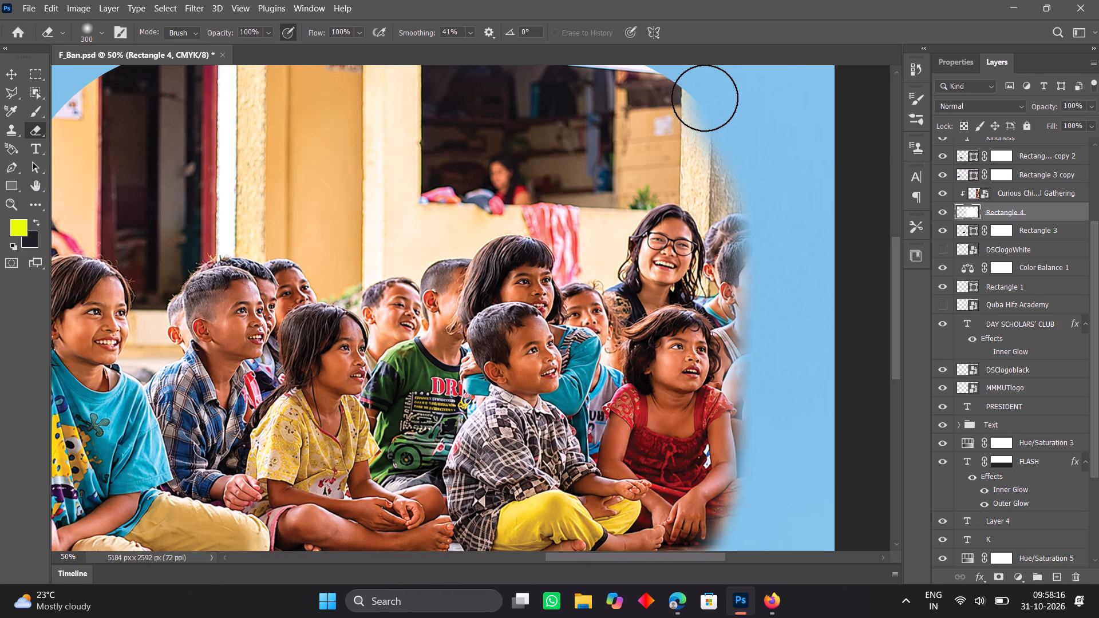
scroll(705, 98, "up", 2)
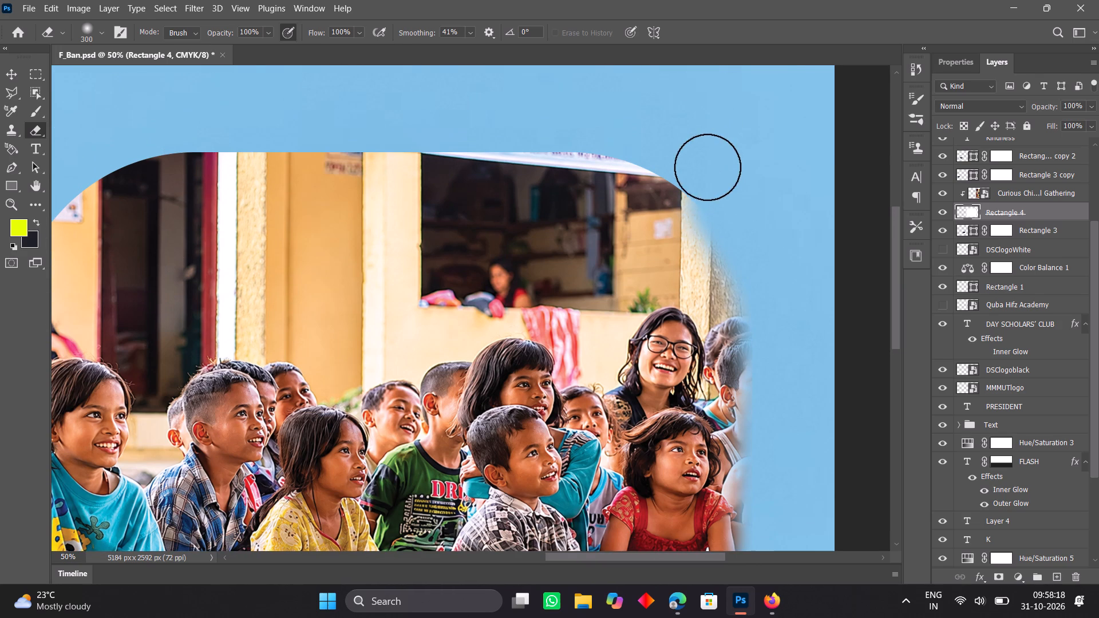
left_click(707, 181)
left_click_drag(707, 181, 694, 167)
triple_click(694, 167)
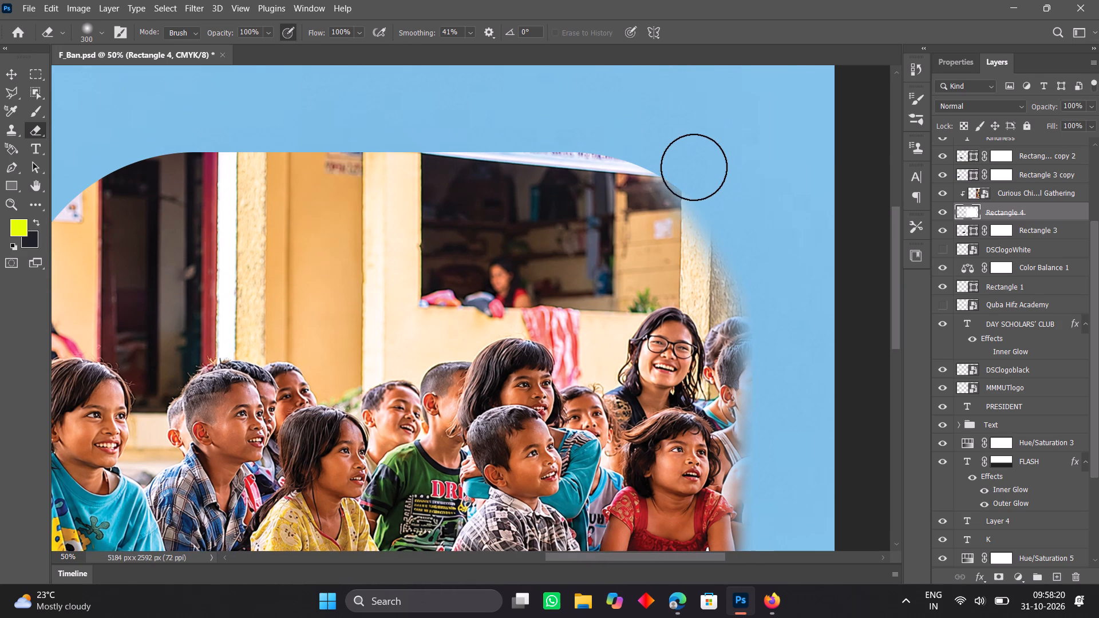
left_click_drag(694, 167, 699, 171)
left_click(699, 171)
left_click_drag(699, 171, 705, 173)
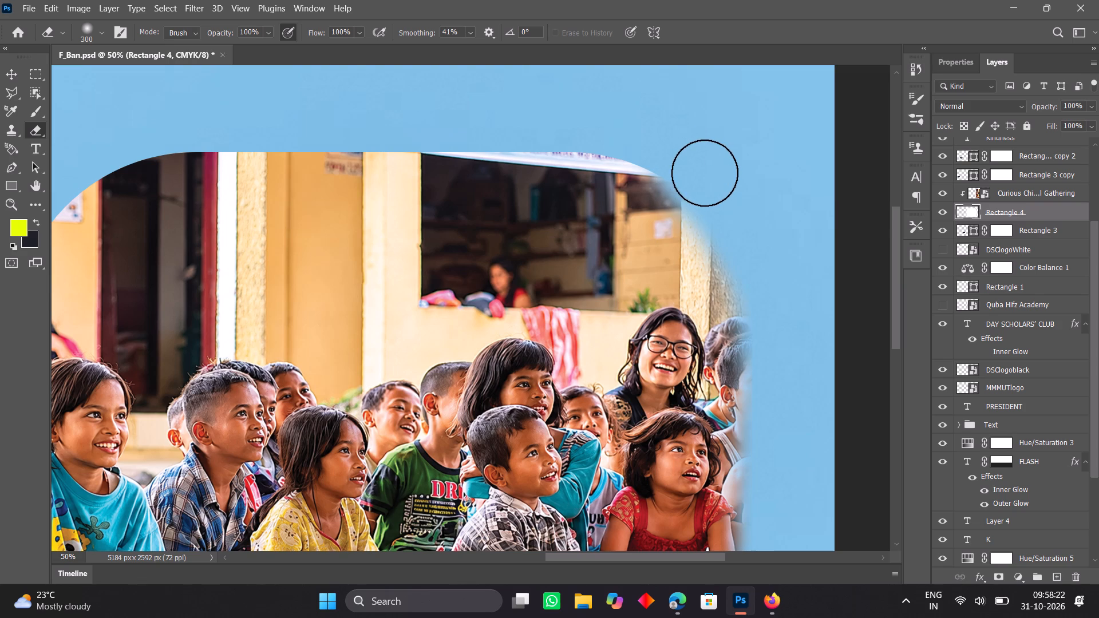
left_click_drag(705, 173, 678, 152)
double_click(678, 152)
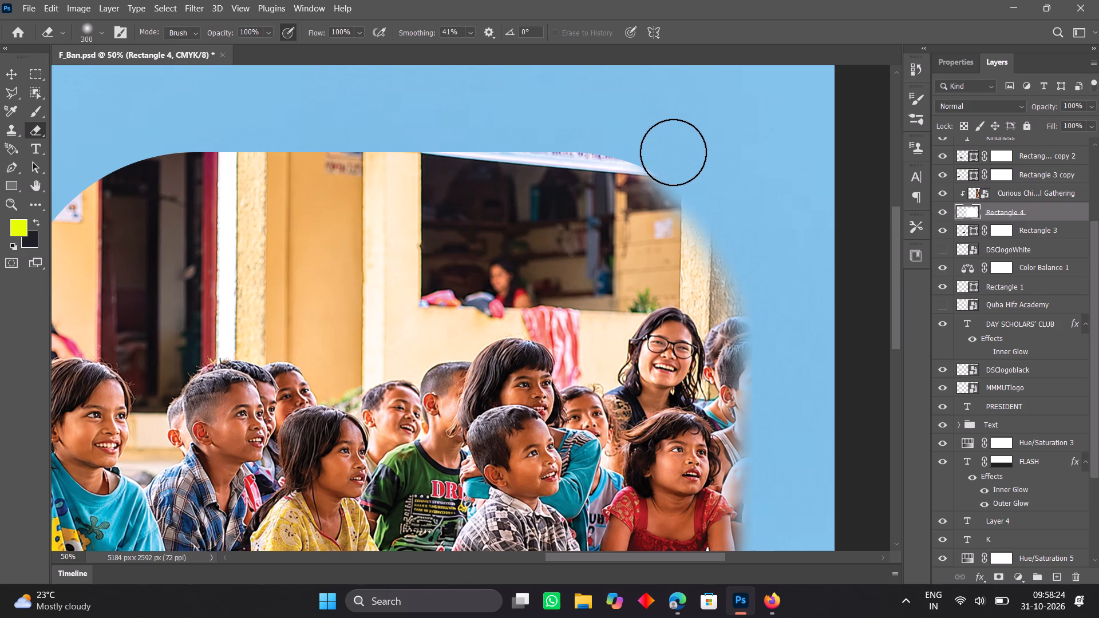
left_click(673, 152)
left_click_drag(673, 152, 655, 142)
triple_click(655, 142)
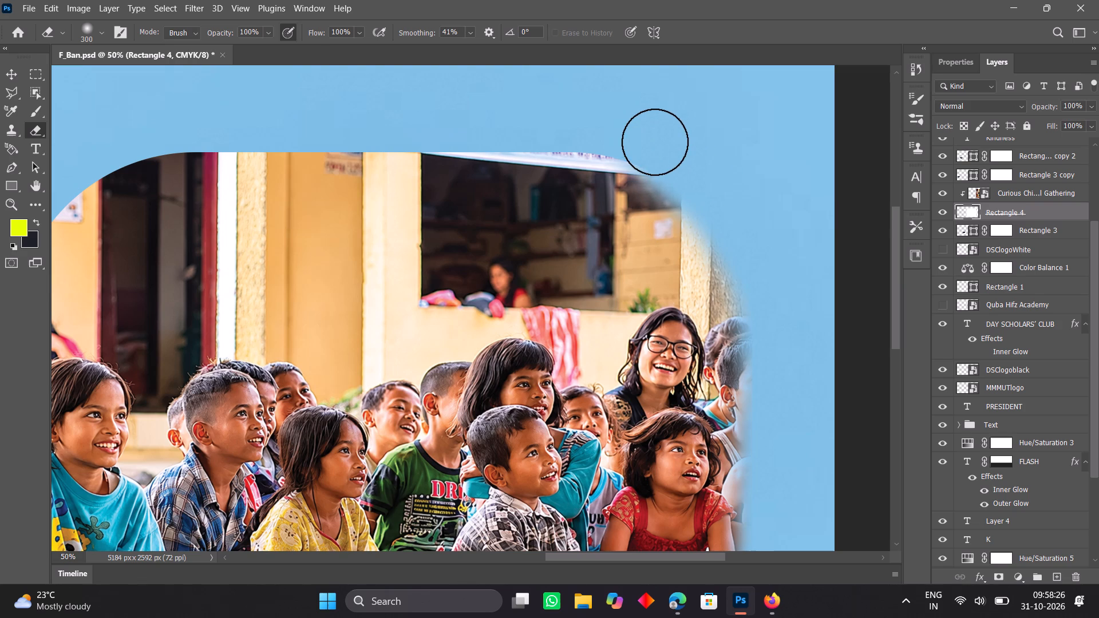
Fade Rectangle 4's top edge along the white strip above the right and middle parts of the dark window.
left_click_drag(655, 142, 630, 135)
left_click(630, 135)
left_click_drag(630, 135, 600, 130)
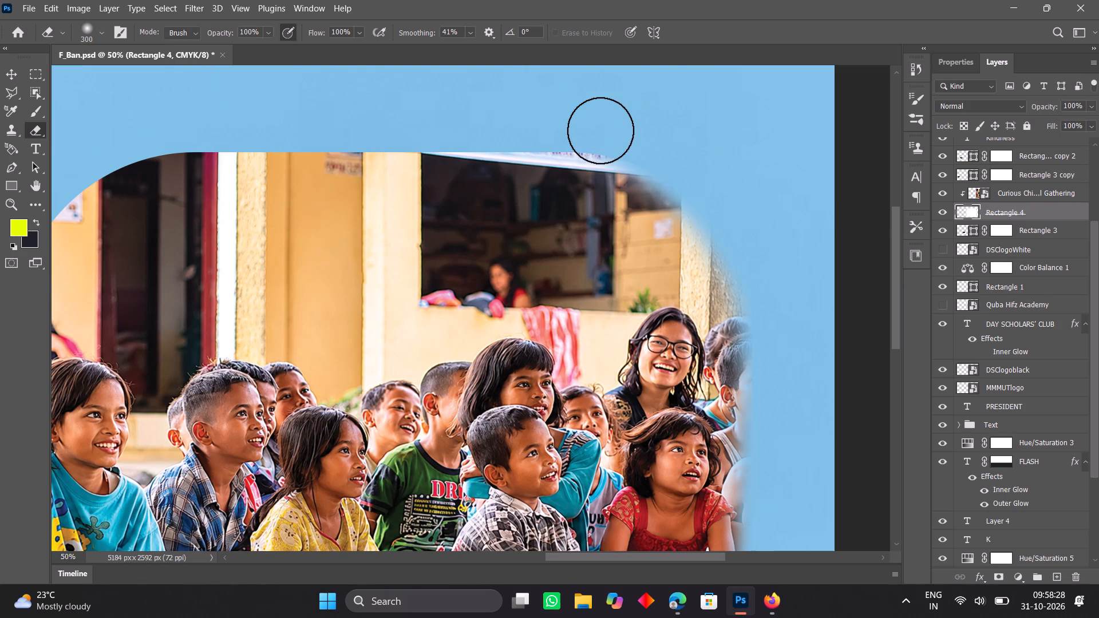
double_click(600, 130)
left_click_drag(600, 130, 590, 126)
left_click(590, 126)
left_click_drag(590, 126, 560, 124)
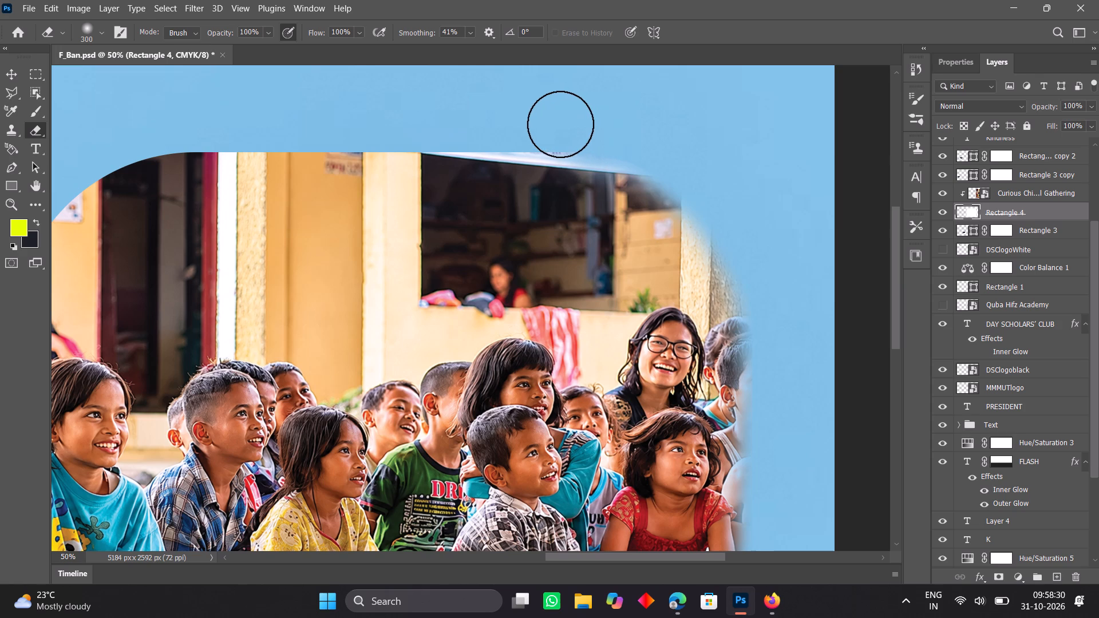
left_click_drag(560, 124, 561, 124)
left_click_drag(549, 127, 562, 128)
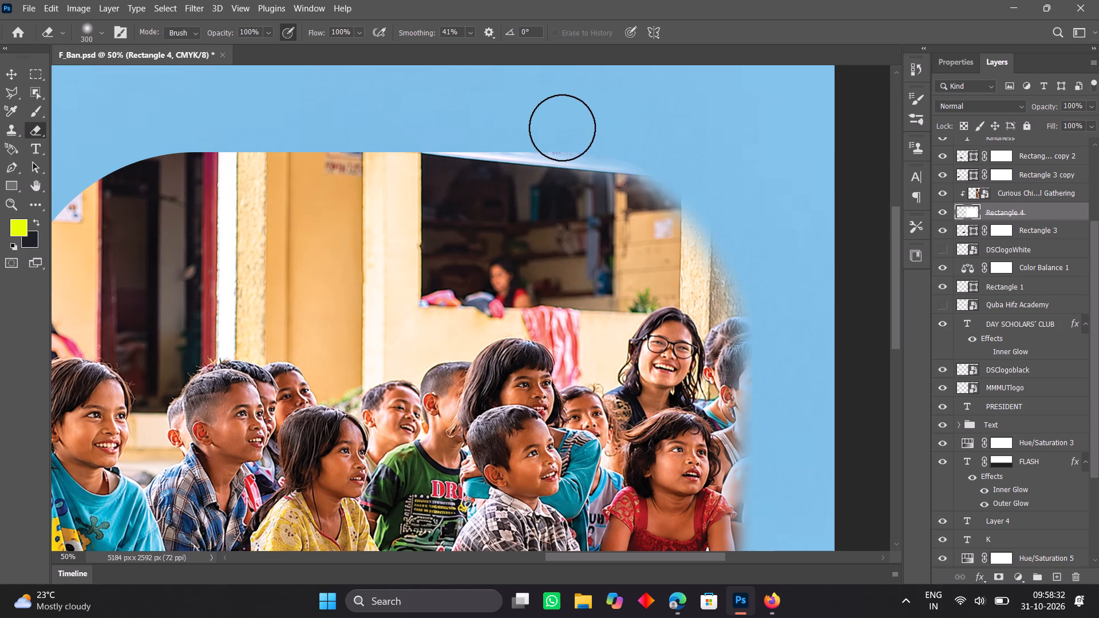
left_click(562, 128)
left_click_drag(562, 128, 515, 122)
triple_click(515, 122)
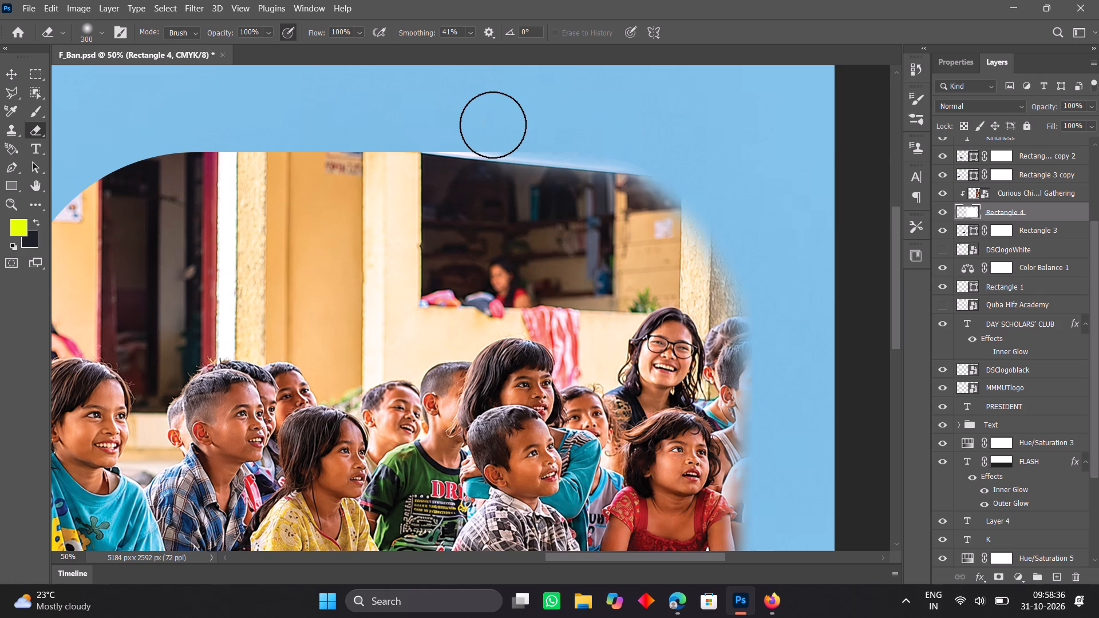
Continue fading Rectangle 4's top edge above the dark window's left part, up to where the cream wall begins.
double_click(493, 125)
left_click_drag(493, 125, 472, 124)
left_click(472, 124)
left_click_drag(472, 124, 471, 124)
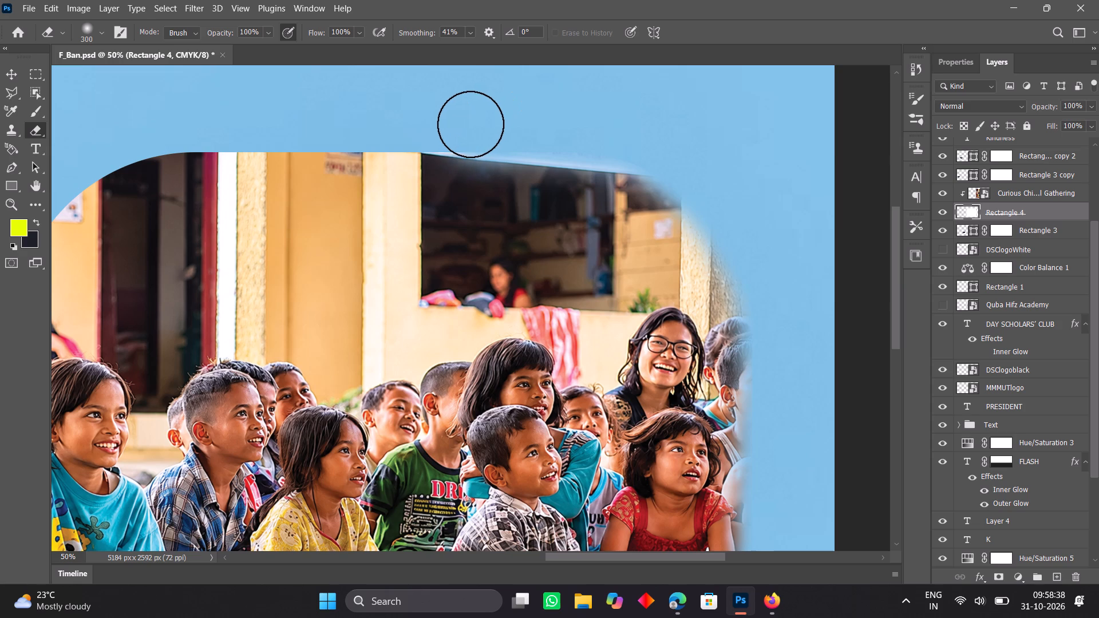
left_click_drag(471, 124, 448, 124)
triple_click(448, 124)
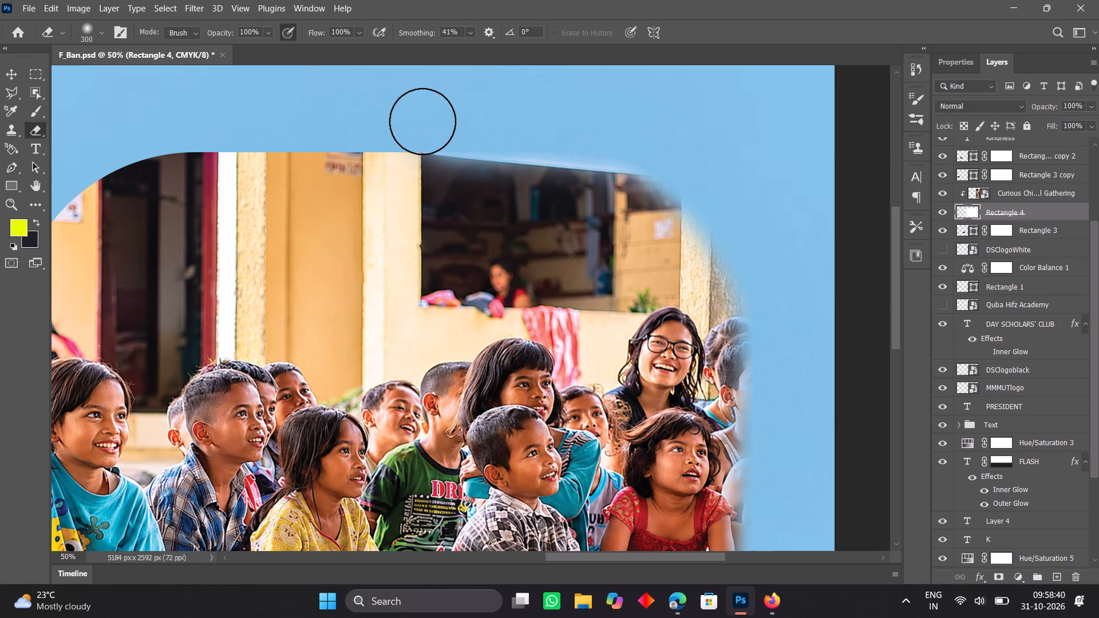
double_click(422, 121)
left_click_drag(422, 121, 414, 124)
double_click(414, 124)
Softly erase Rectangle 4's top edge over the cream wall section between the dark window and the yellow panel.
scroll(414, 124, "left", 1)
left_click(462, 124)
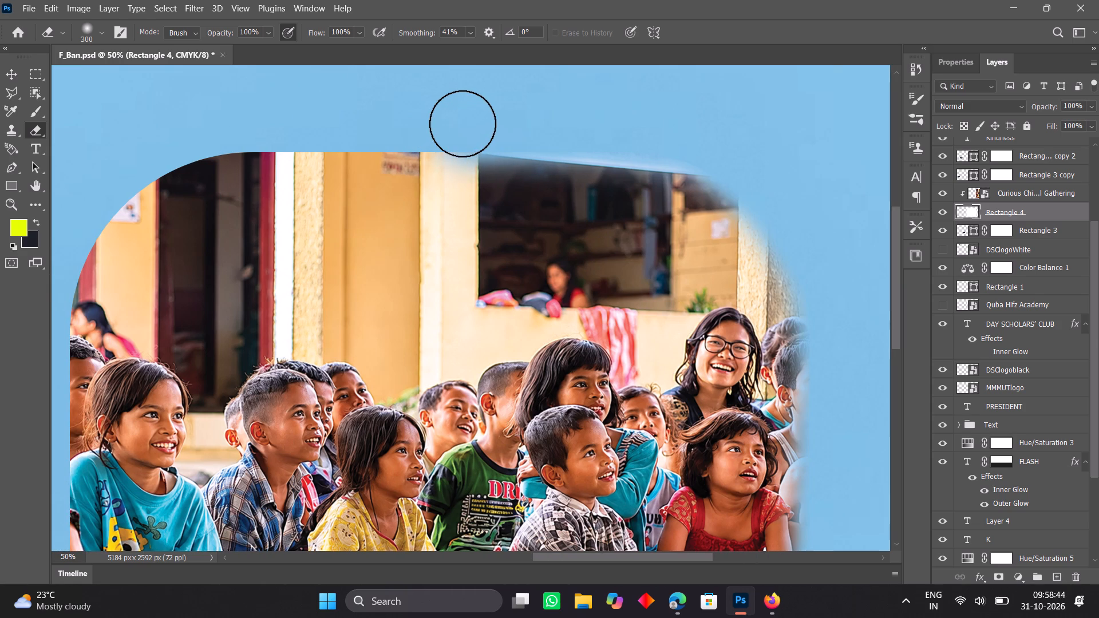
left_click_drag(462, 124, 439, 123)
left_click(439, 123)
left_click_drag(439, 123, 418, 119)
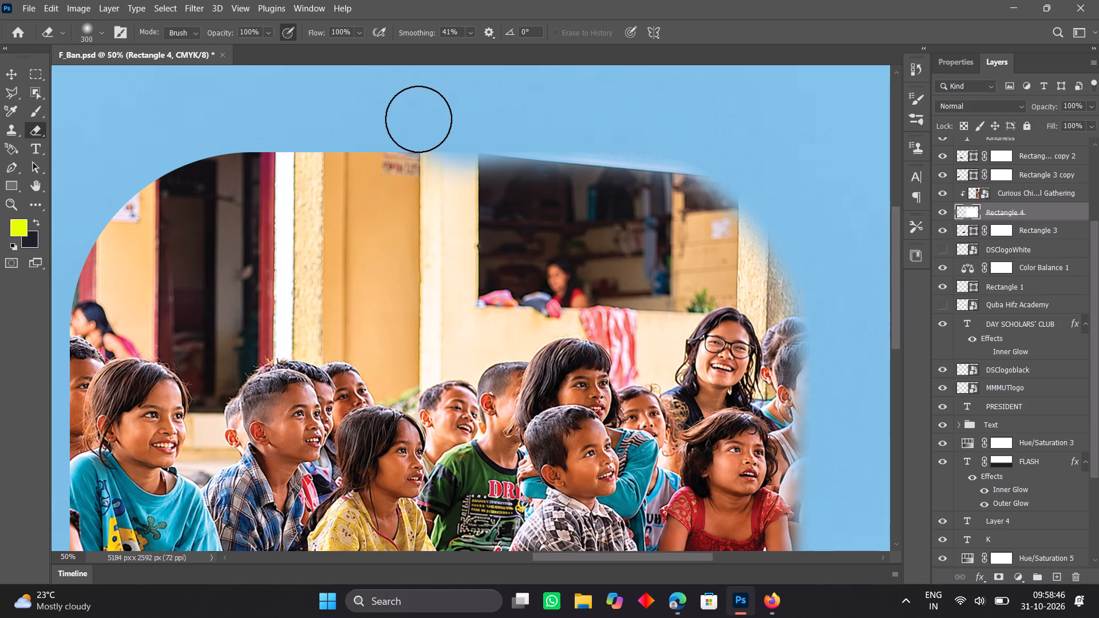
left_click_drag(418, 119, 413, 125)
double_click(413, 125)
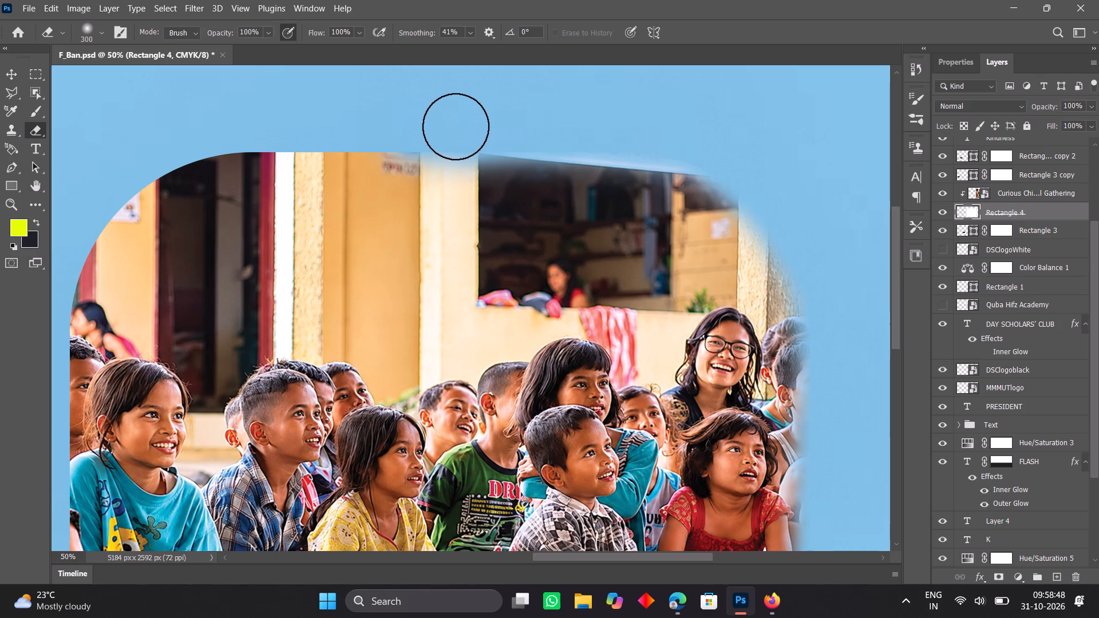
Go back over Rectangle 4's top edge above the dark window, sweeping towards the upper-right corner.
left_click_drag(457, 126, 505, 140)
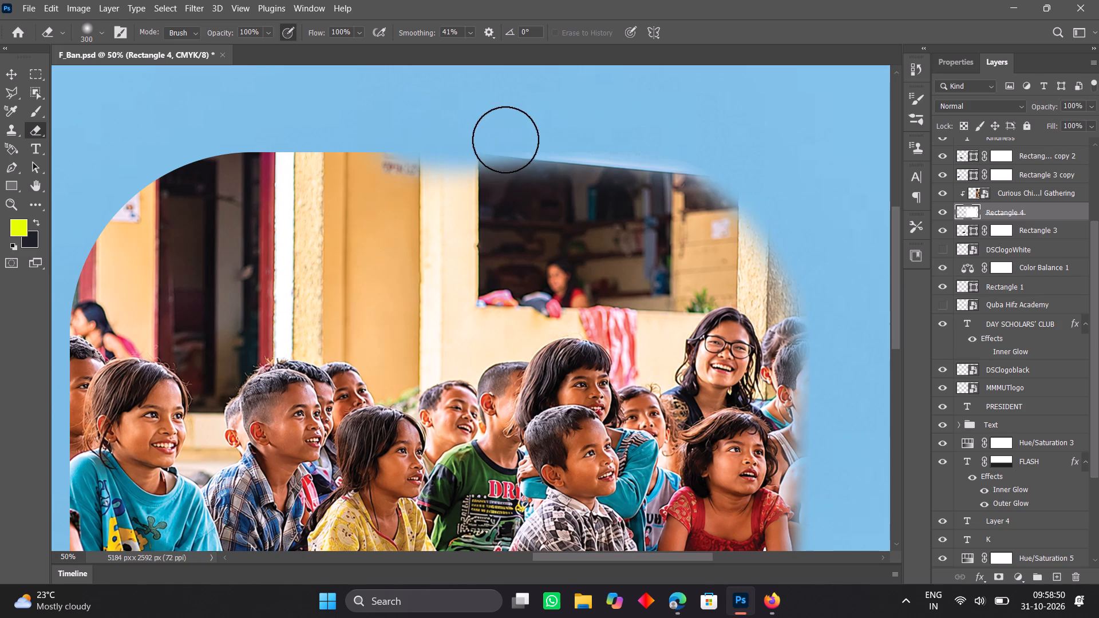
left_click_drag(505, 140, 528, 129)
left_click_drag(528, 129, 558, 129)
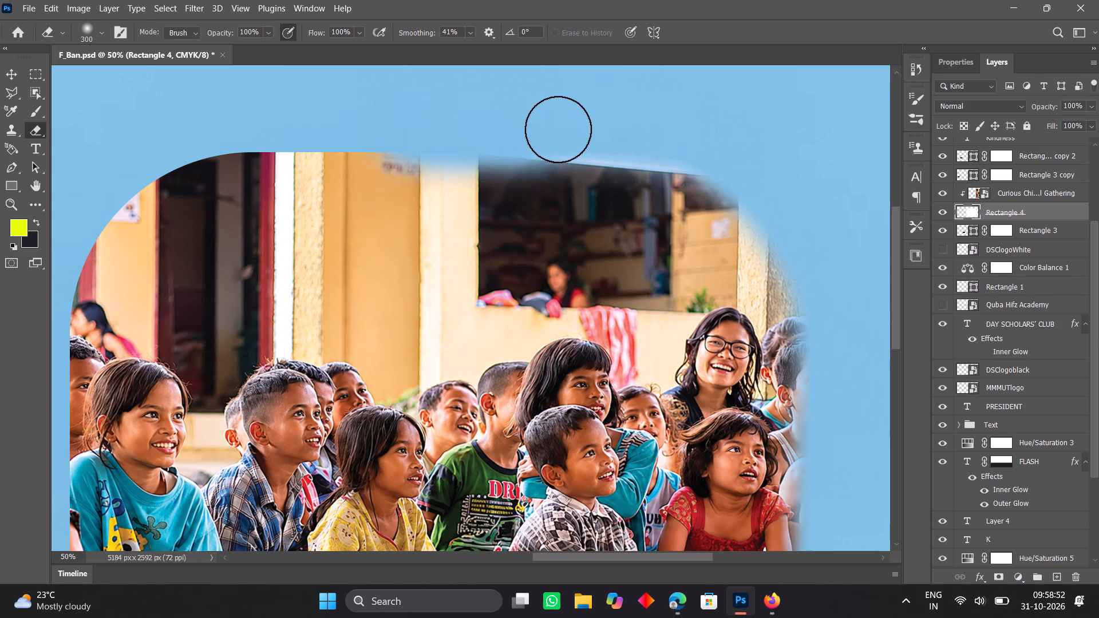
left_click_drag(558, 129, 713, 136)
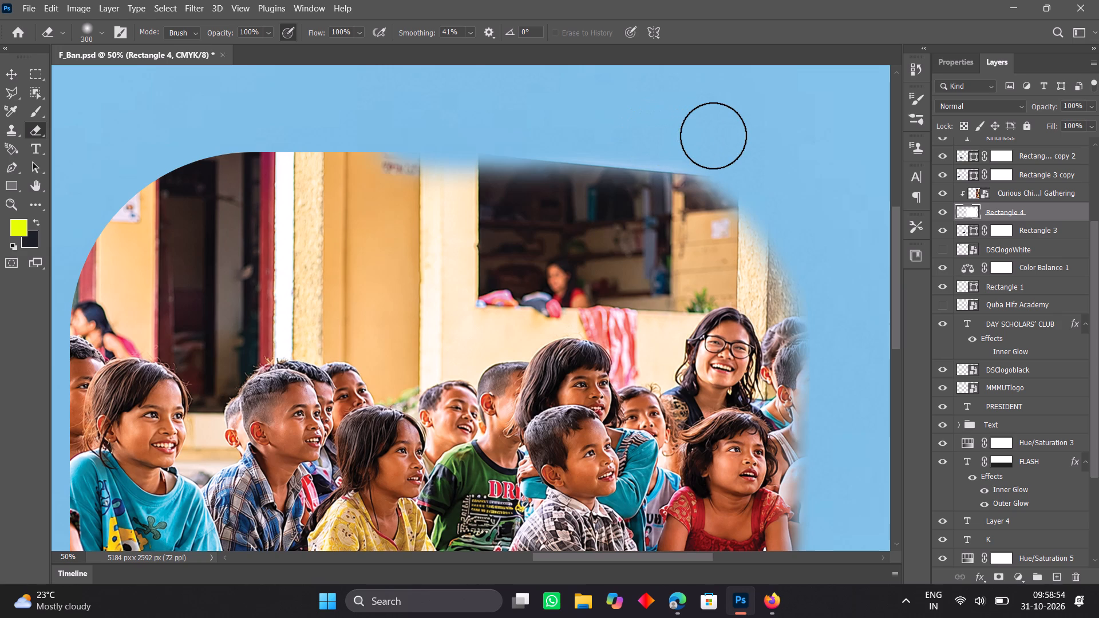
Fade Rectangle 4's upper-left curve from beside the wall notice up over the dark doorway.
left_click(136, 163)
left_click(136, 163)
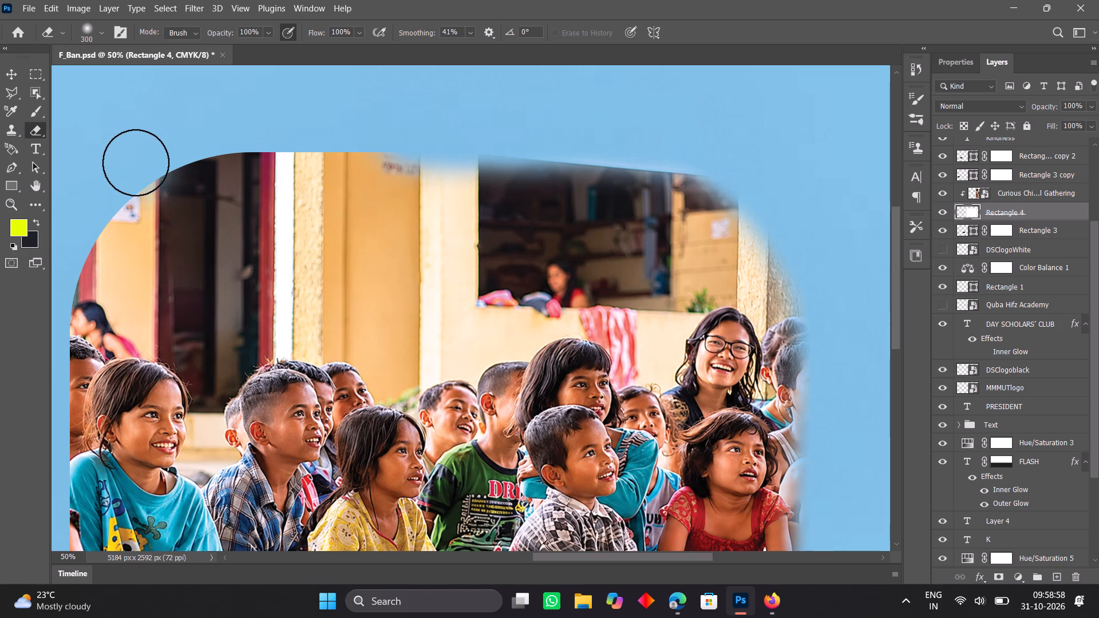
left_click(146, 159)
double_click(141, 159)
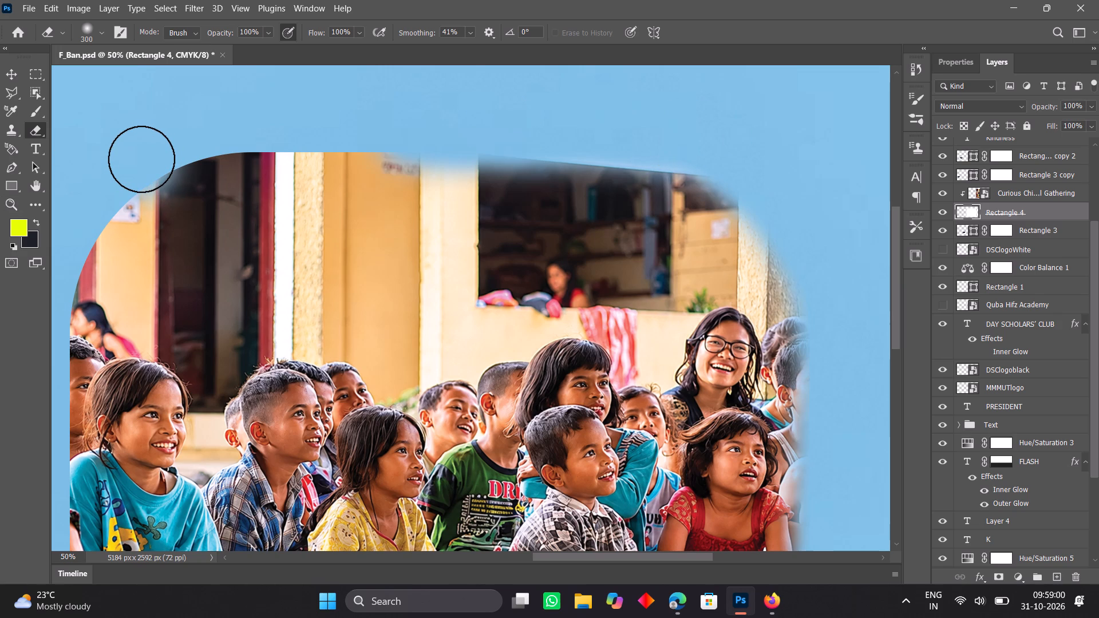
left_click(127, 170)
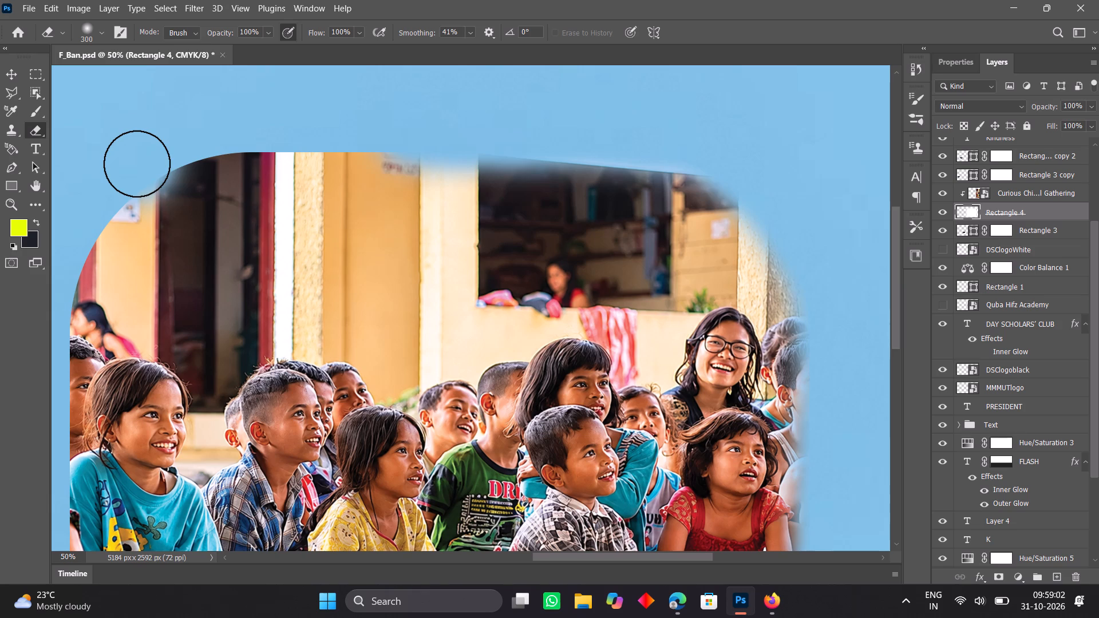
left_click_drag(137, 164, 160, 146)
left_click_drag(160, 146, 170, 142)
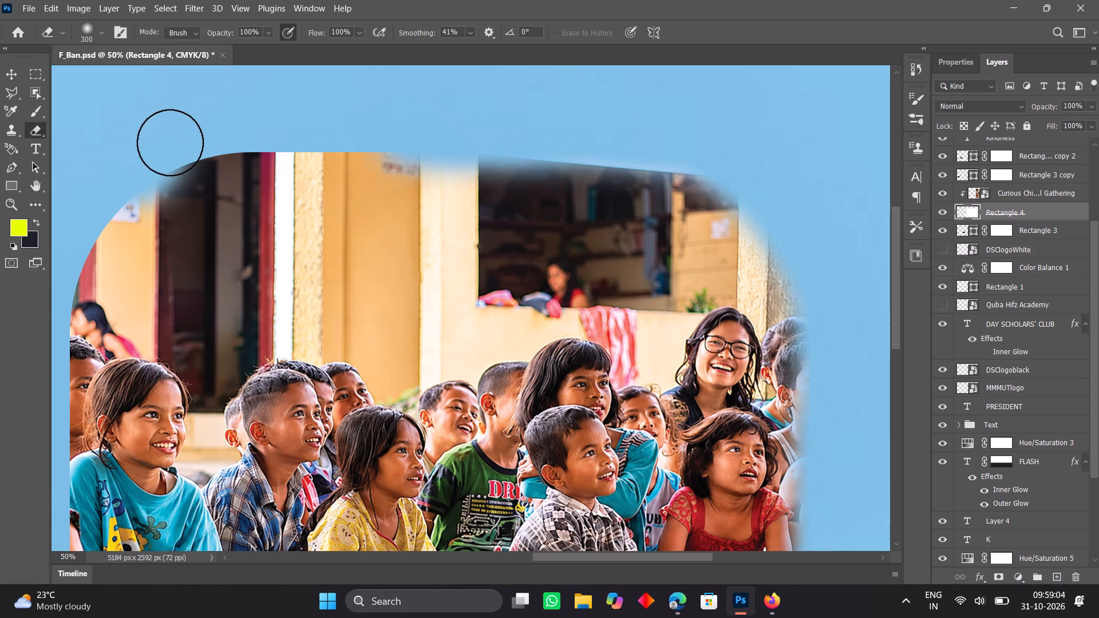
triple_click(170, 142)
left_click(178, 142)
left_click_drag(178, 142, 212, 134)
left_click(201, 133)
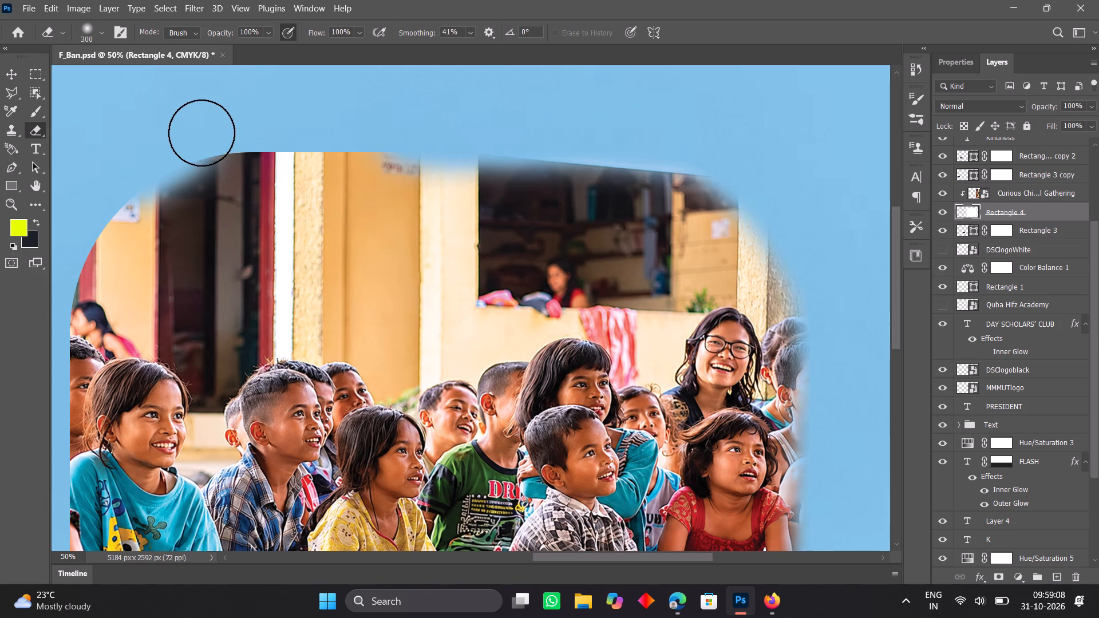
Softly erase Rectangle 4's top edge above the doorway's red frame and the white pillar beside it.
triple_click(208, 132)
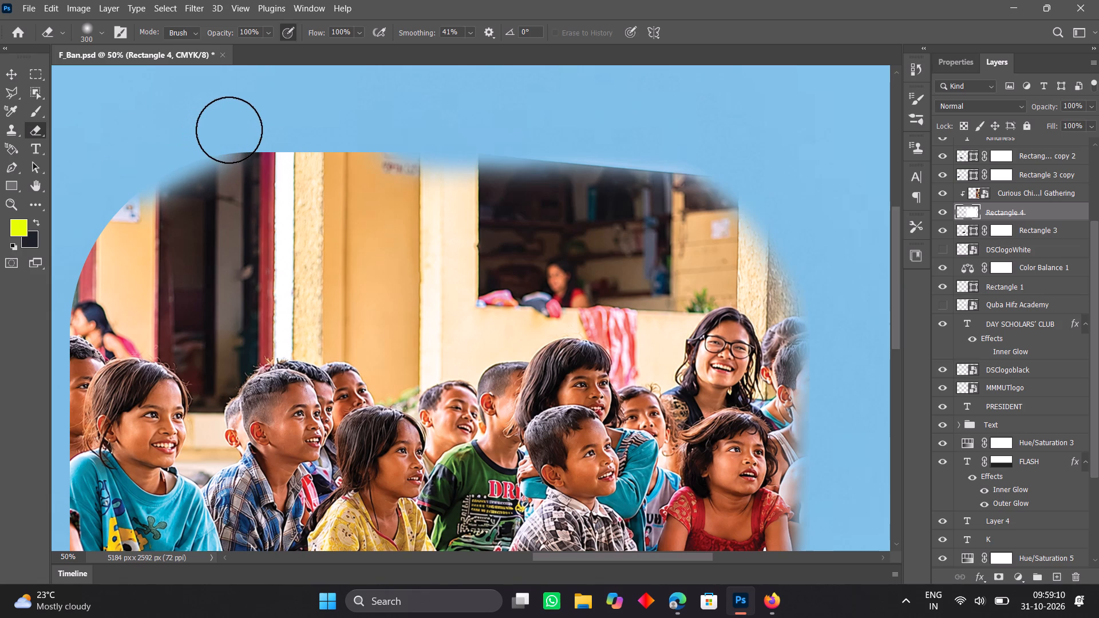
triple_click(231, 129)
triple_click(245, 128)
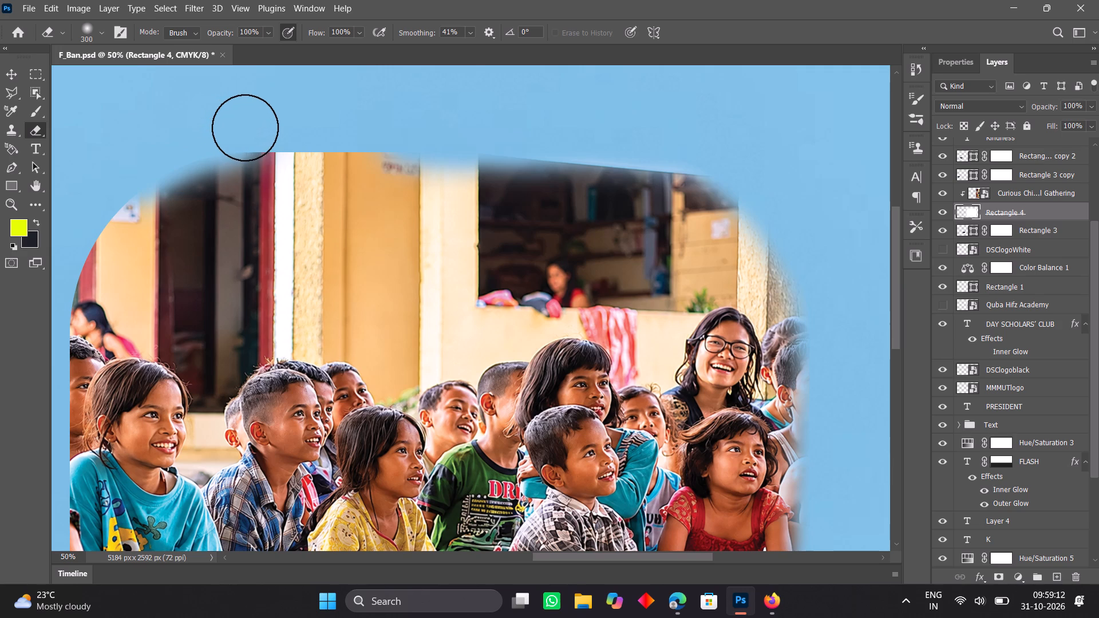
left_click_drag(245, 128, 264, 129)
double_click(264, 129)
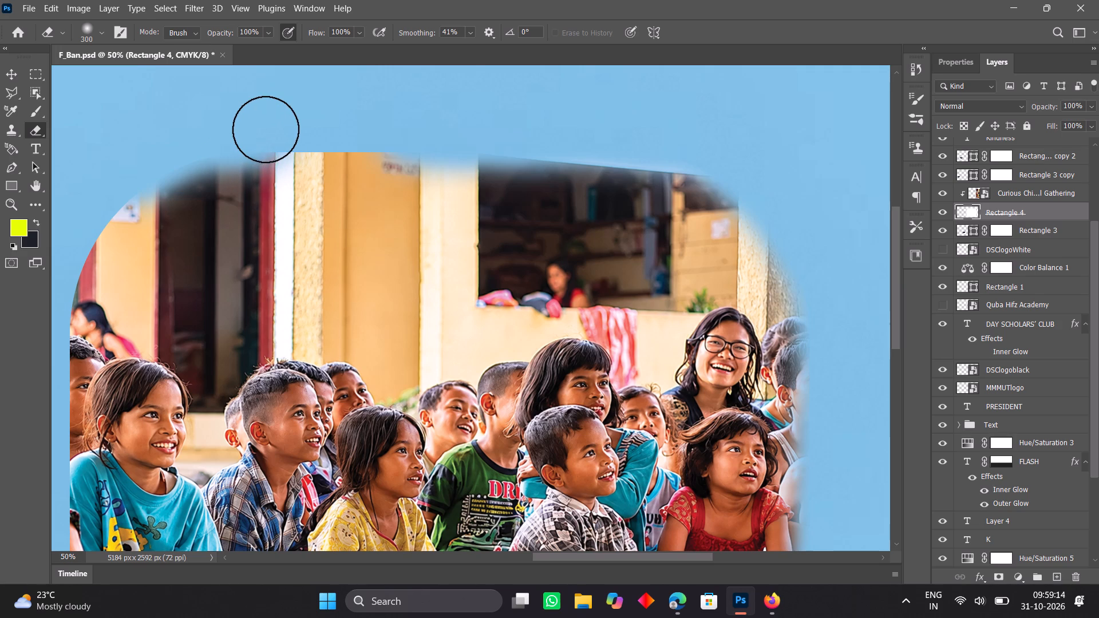
double_click(281, 129)
left_click(290, 129)
left_click_drag(290, 129, 302, 129)
left_click(302, 129)
left_click_drag(302, 129, 327, 129)
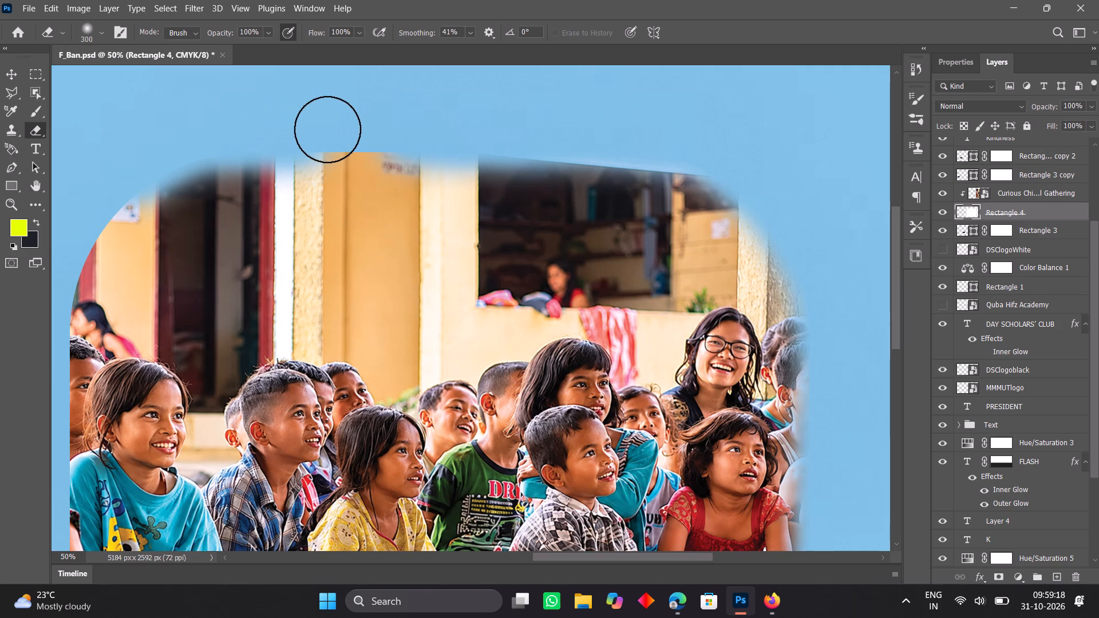
Fade Rectangle 4's top edge above the yellow wall panel until it meets the already softened section.
double_click(327, 129)
left_click_drag(327, 129, 351, 129)
double_click(351, 129)
left_click_drag(351, 129, 357, 129)
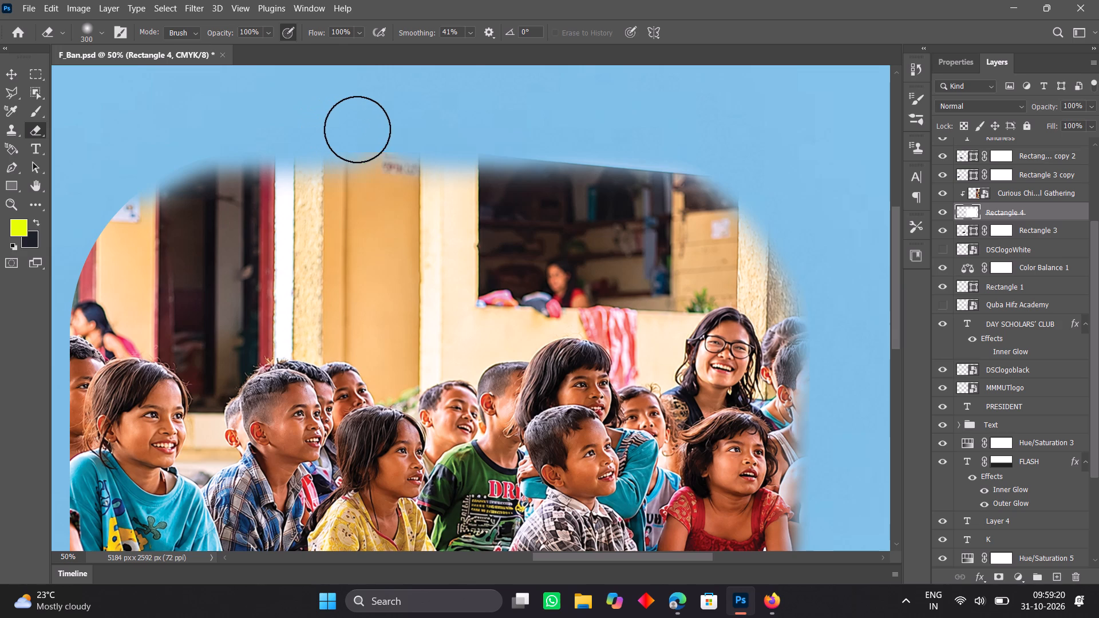
left_click_drag(357, 129, 365, 129)
triple_click(365, 129)
left_click_drag(365, 129, 342, 133)
left_click_drag(342, 133, 378, 132)
left_click(378, 132)
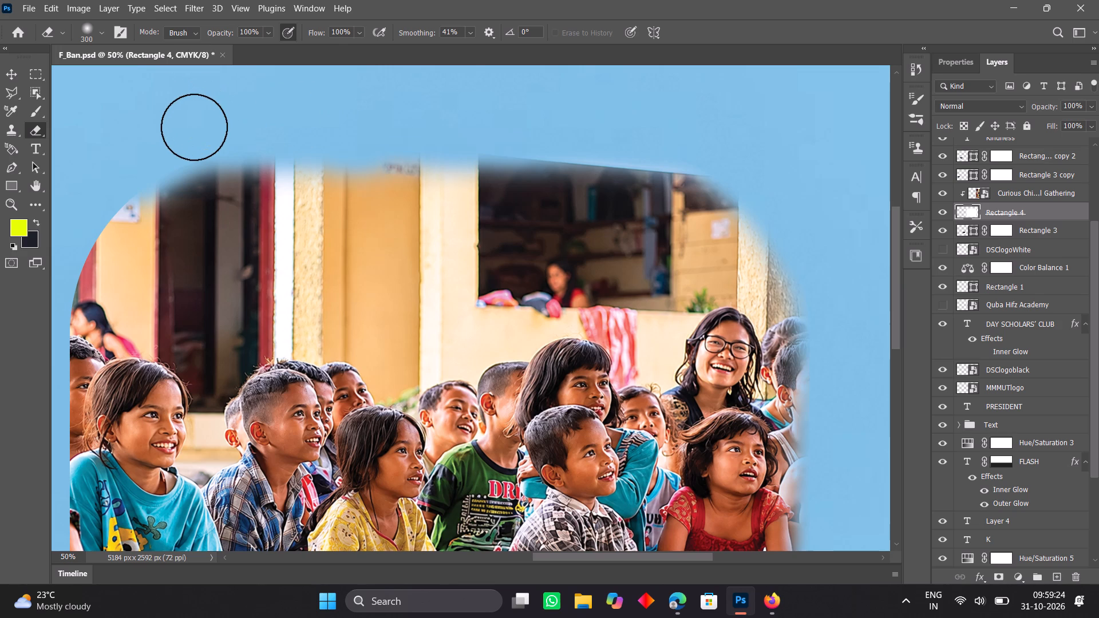
Go back over Rectangle 4's upper-left curve above the doorway and touch up the top edge beside the dark window.
double_click(194, 127)
left_click_drag(194, 127, 172, 135)
double_click(172, 135)
left_click_drag(172, 135, 143, 144)
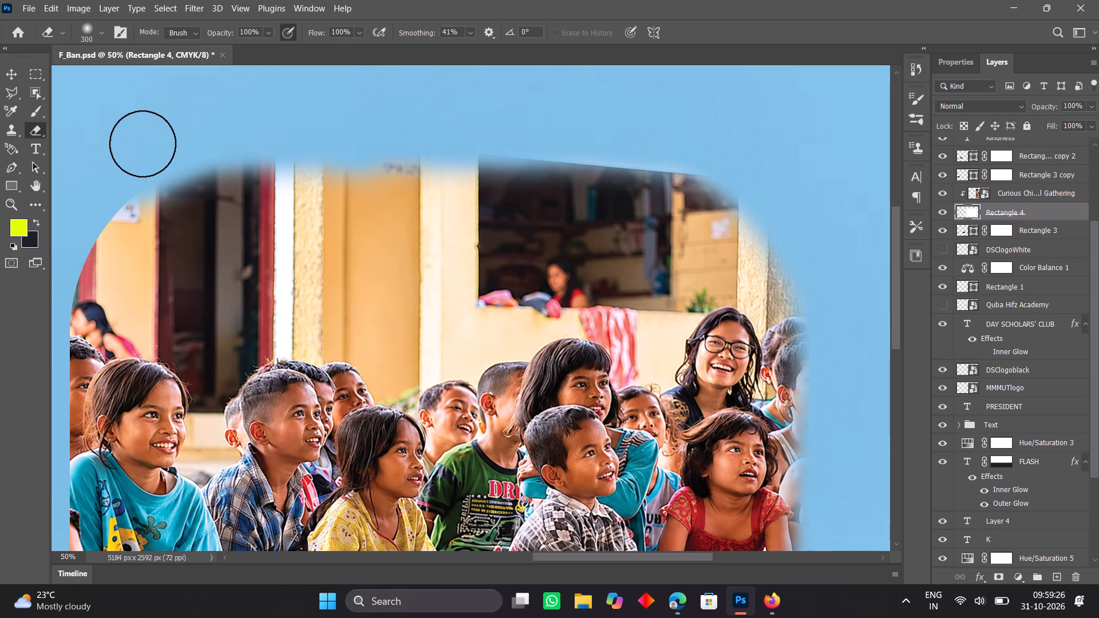
left_click_drag(143, 144, 147, 149)
left_click(147, 149)
left_click_drag(147, 149, 211, 126)
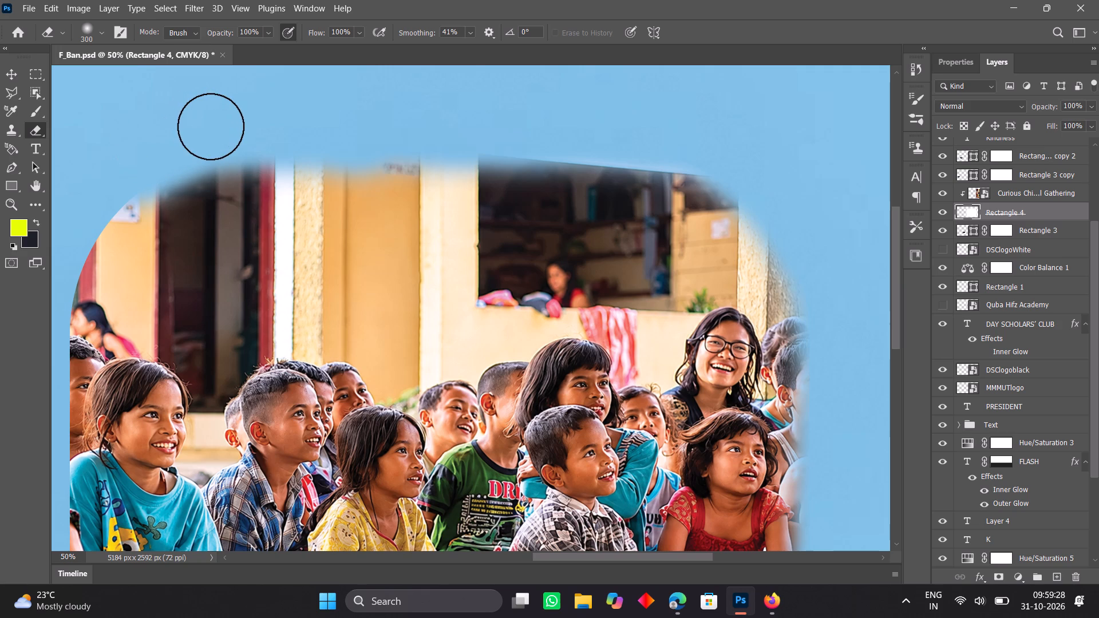
left_click_drag(211, 126, 220, 124)
left_click_drag(250, 124, 120, 137)
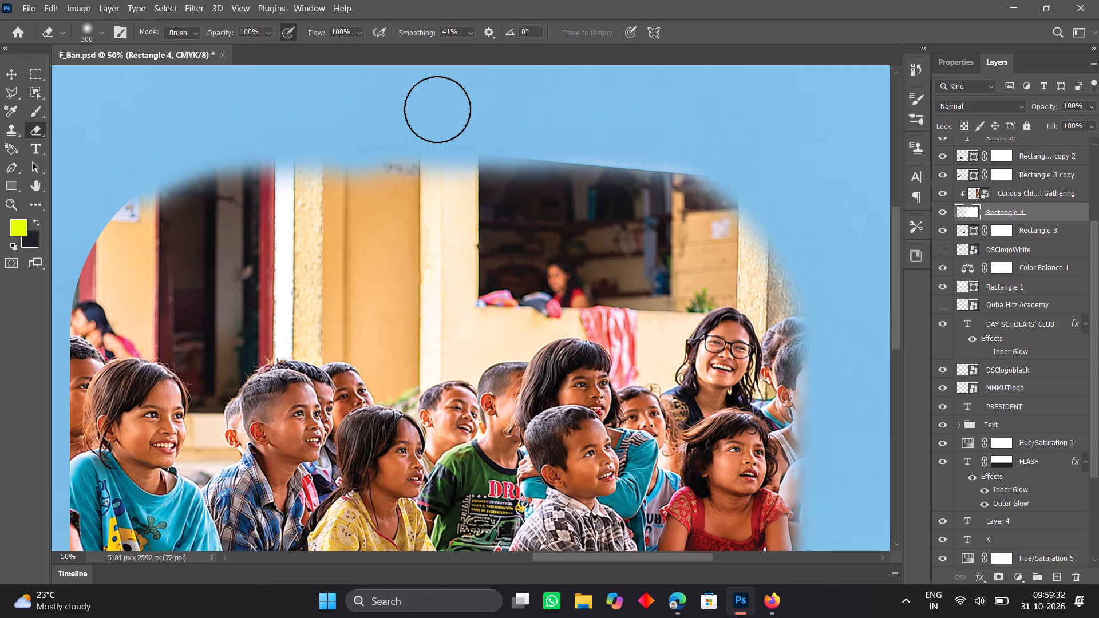
left_click(468, 127)
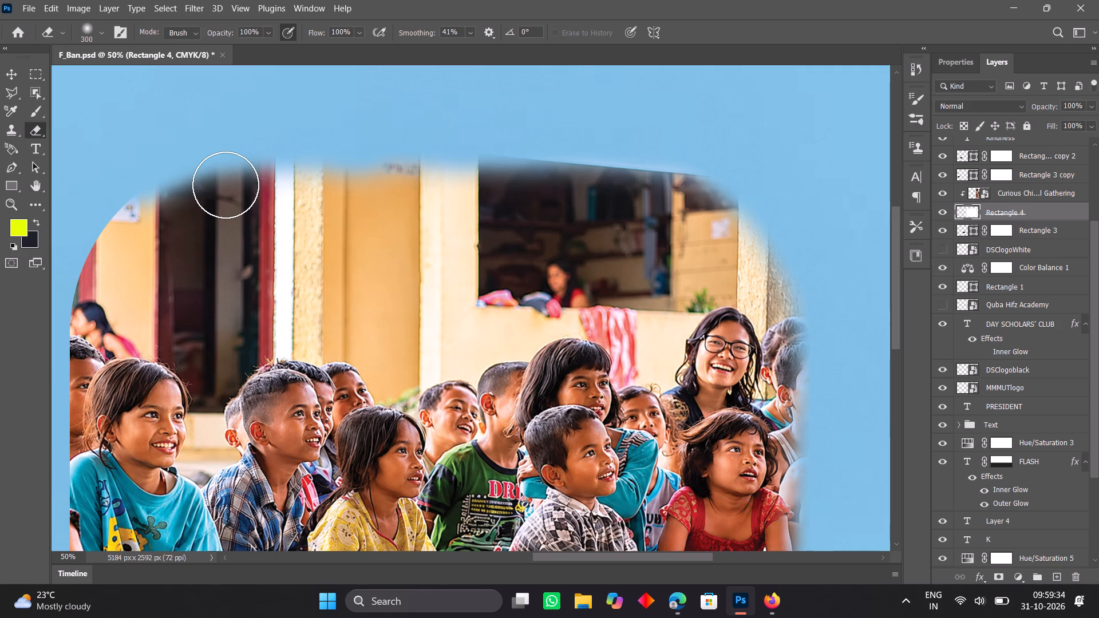
Softly erase Rectangle 4's upper-left curve over the wall notice and the yellow wall beside the doorway.
scroll(226, 185, "down", 2)
scroll(226, 185, "left", 3)
scroll(238, 253, "up", 2)
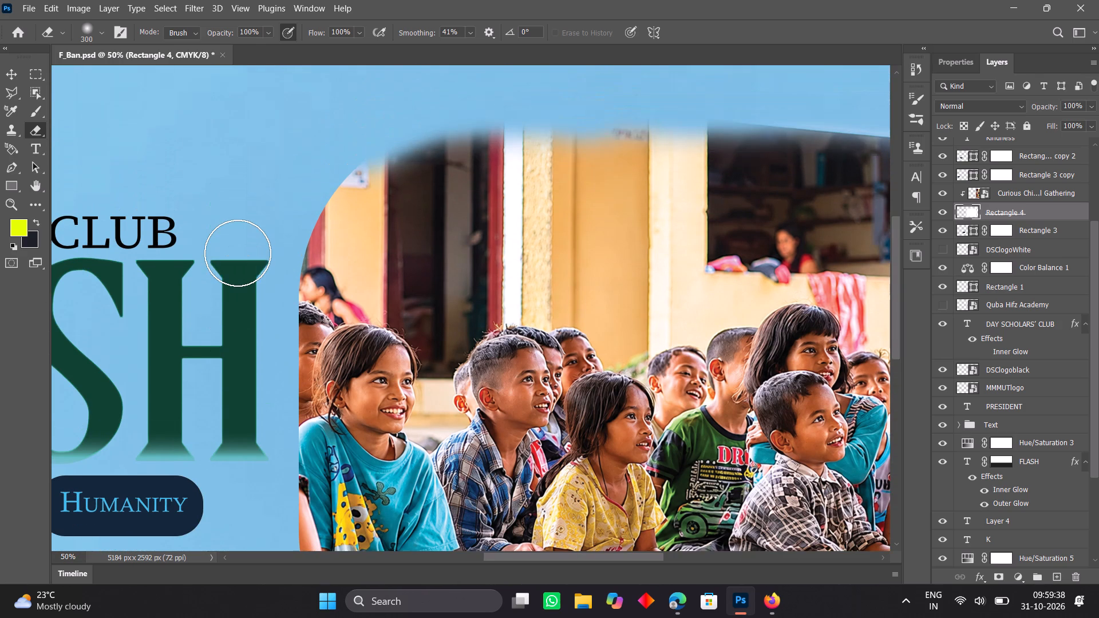
left_click(337, 149)
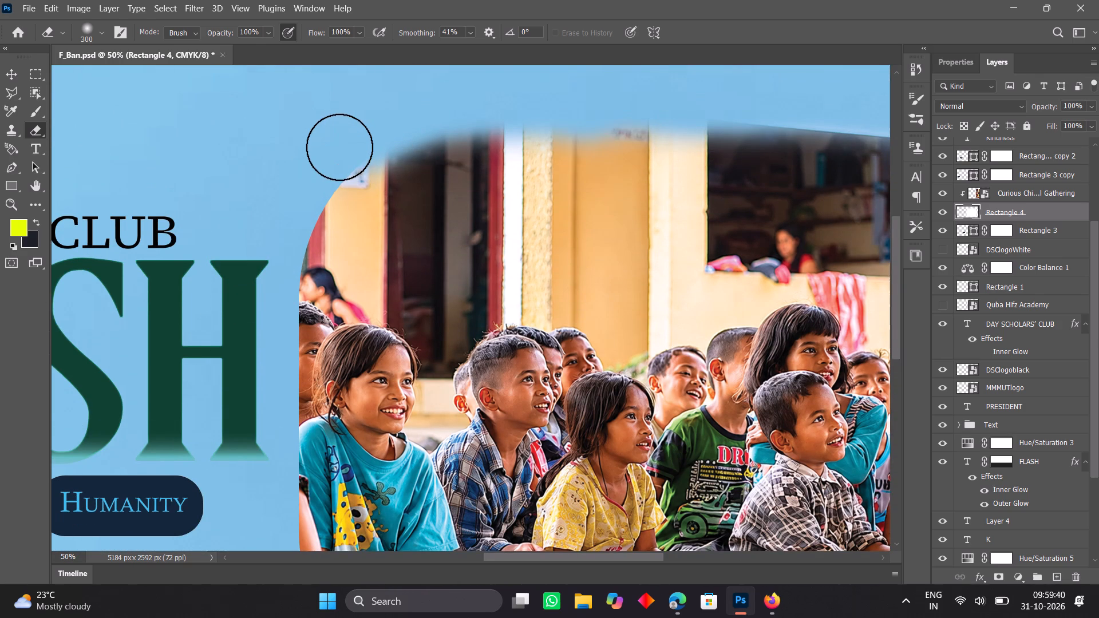
double_click(344, 144)
left_click(339, 151)
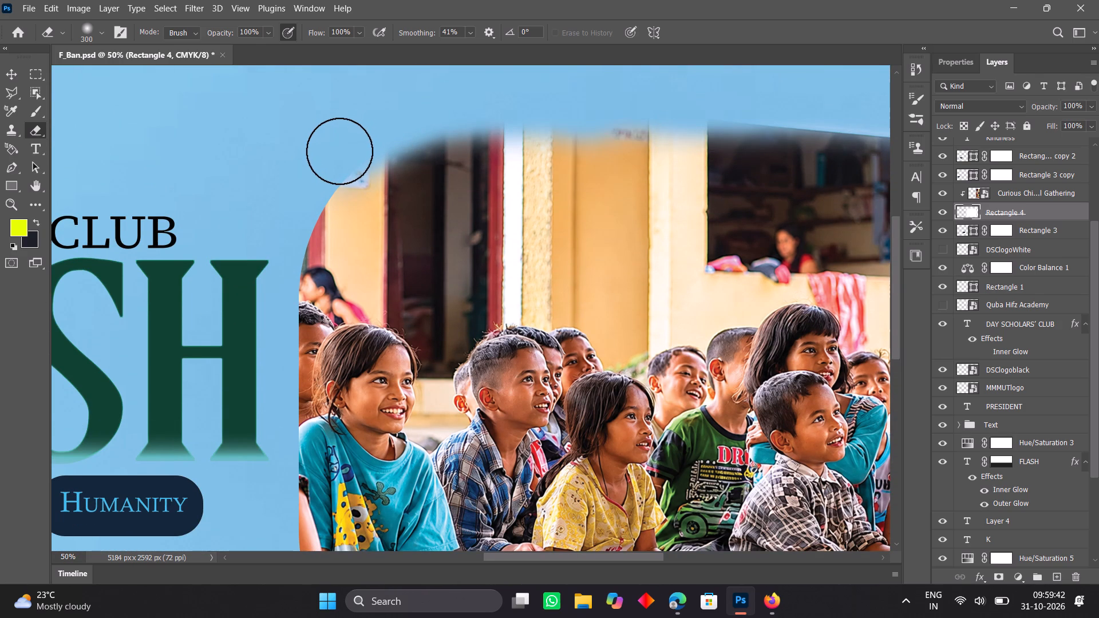
left_click(361, 140)
left_click_drag(361, 140, 330, 156)
double_click(330, 156)
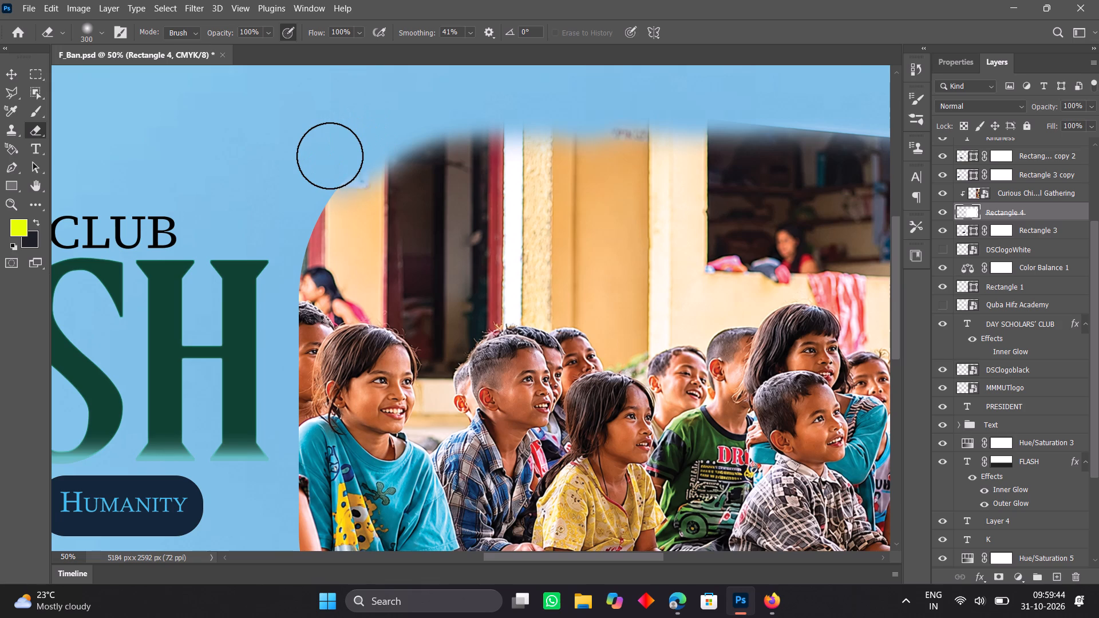
left_click_drag(330, 156, 321, 169)
double_click(321, 169)
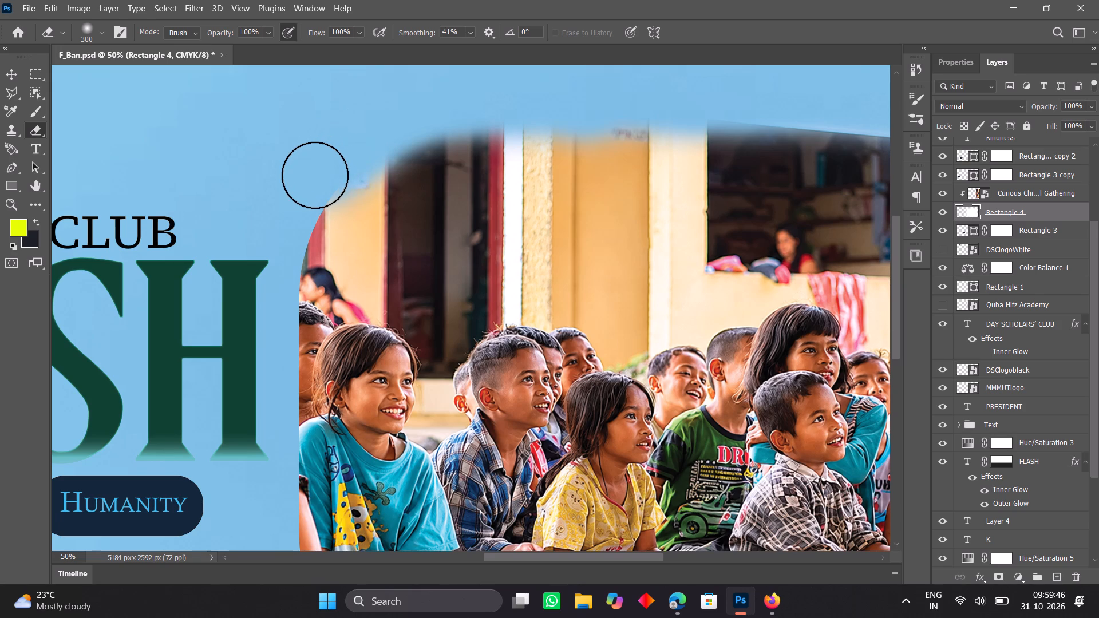
left_click(315, 175)
double_click(315, 175)
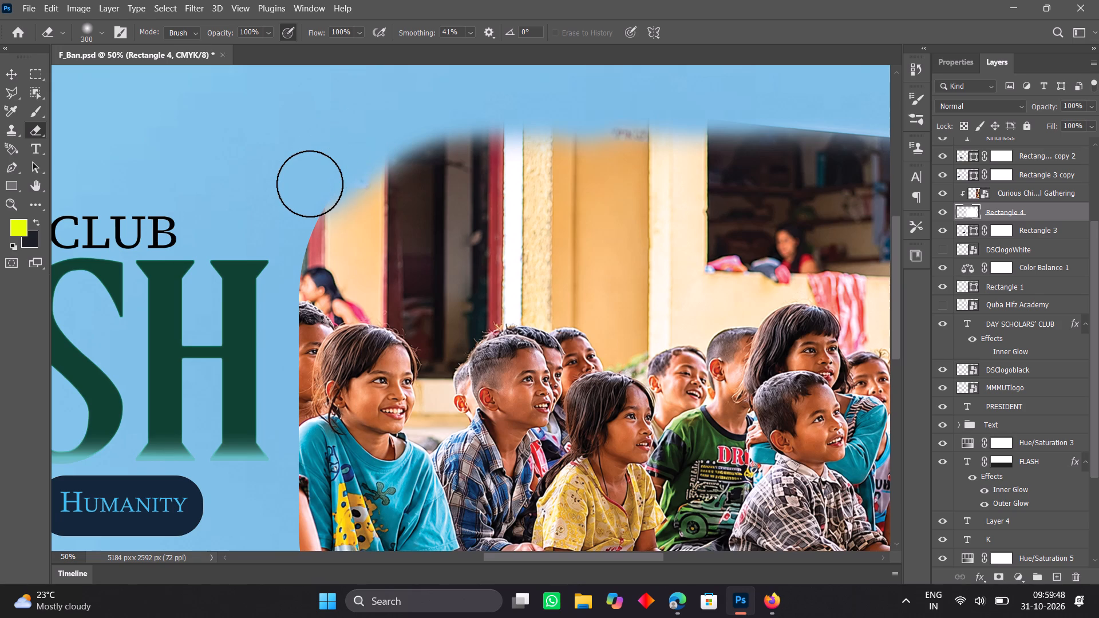
double_click(310, 184)
left_click(331, 165)
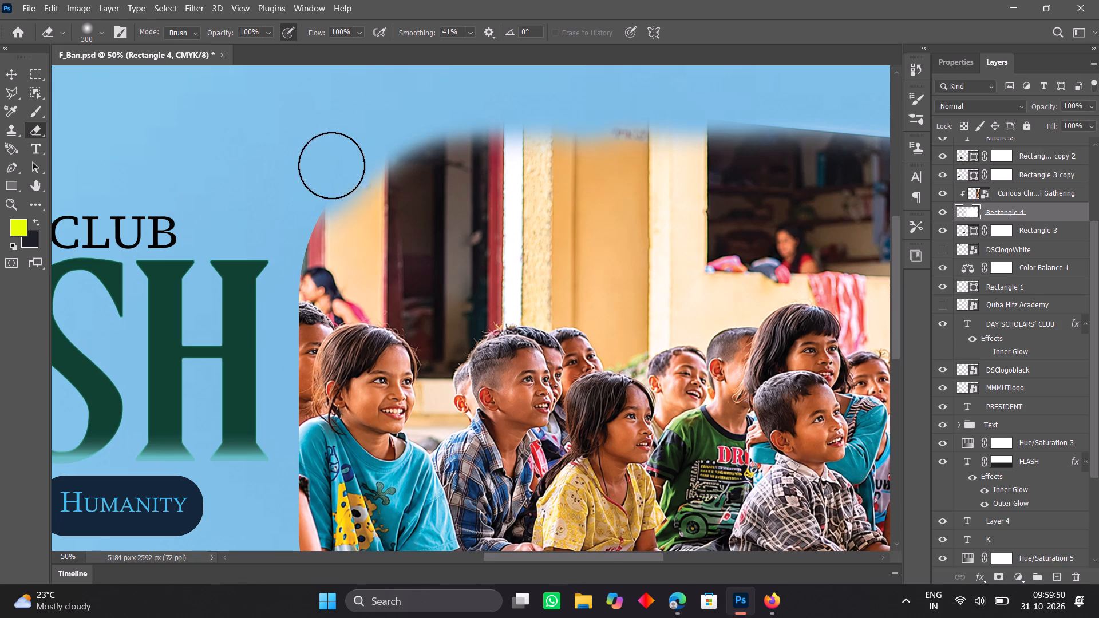
Continue fading Rectangle 4's upper-left curve down the yellow wall to the dark-haired child in the background.
left_click_drag(318, 184, 307, 195)
left_click(307, 195)
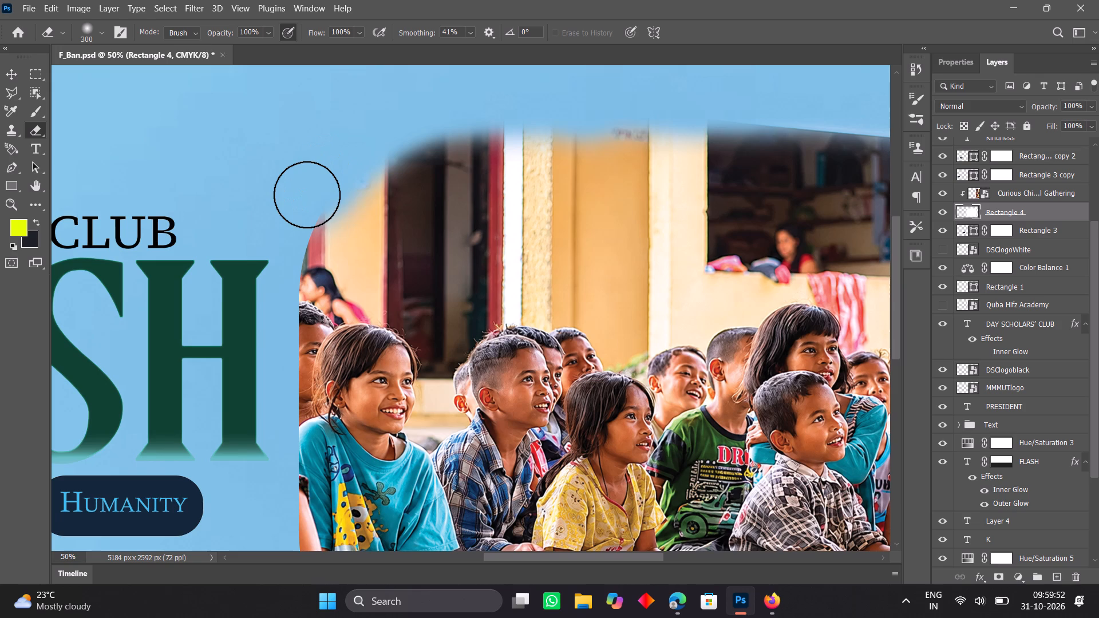
left_click(307, 195)
double_click(292, 207)
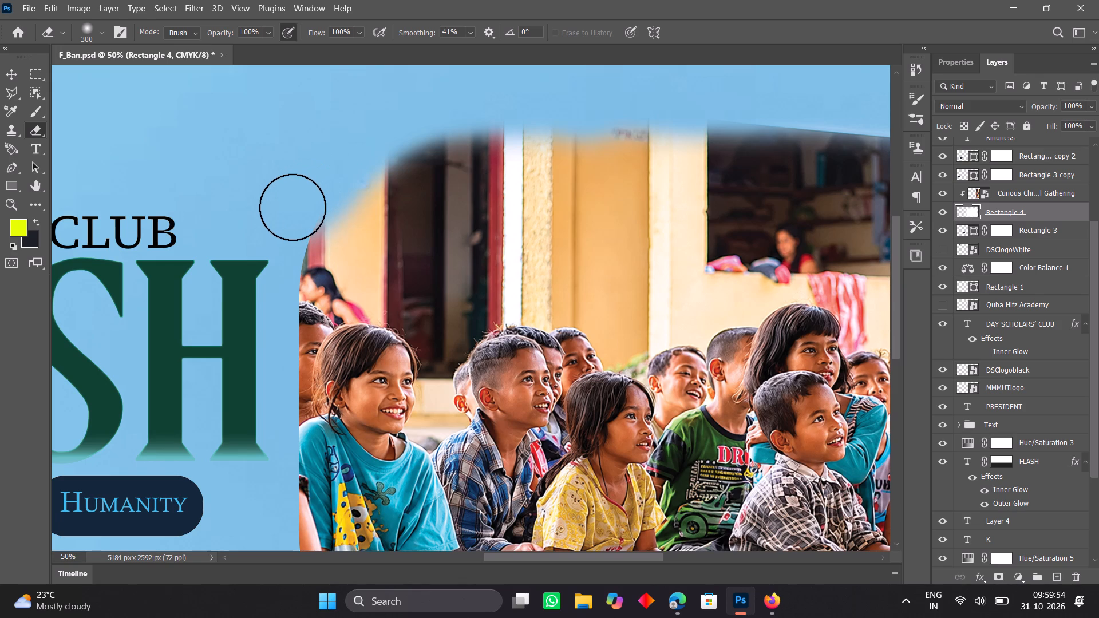
left_click(290, 209)
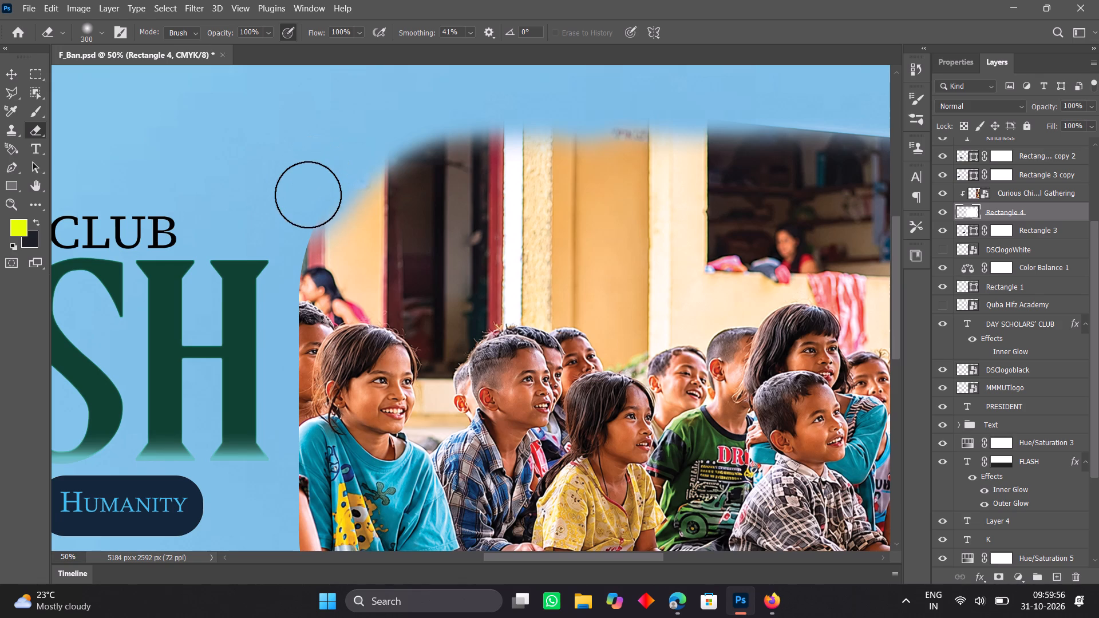
left_click(305, 203)
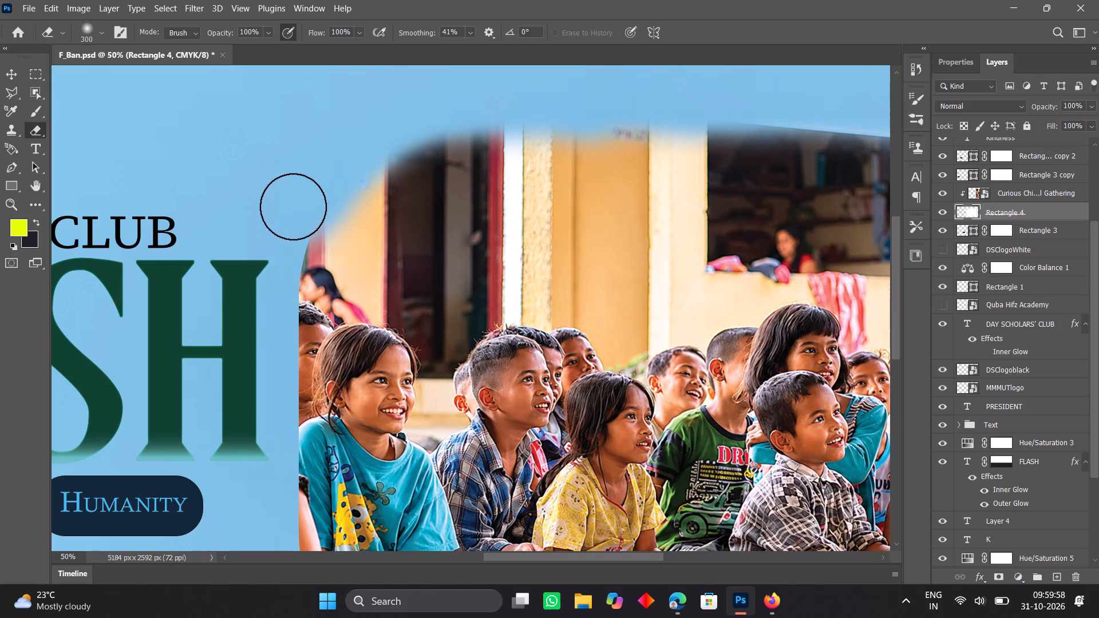
left_click(293, 207)
left_click(293, 207)
double_click(293, 211)
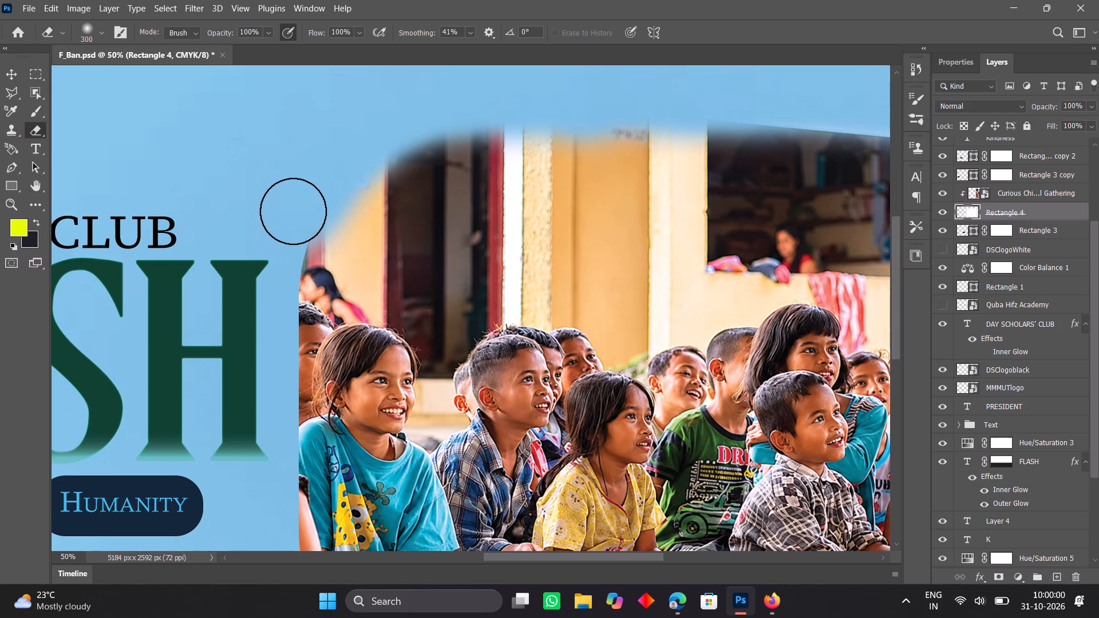
left_click(290, 224)
left_click(290, 224)
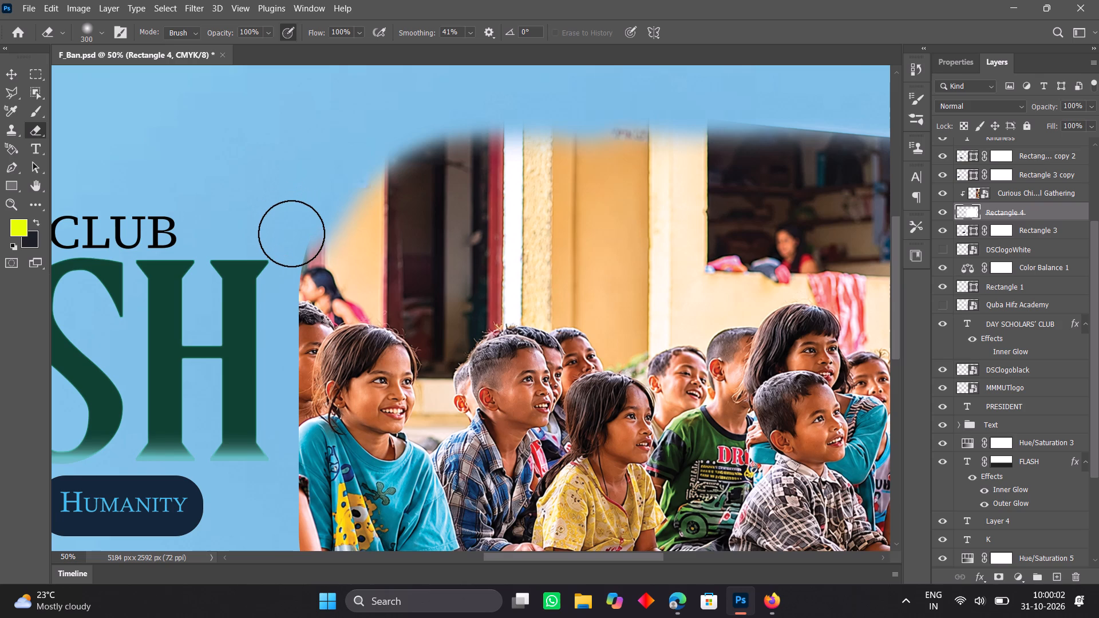
left_click(291, 233)
left_click(290, 243)
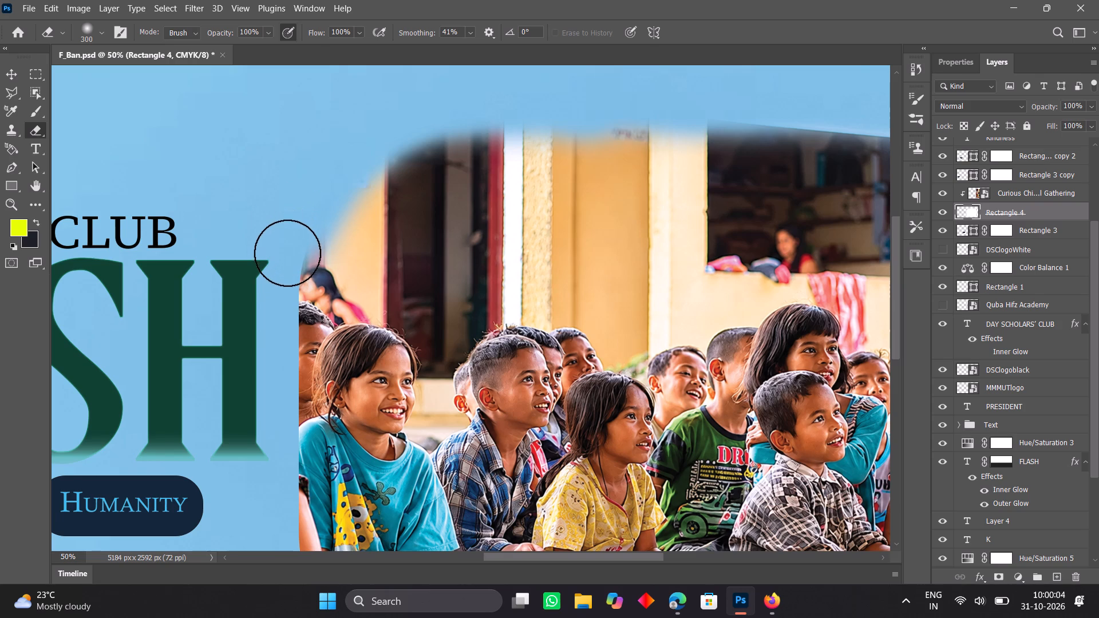
left_click(286, 250)
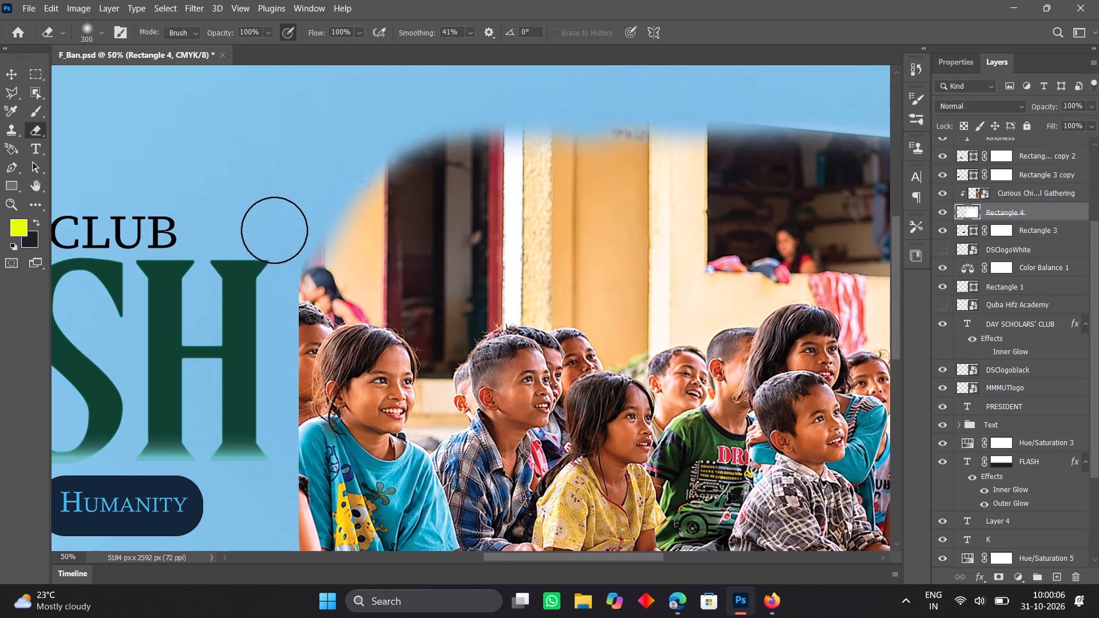
triple_click(274, 229)
left_click_drag(274, 229, 277, 237)
double_click(277, 237)
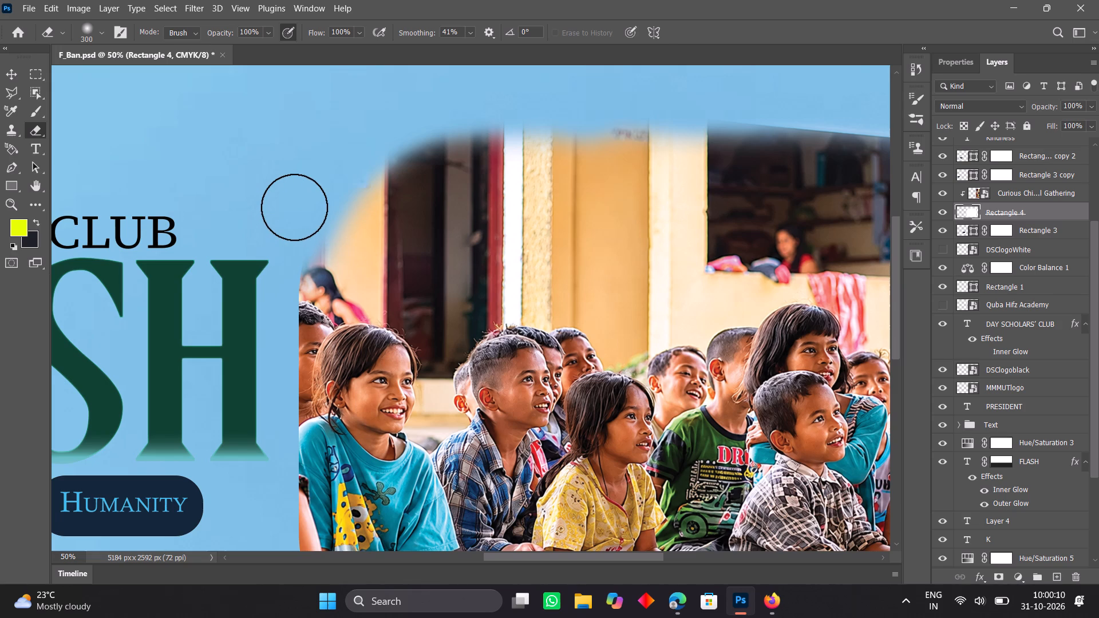
Soften Rectangle 4's lower-left curve below the bent knee of the girl in the teal shirt.
scroll(294, 207, "down", 2)
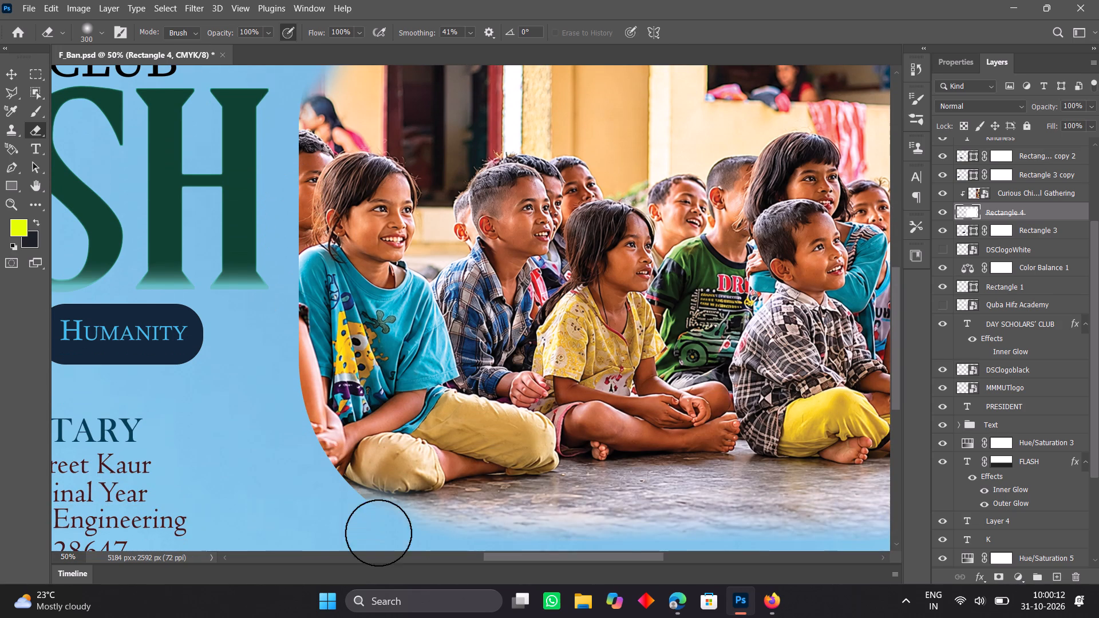
left_click(345, 518)
triple_click(345, 518)
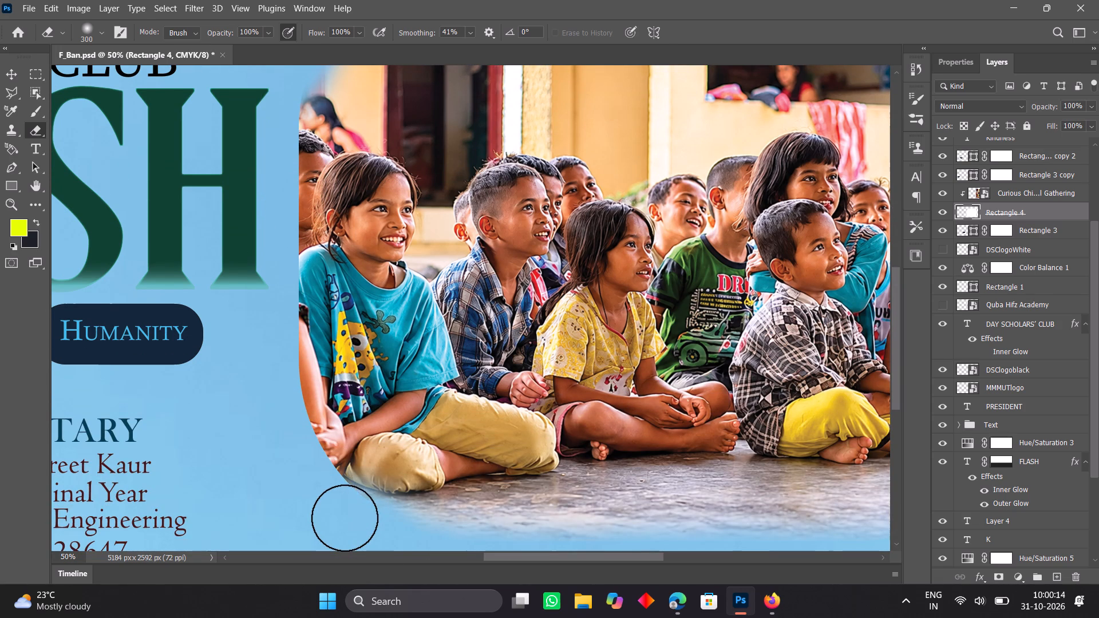
double_click(340, 522)
triple_click(339, 513)
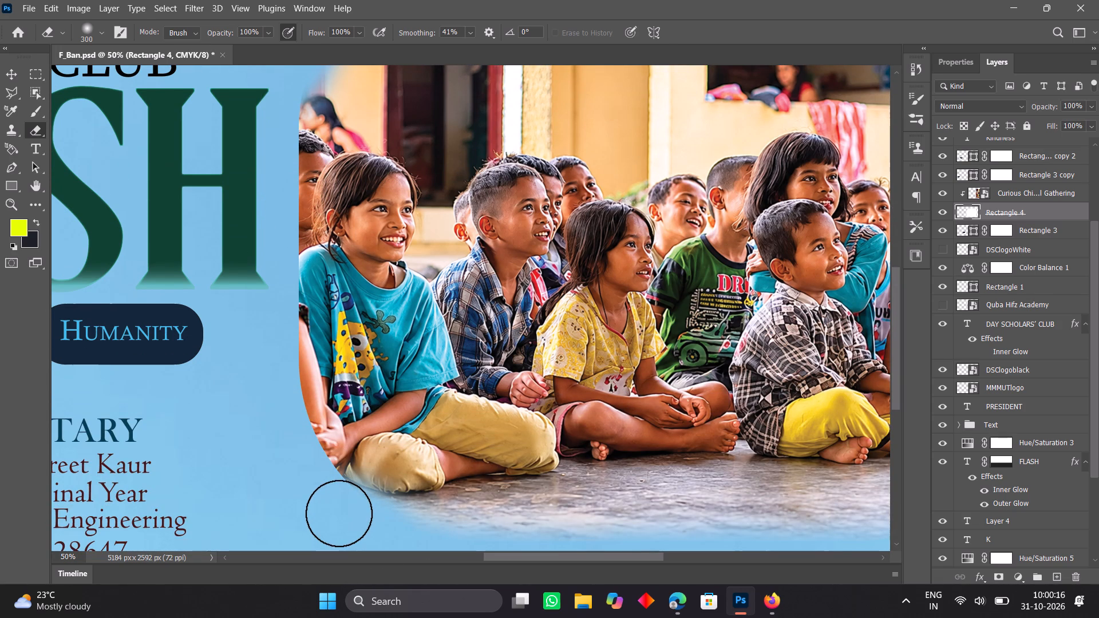
left_click_drag(339, 513, 330, 508)
double_click(330, 508)
left_click_drag(330, 508, 322, 499)
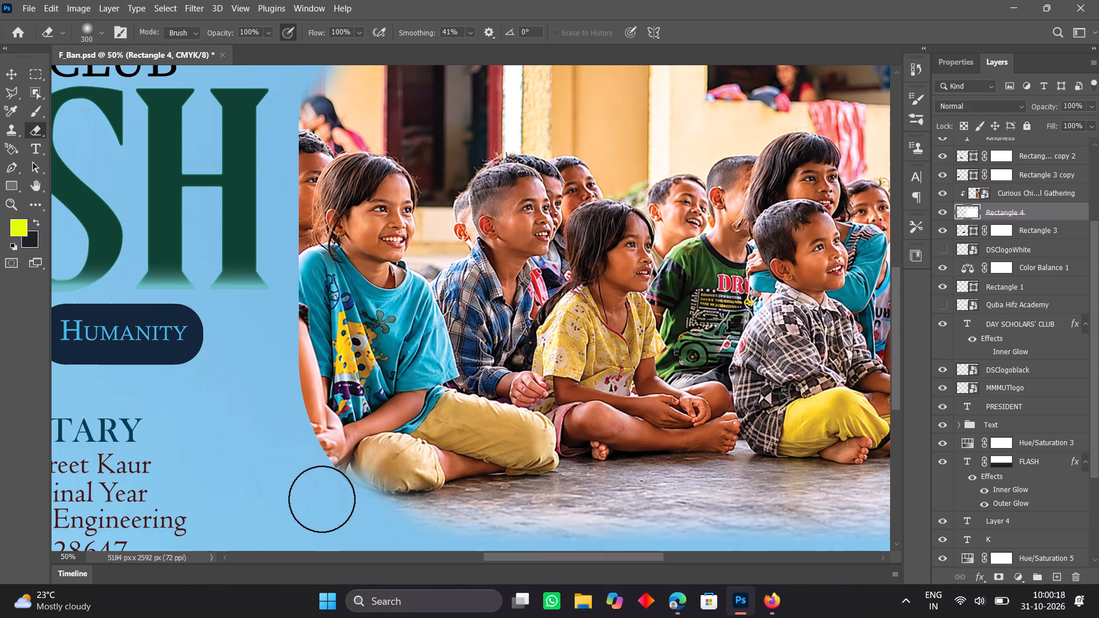
Fade Rectangle 4's lower-left curve upward from the girl's knee to her hand, and touch up the floor edge.
left_click_drag(322, 499, 321, 499)
double_click(321, 499)
left_click_drag(321, 499, 315, 492)
double_click(315, 492)
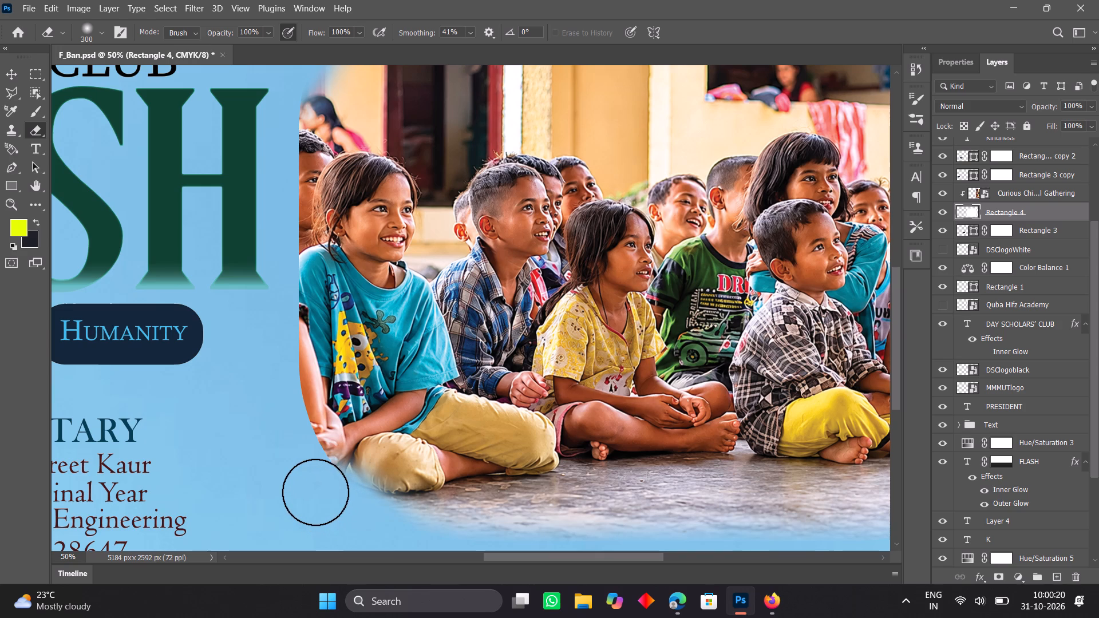
left_click_drag(315, 492, 307, 482)
triple_click(307, 482)
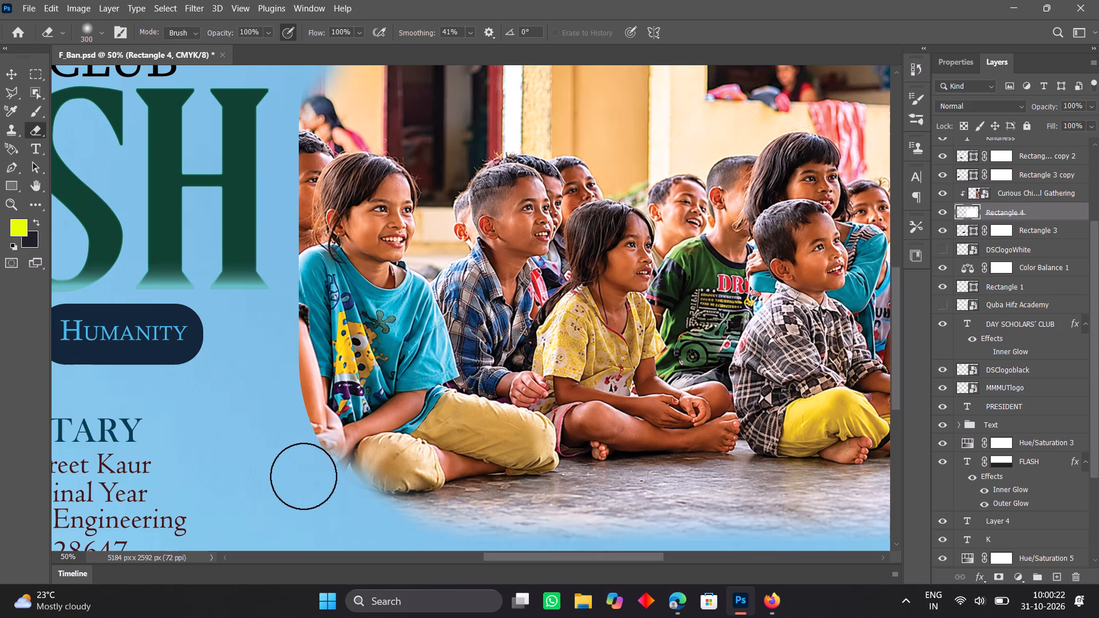
double_click(303, 476)
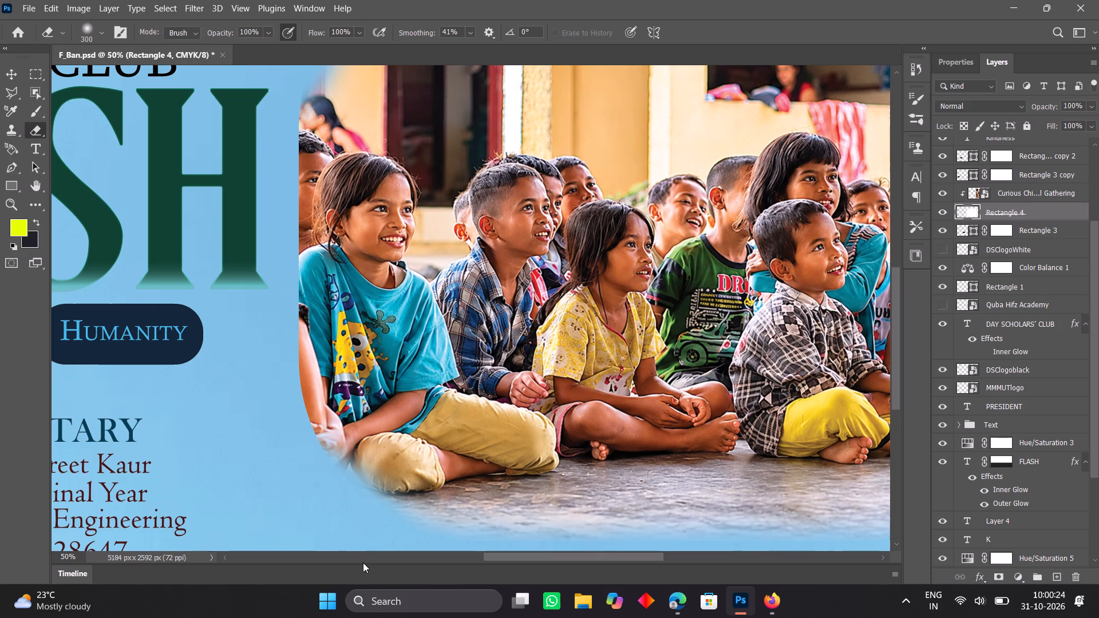
double_click(398, 545)
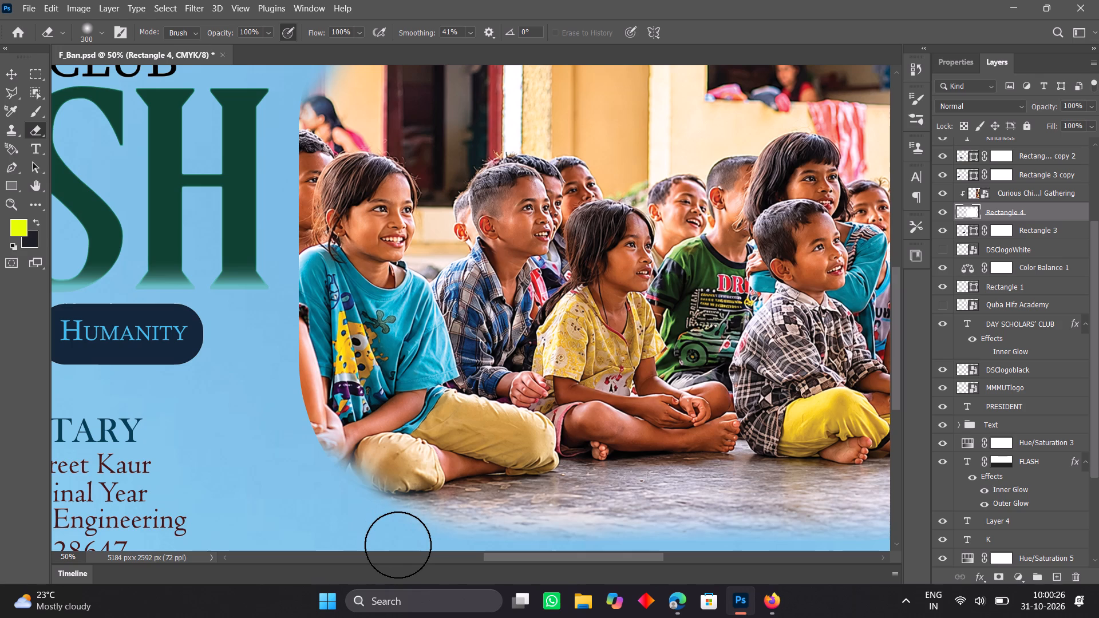
left_click(409, 552)
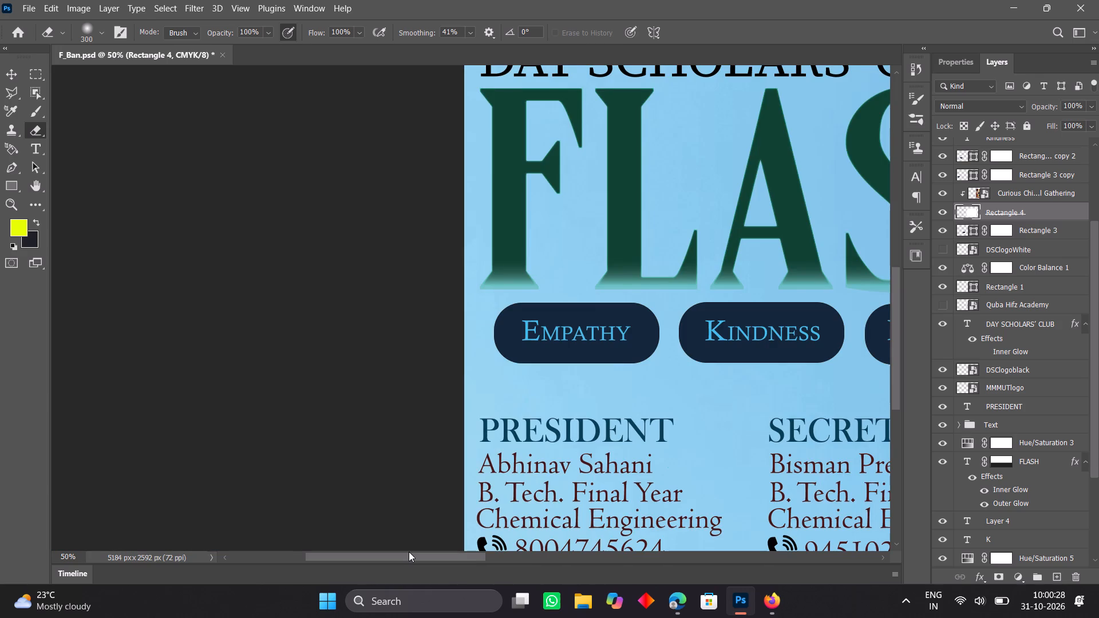
left_click_drag(409, 552, 588, 568)
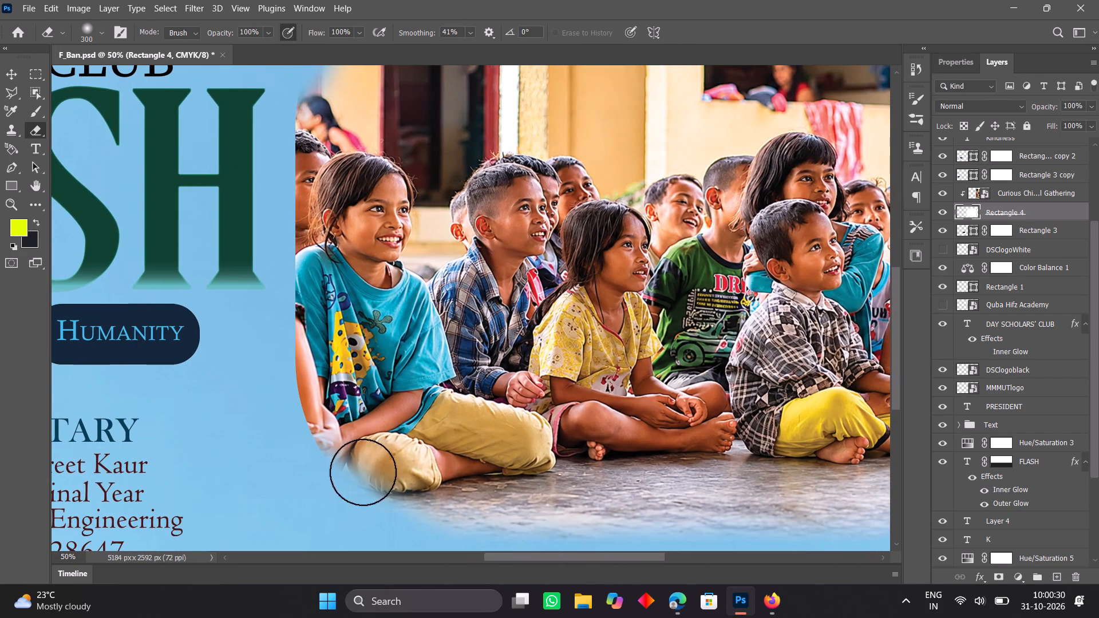
Softly erase Rectangle 4's left edge from the teal-shirted girl's hand up along the cropped child's bare arm.
double_click(288, 447)
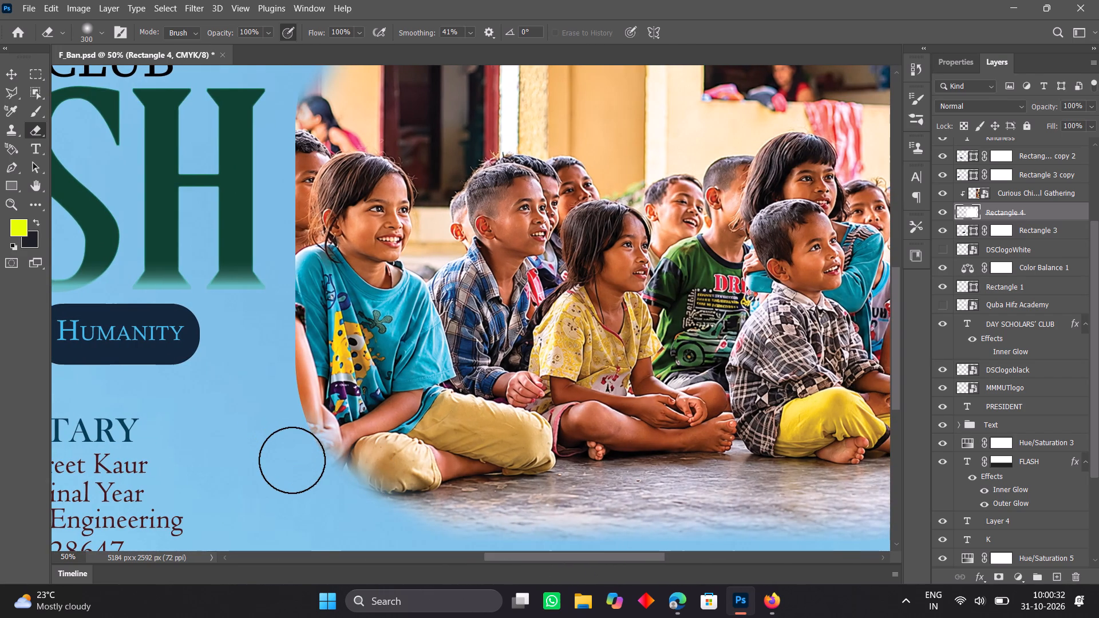
double_click(292, 461)
left_click_drag(292, 461, 290, 449)
double_click(290, 449)
left_click_drag(290, 449, 285, 438)
triple_click(285, 438)
triple_click(279, 423)
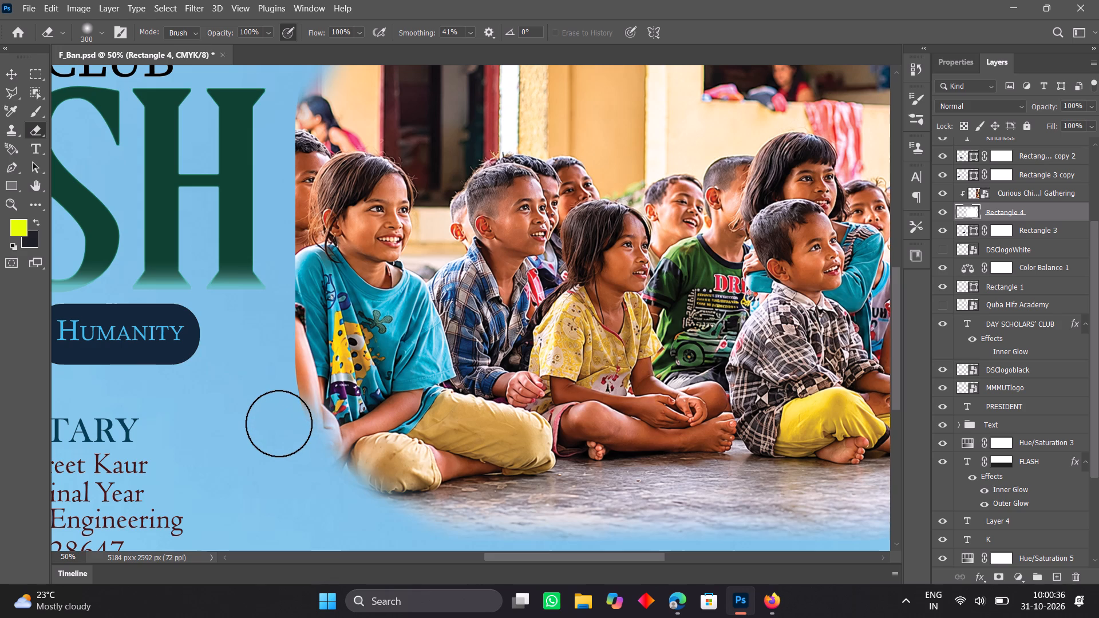
left_click(279, 423)
left_click_drag(279, 423, 275, 405)
double_click(275, 405)
left_click_drag(275, 405, 273, 390)
double_click(273, 390)
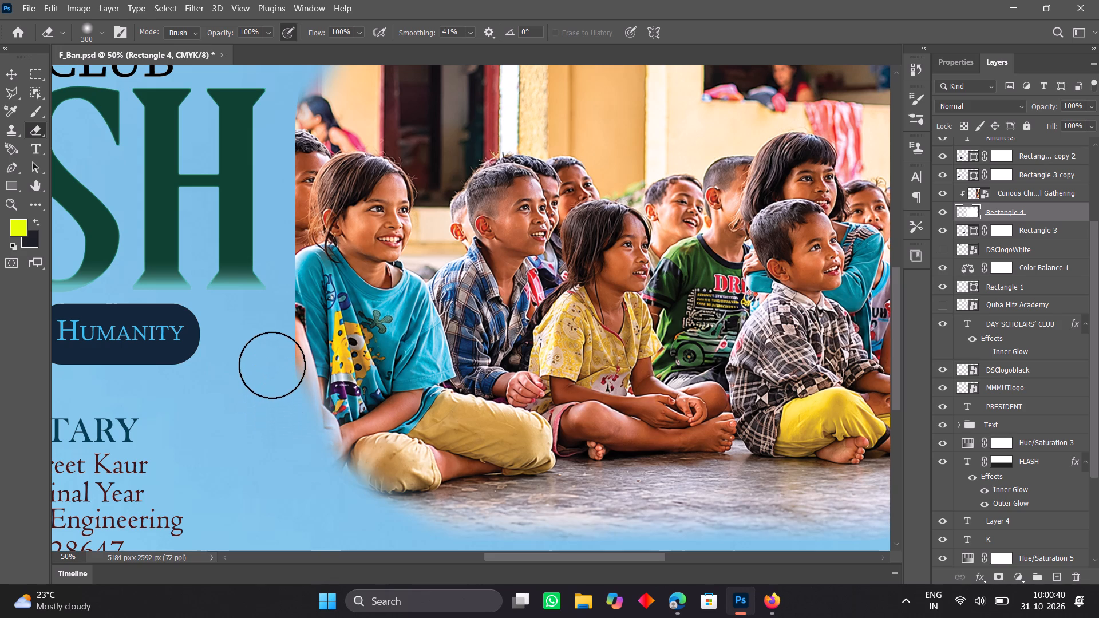
Blend Rectangle 4's lower-left curve with a continuous soft erase from the bare arm down to the floor edge.
left_click(272, 371)
left_click_drag(272, 371, 267, 398)
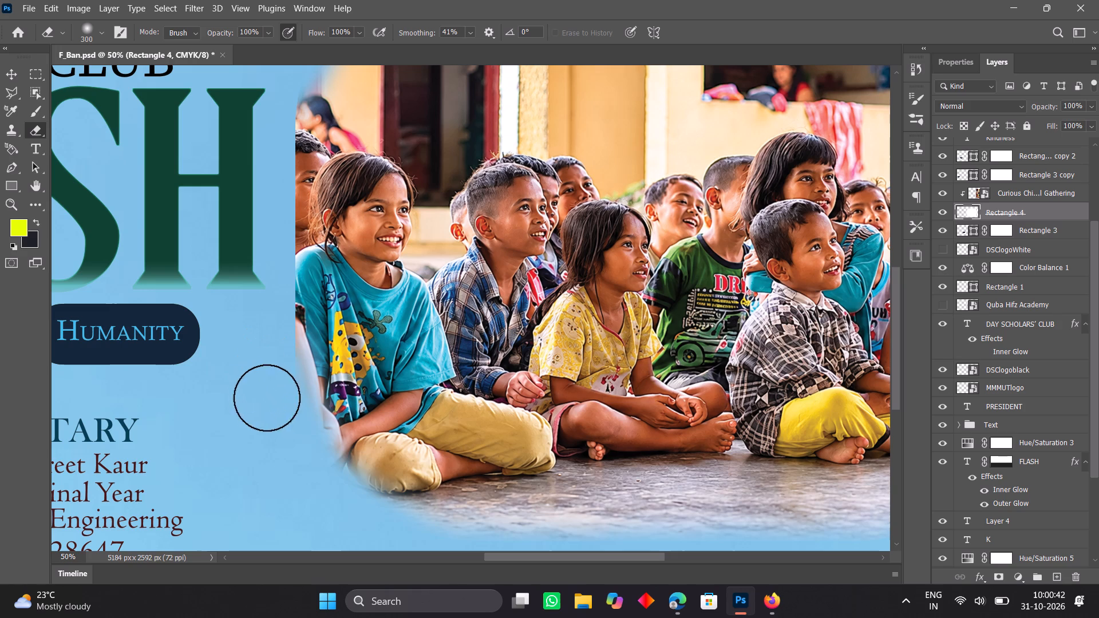
left_click_drag(267, 398, 370, 525)
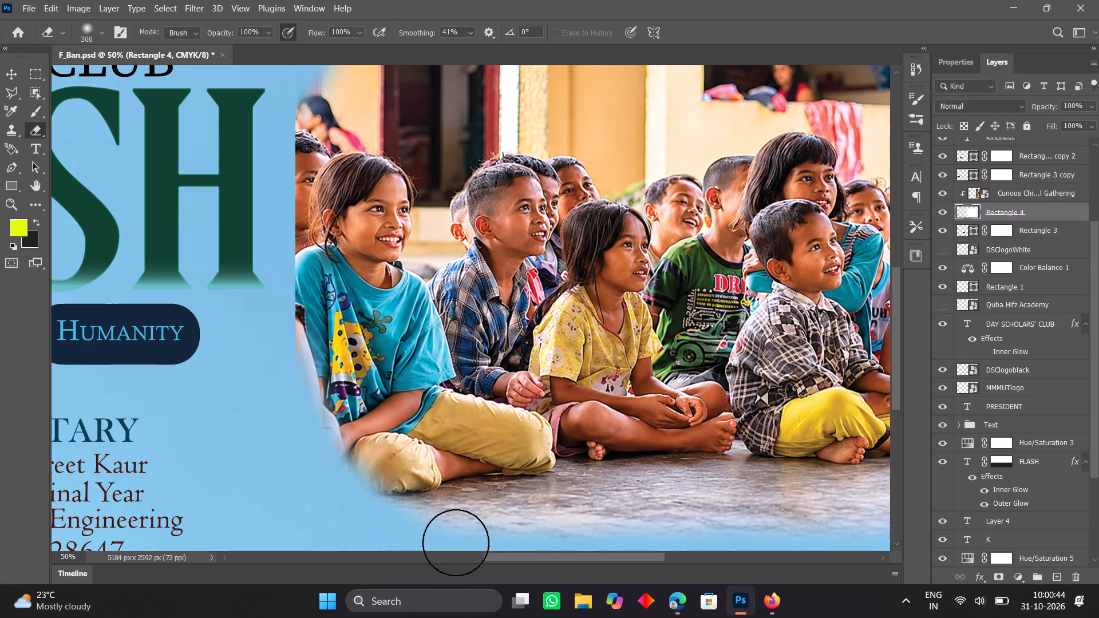
left_click(456, 550)
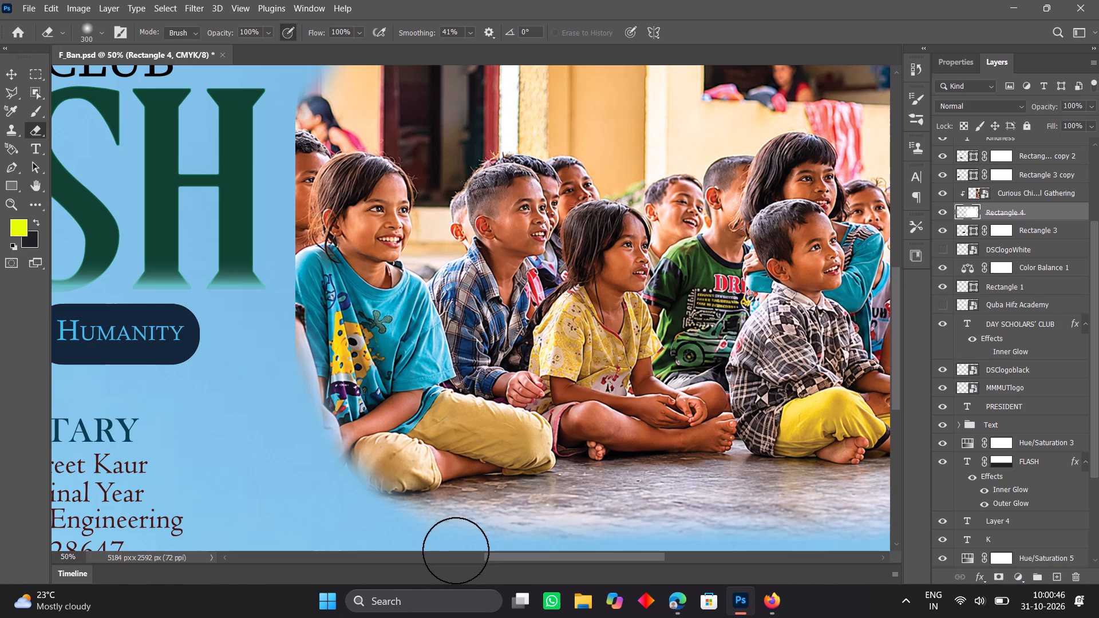
left_click(456, 550)
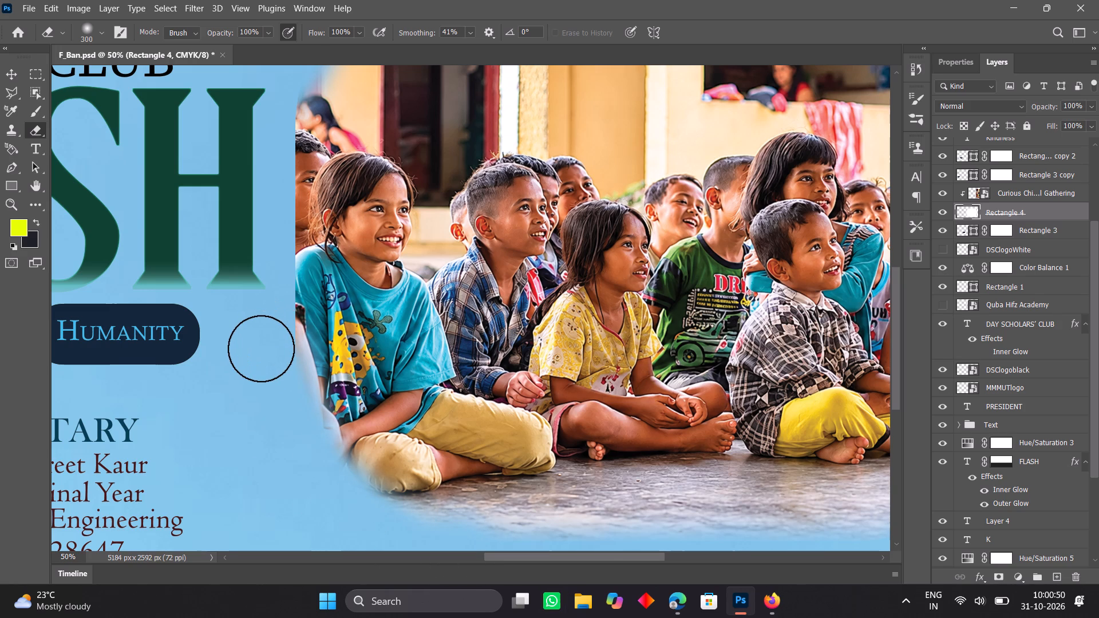
Softly erase Rectangle 4's left edge upward along the teal-shirted girl's sleeve to her shoulder.
triple_click(261, 348)
left_click_drag(267, 361, 267, 349)
left_click(267, 349)
left_click_drag(267, 349, 263, 334)
triple_click(263, 334)
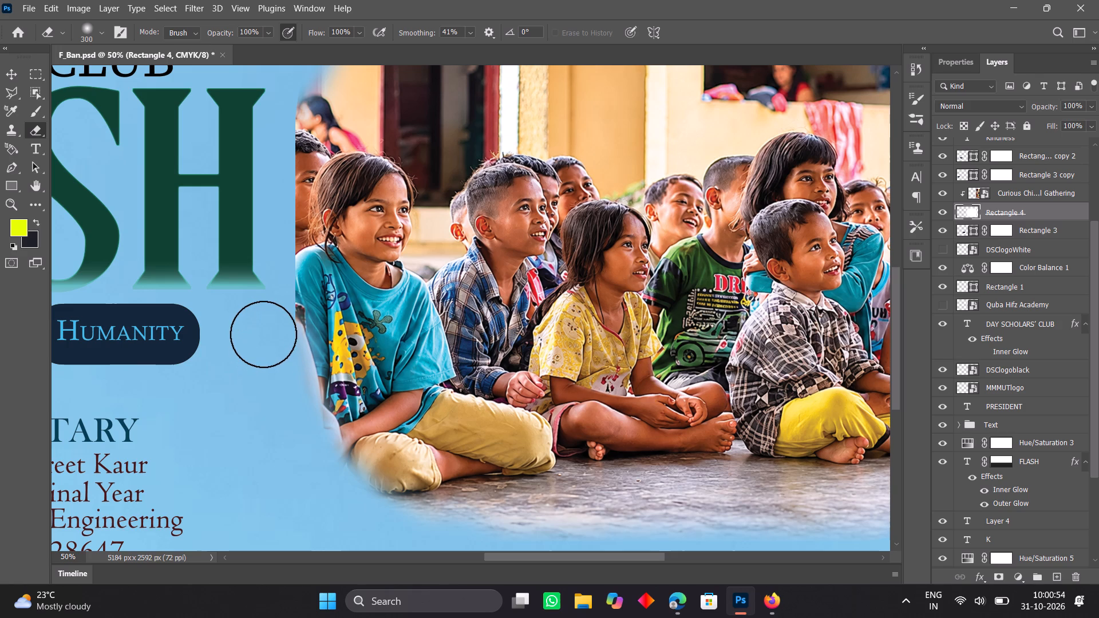
left_click_drag(263, 334, 268, 319)
triple_click(268, 319)
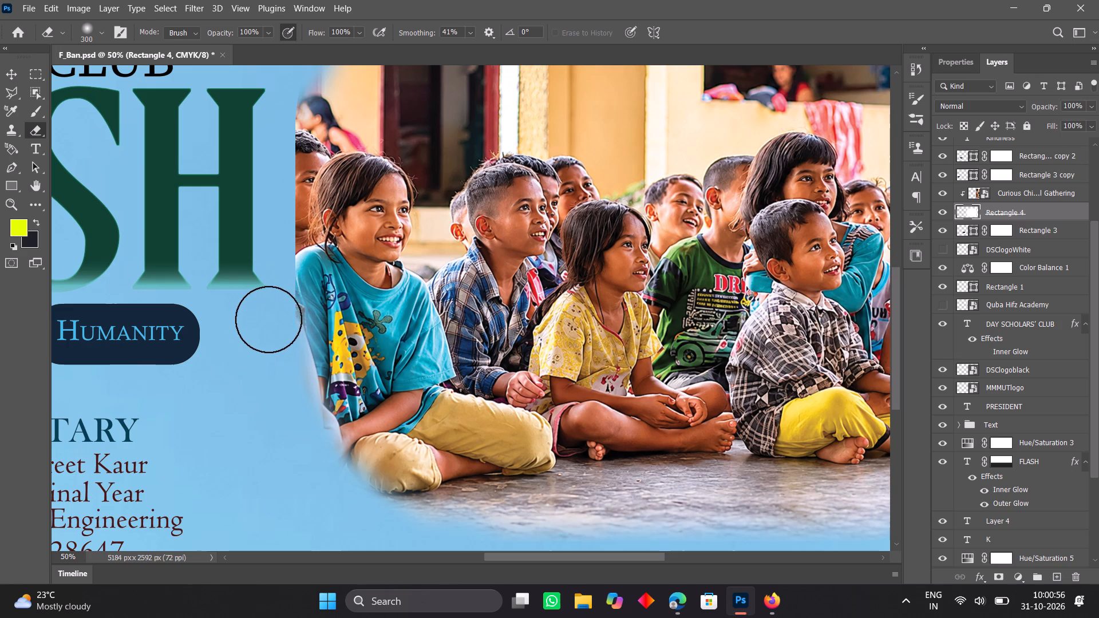
triple_click(264, 306)
double_click(264, 294)
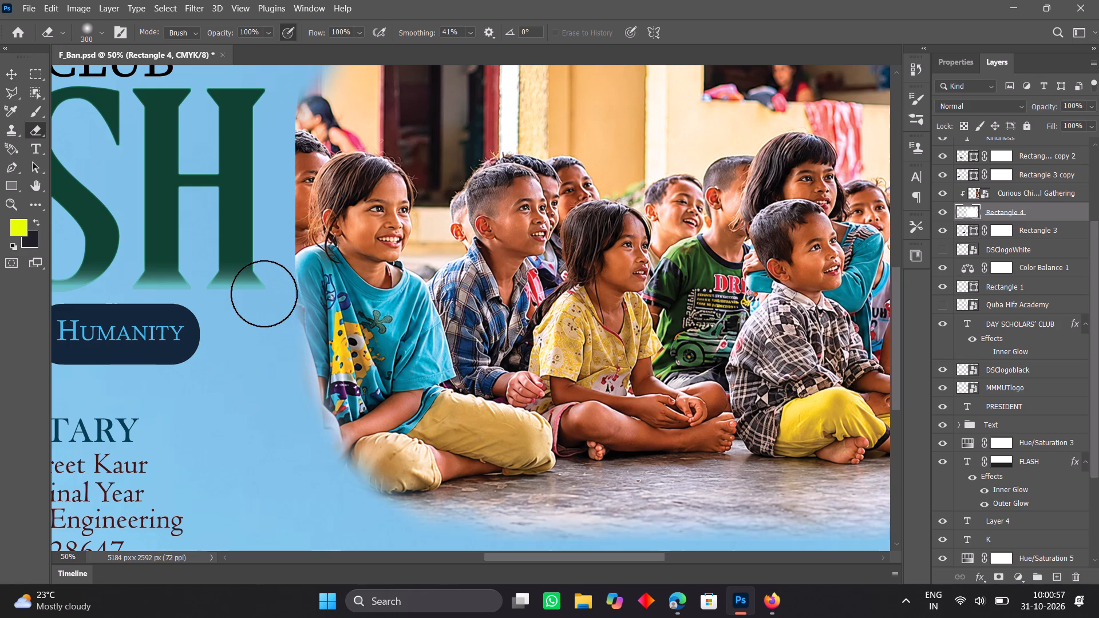
double_click(268, 285)
left_click(268, 285)
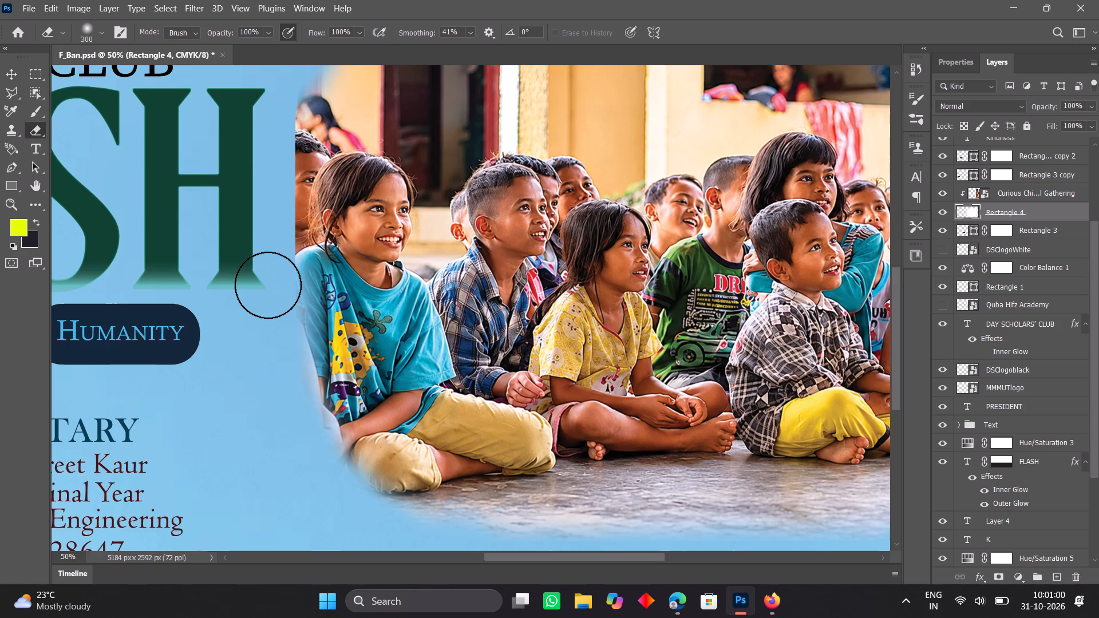
left_click_drag(268, 285, 266, 274)
double_click(266, 274)
Fade Rectangle 4's left edge from beside the dark-haired background figure down to the cropped child's head.
scroll(266, 274, "up", 1)
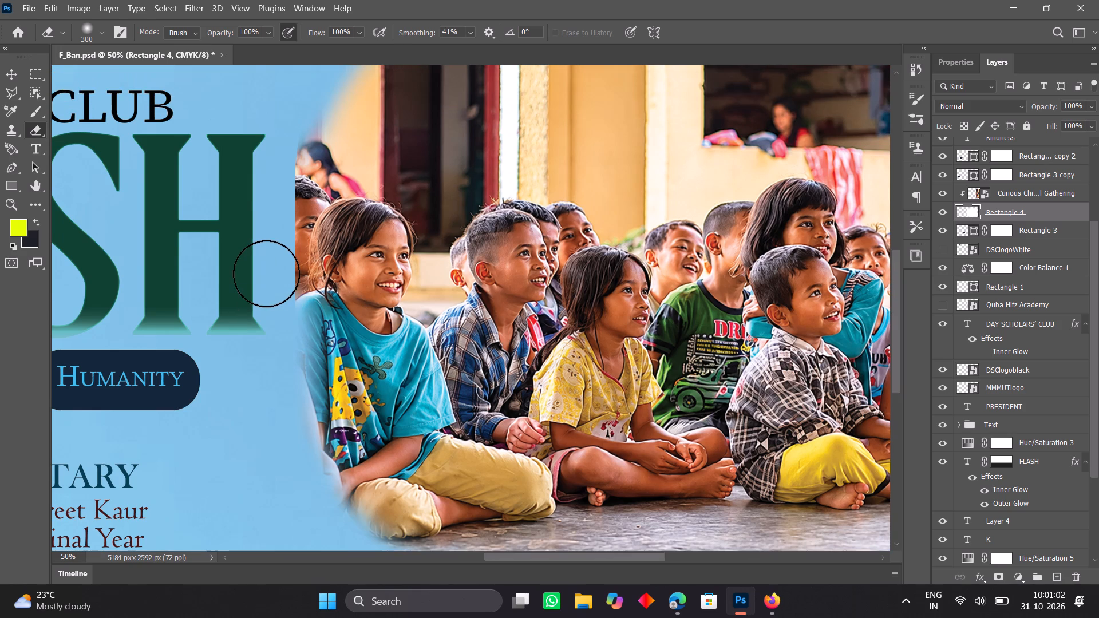
scroll(266, 274, "up", 1)
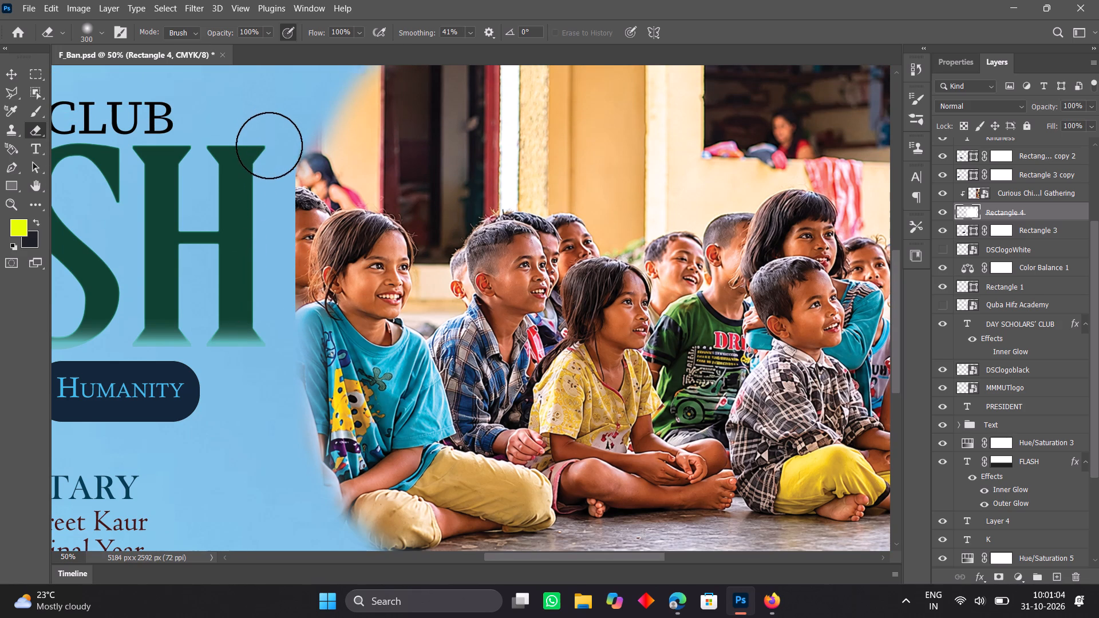
double_click(270, 146)
left_click_drag(270, 146, 270, 154)
double_click(270, 154)
left_click_drag(270, 154, 269, 168)
left_click(269, 168)
left_click_drag(269, 168, 268, 177)
double_click(268, 177)
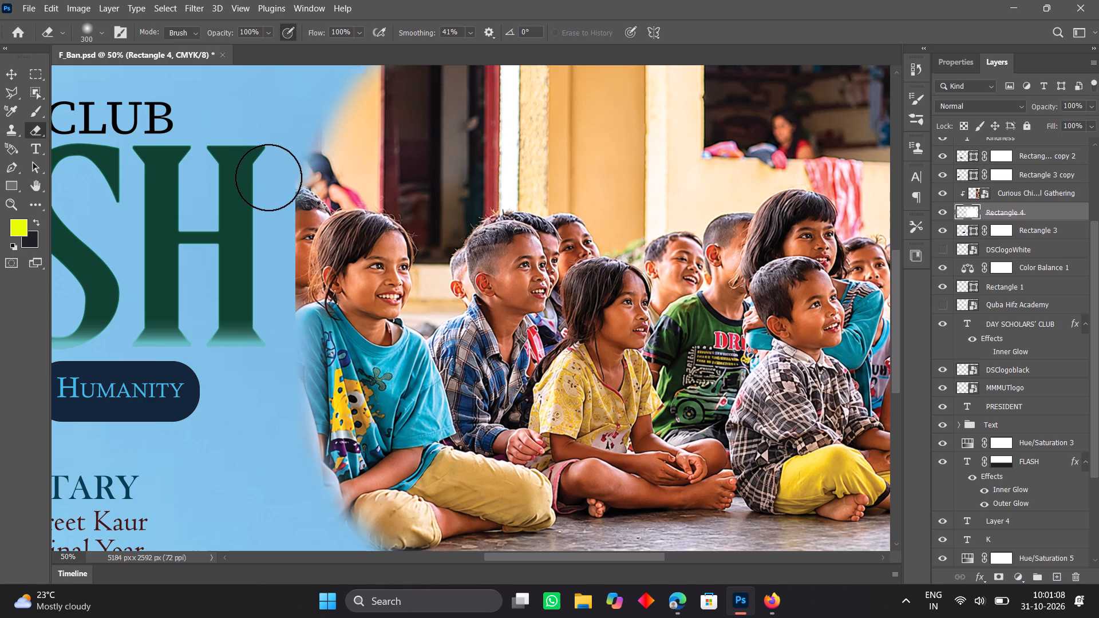
left_click_drag(268, 177, 270, 191)
double_click(268, 190)
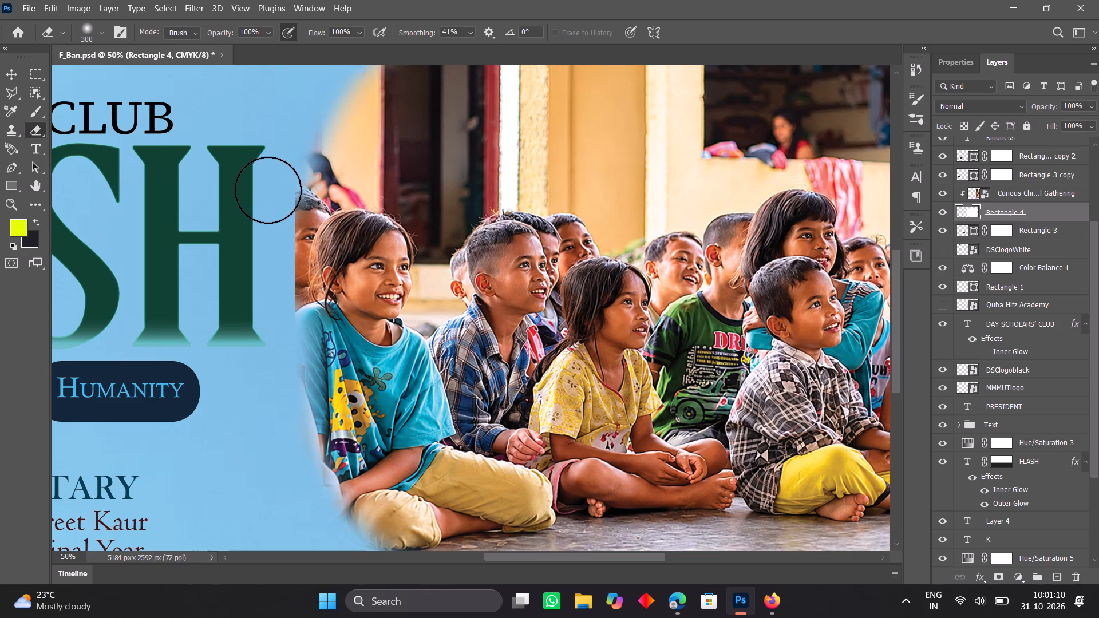
left_click_drag(268, 190, 268, 204)
triple_click(268, 204)
left_click_drag(268, 204, 267, 207)
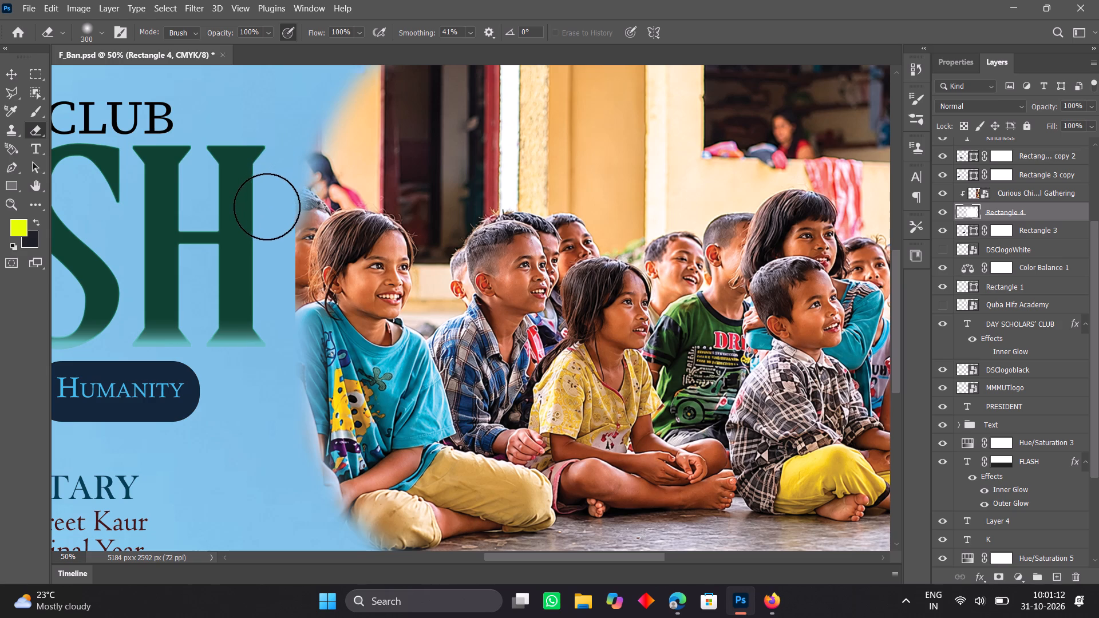
Soften Rectangle 4's left edge along the face of the cropped child behind the teal-shirted girl.
left_click_drag(267, 207, 266, 217)
triple_click(266, 217)
triple_click(266, 217)
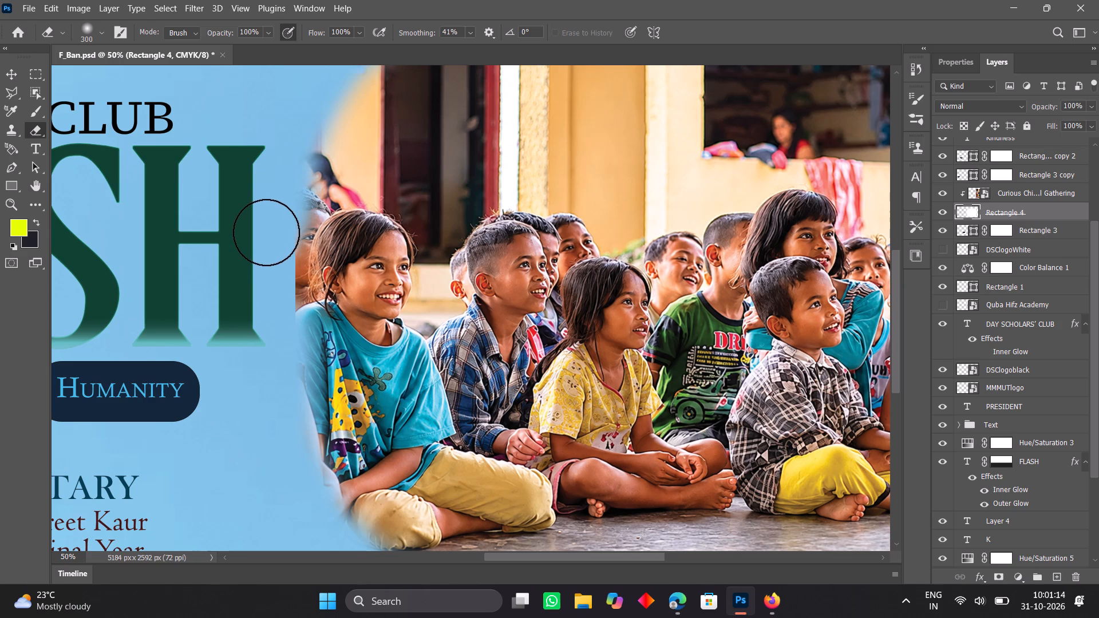
double_click(267, 232)
left_click_drag(267, 232, 264, 240)
left_click_drag(264, 240, 267, 241)
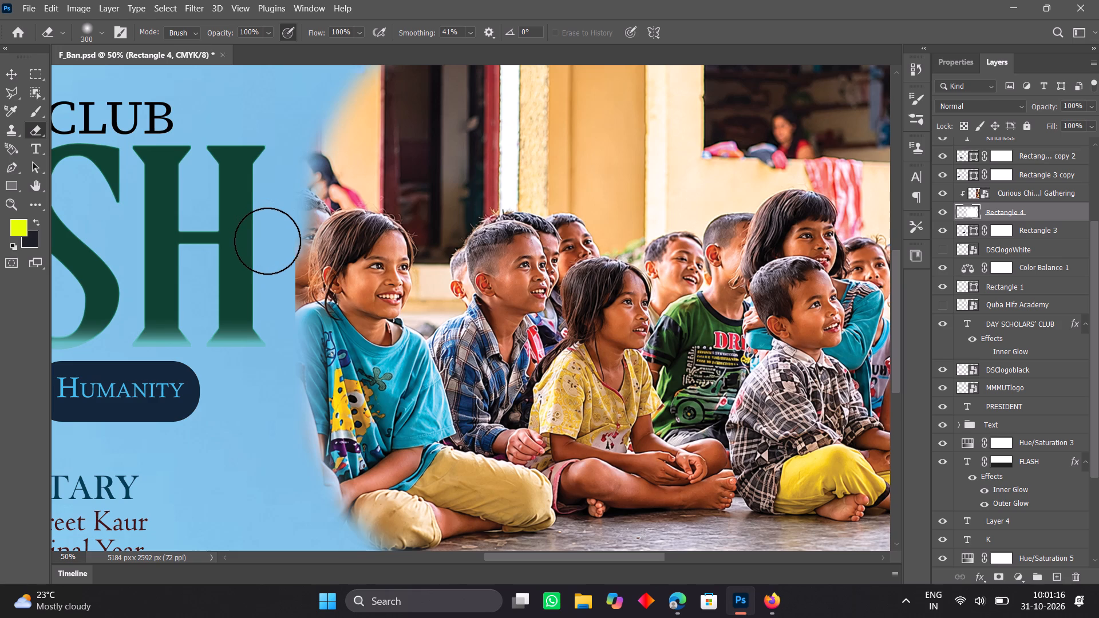
left_click_drag(267, 241, 270, 241)
double_click(267, 244)
left_click_drag(267, 244, 265, 258)
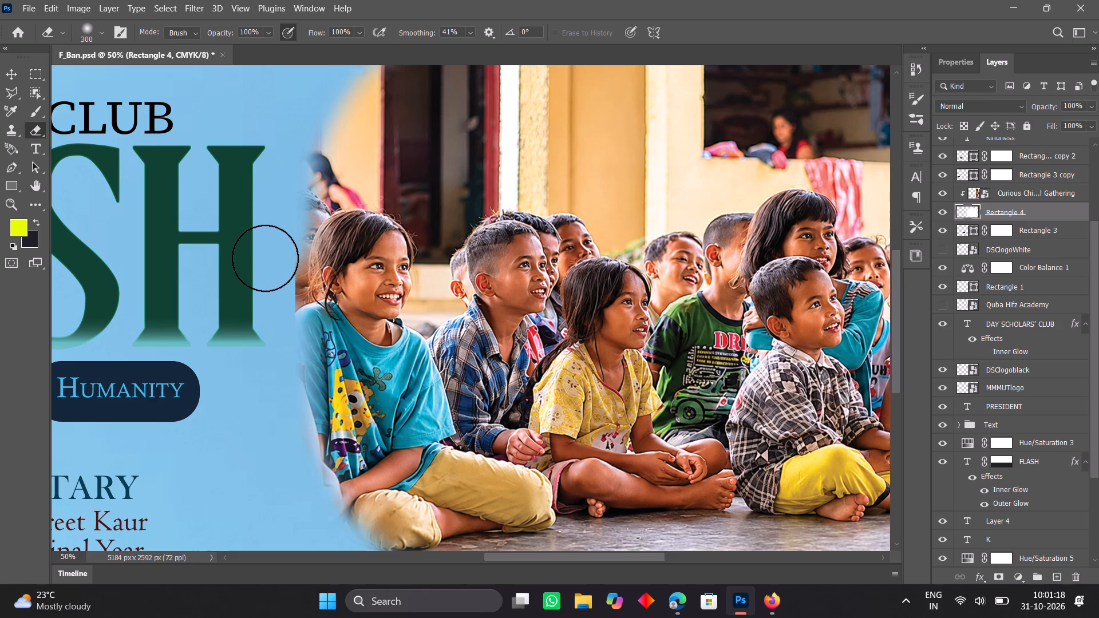
Continue the soft erase on Rectangle 4's left edge from below the cropped child's face to the teal-shirted girl's shoulder.
left_click_drag(265, 258, 266, 262)
triple_click(266, 262)
left_click_drag(266, 262, 266, 272)
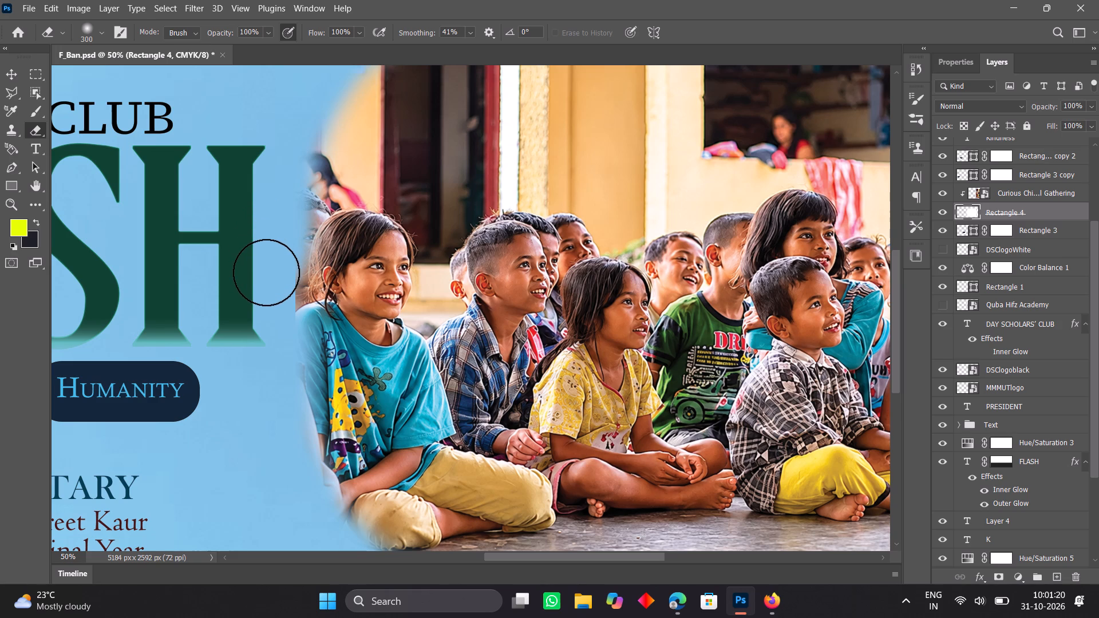
triple_click(266, 272)
left_click_drag(266, 272, 266, 290)
double_click(266, 290)
left_click_drag(266, 290, 266, 292)
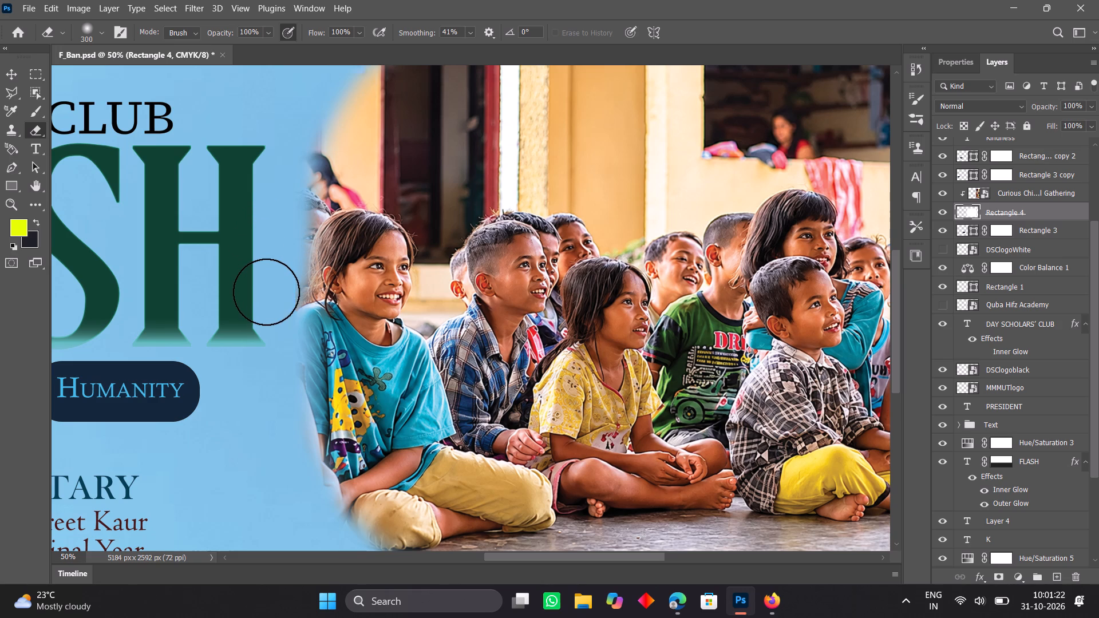
left_click_drag(266, 292, 267, 304)
double_click(267, 304)
Blend Rectangle 4's left edge from the teal-shirted girl's shoulder down to her bent knee, and fit the whole banner in view.
left_click_drag(267, 304, 267, 351)
left_click(267, 351)
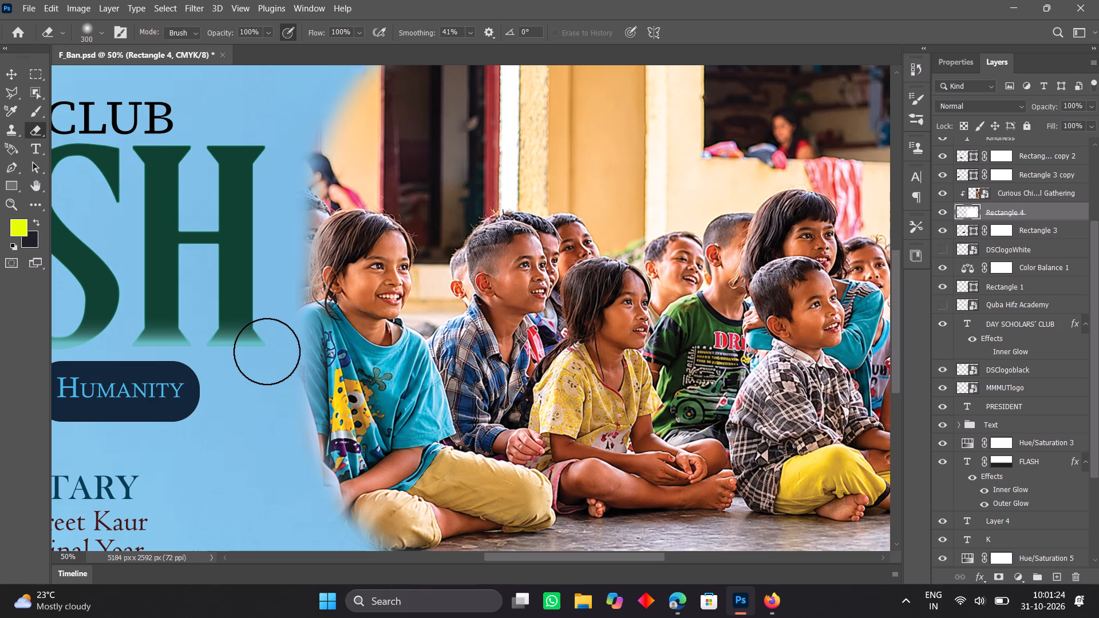
left_click_drag(267, 351, 271, 411)
left_click(271, 411)
left_click_drag(271, 411, 278, 424)
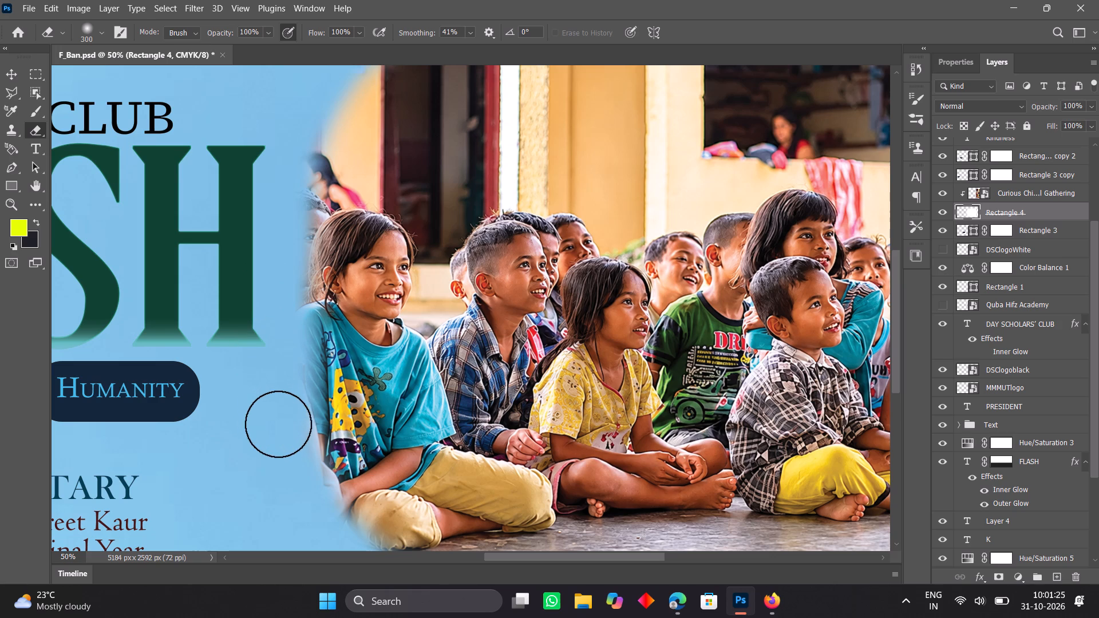
left_click_drag(278, 424, 283, 428)
left_click(288, 469)
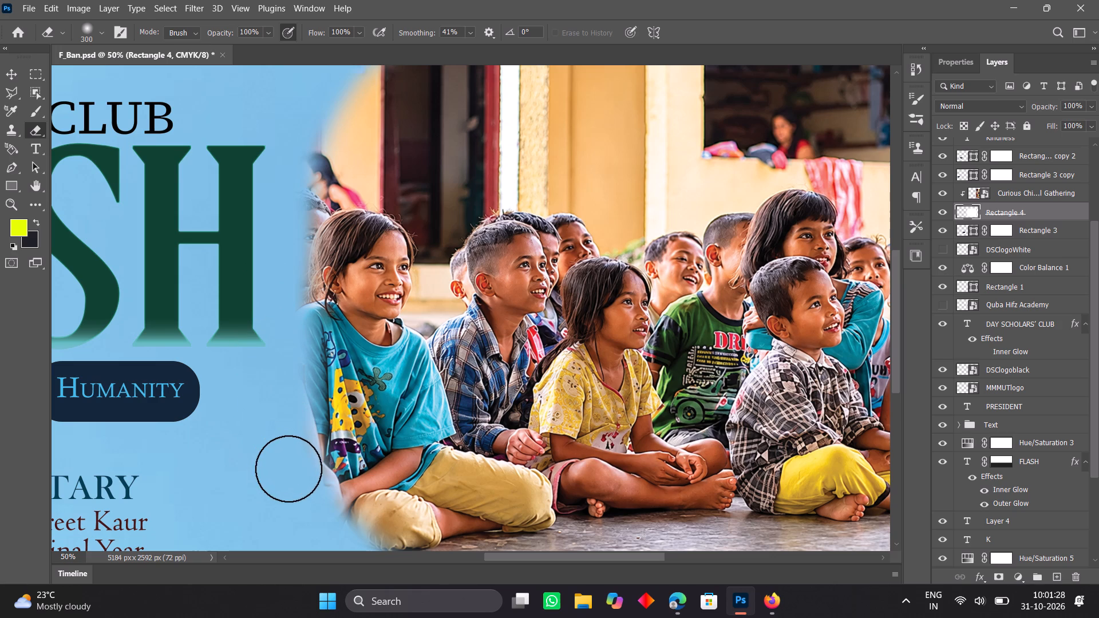
left_click_drag(288, 469, 310, 522)
double_click(310, 522)
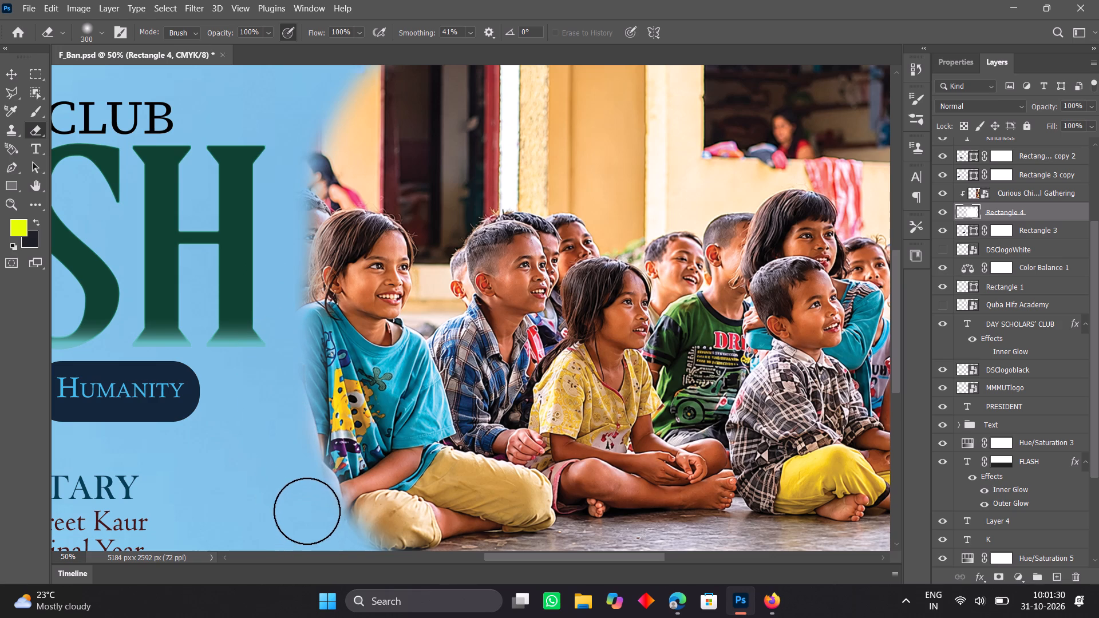
left_click(306, 508)
left_click(306, 508)
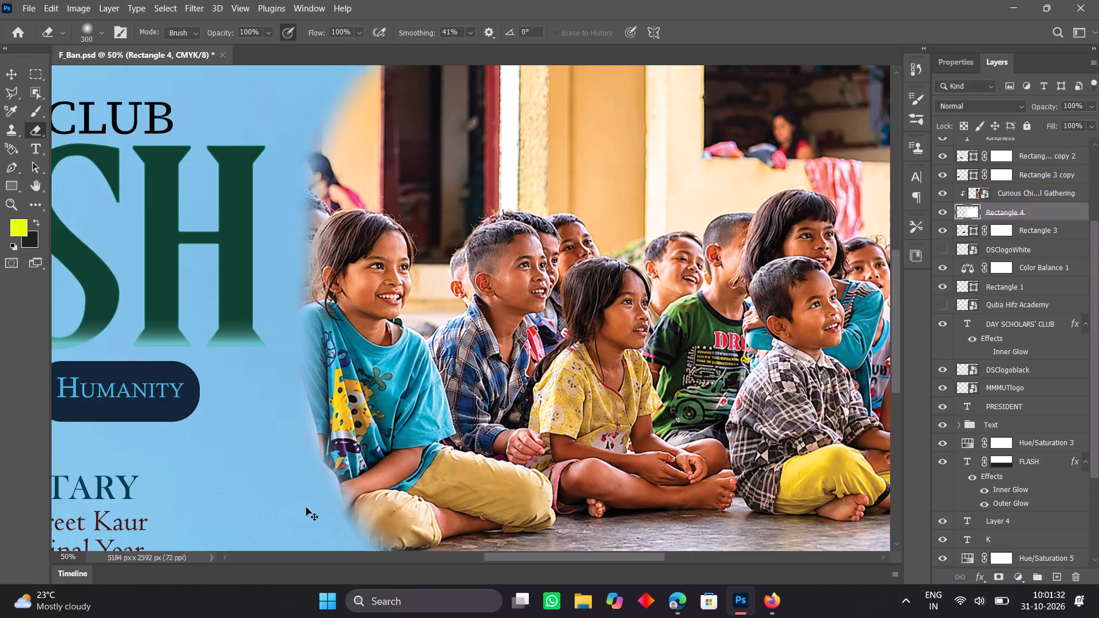
key("ctrl+0")
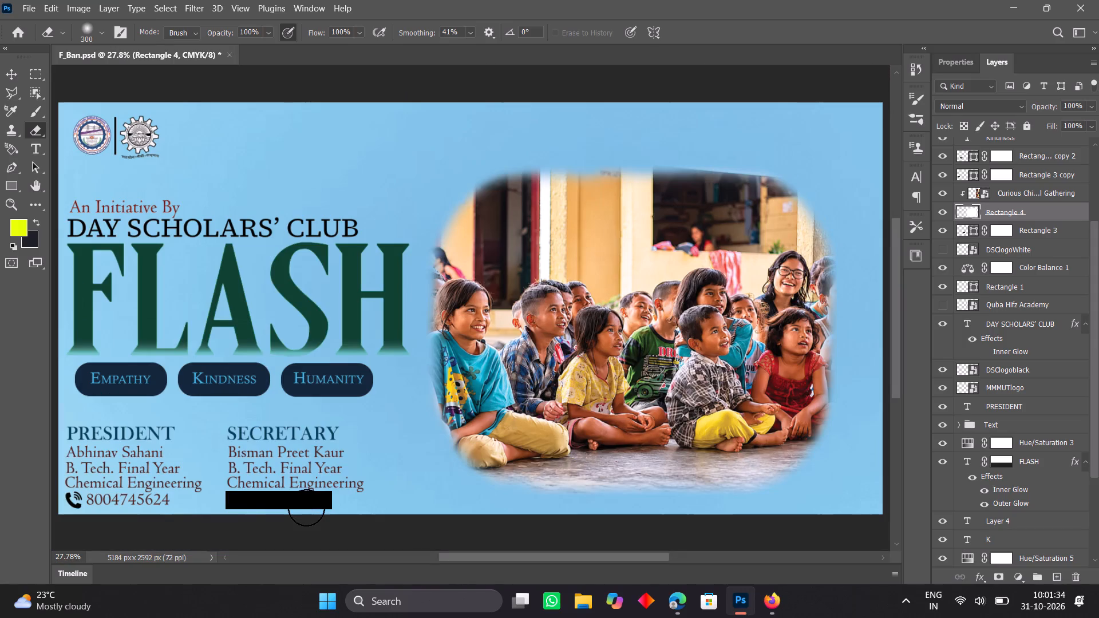
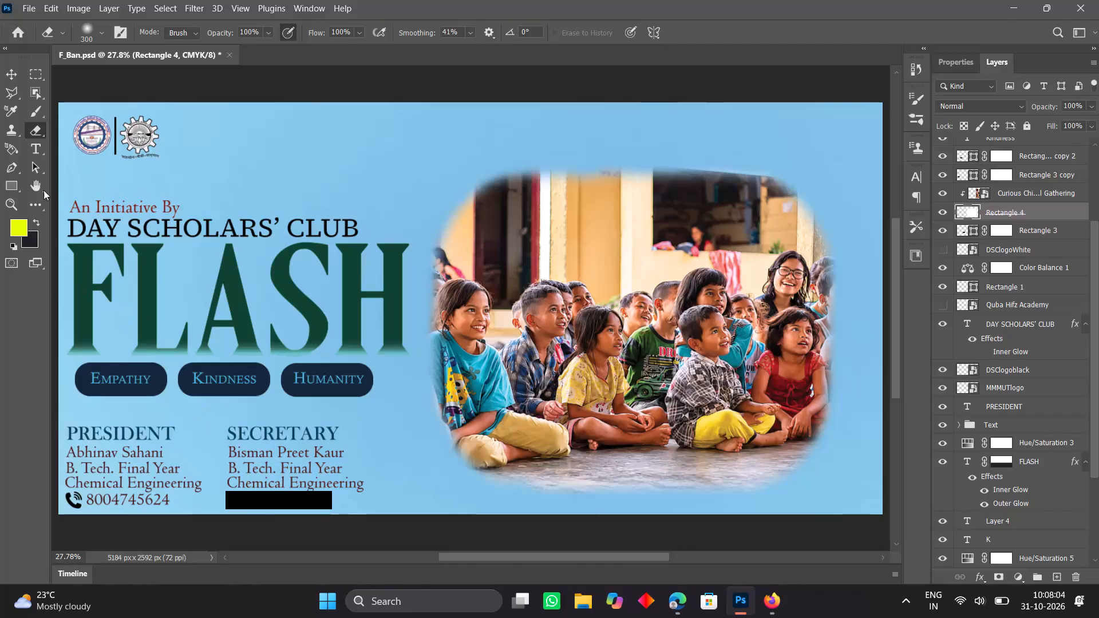
Change the font of the SECRETARY heading to Bauhaus 93.
left_click(12, 77)
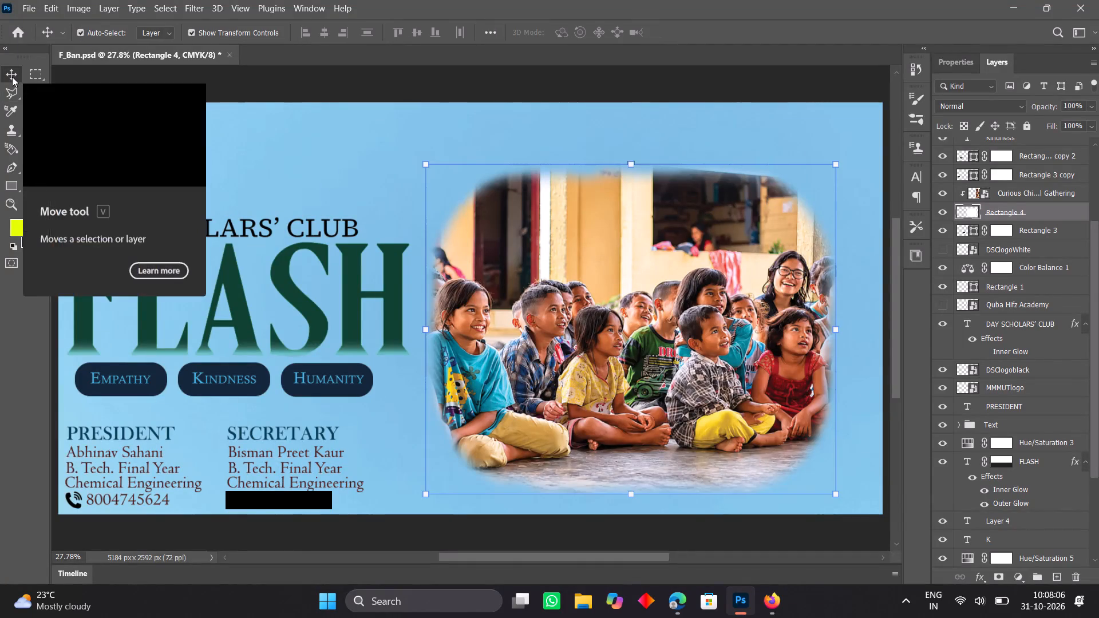
left_click(234, 435)
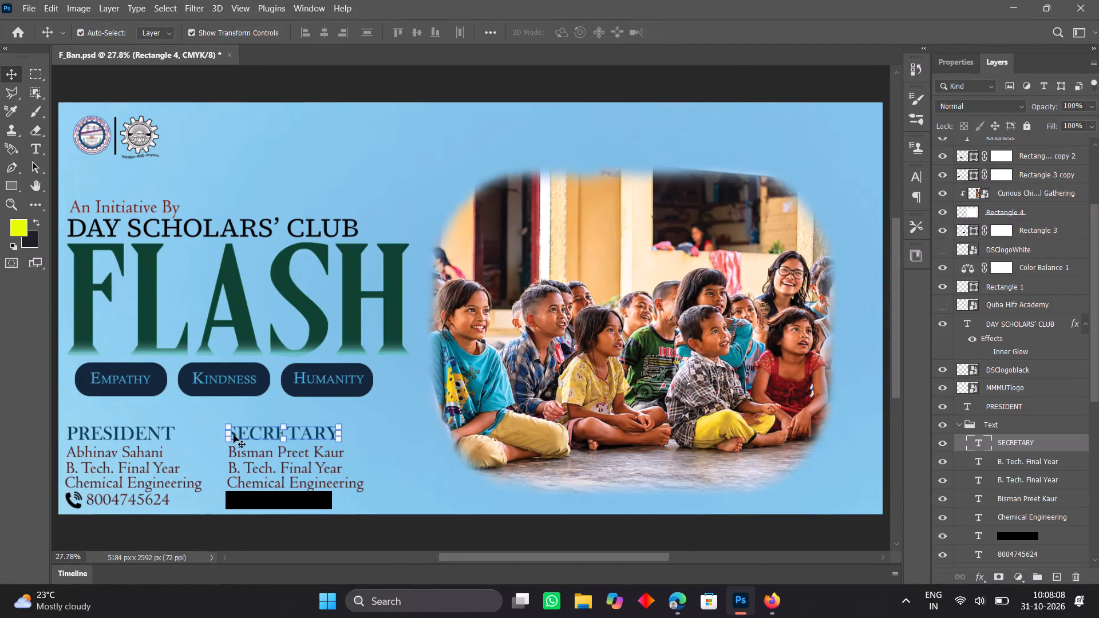
left_click(959, 64)
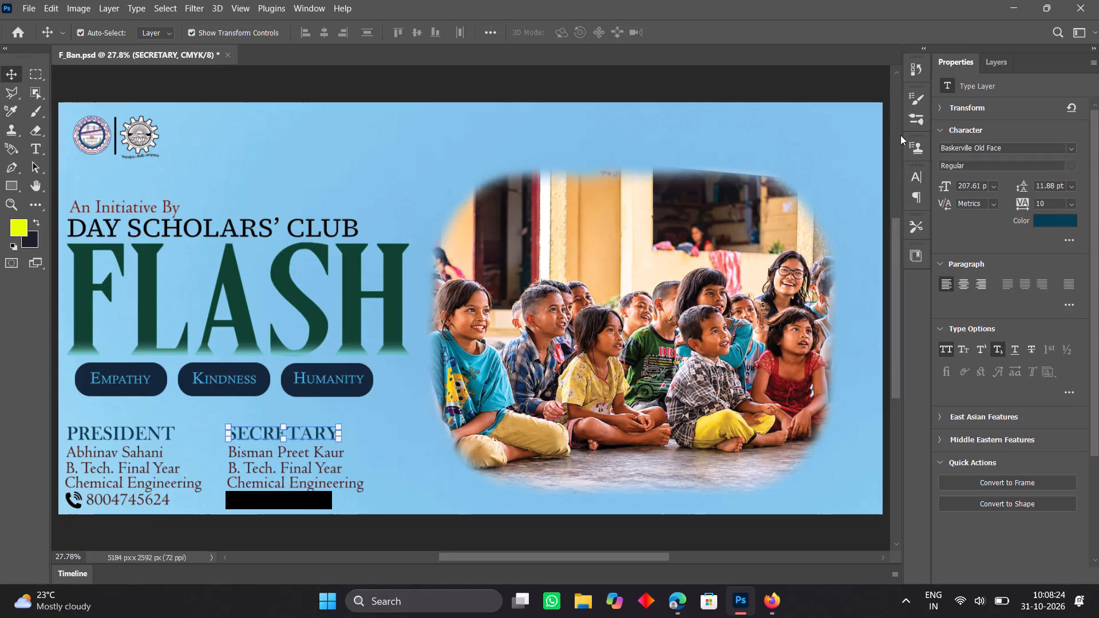
left_click(939, 106)
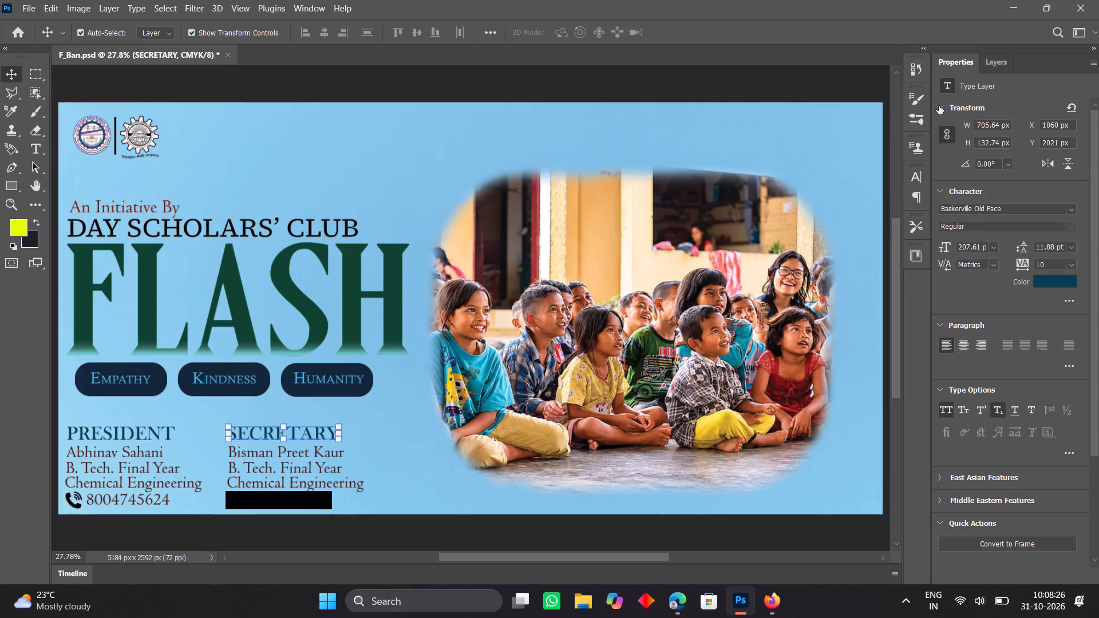
left_click(939, 106)
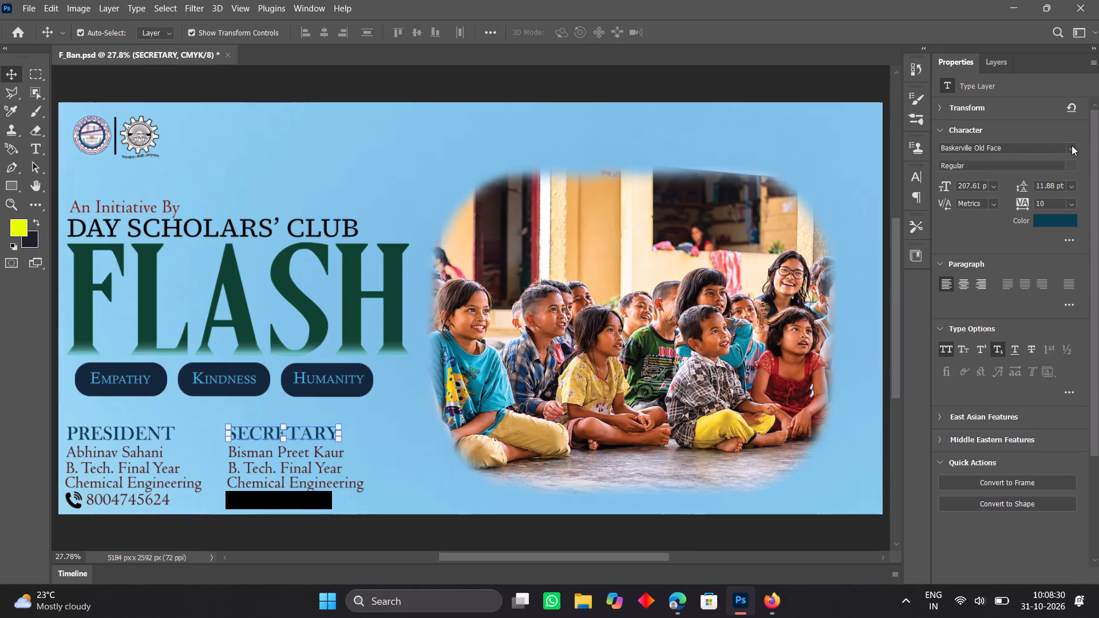
left_click(1072, 145)
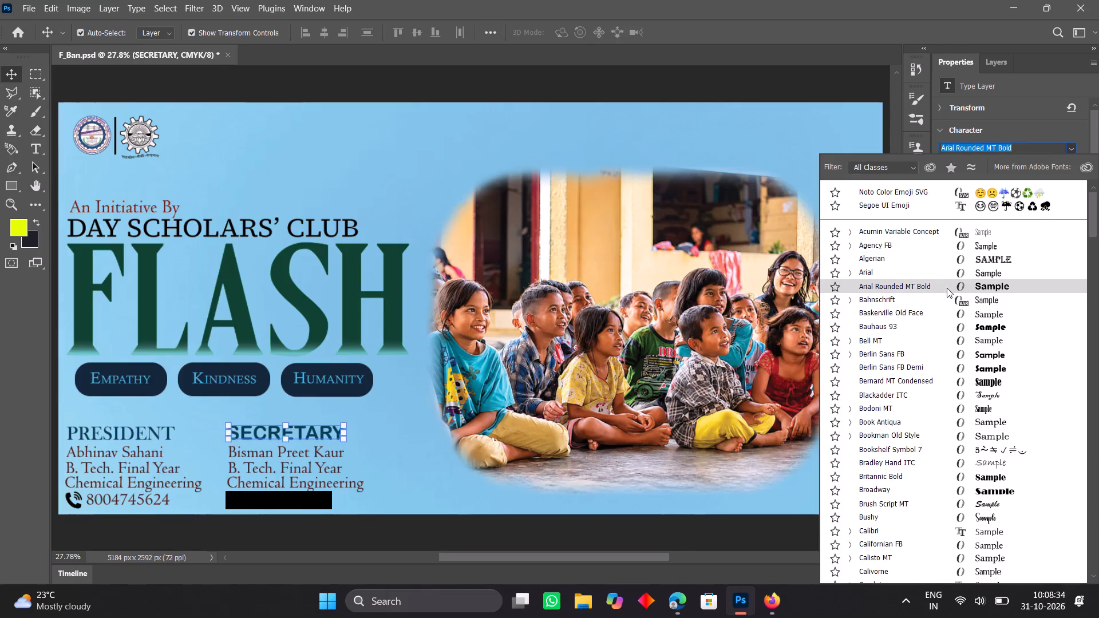
left_click(936, 331)
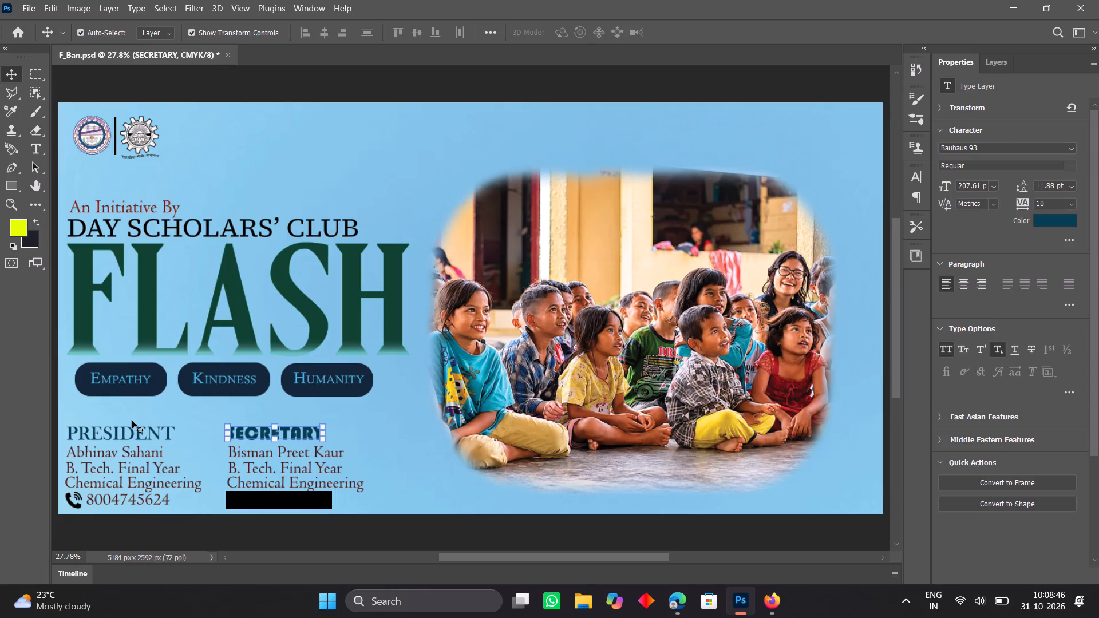
Change the font of the PRESIDENT heading to Bauhaus 93 to match the SECRETARY heading.
left_click(84, 437)
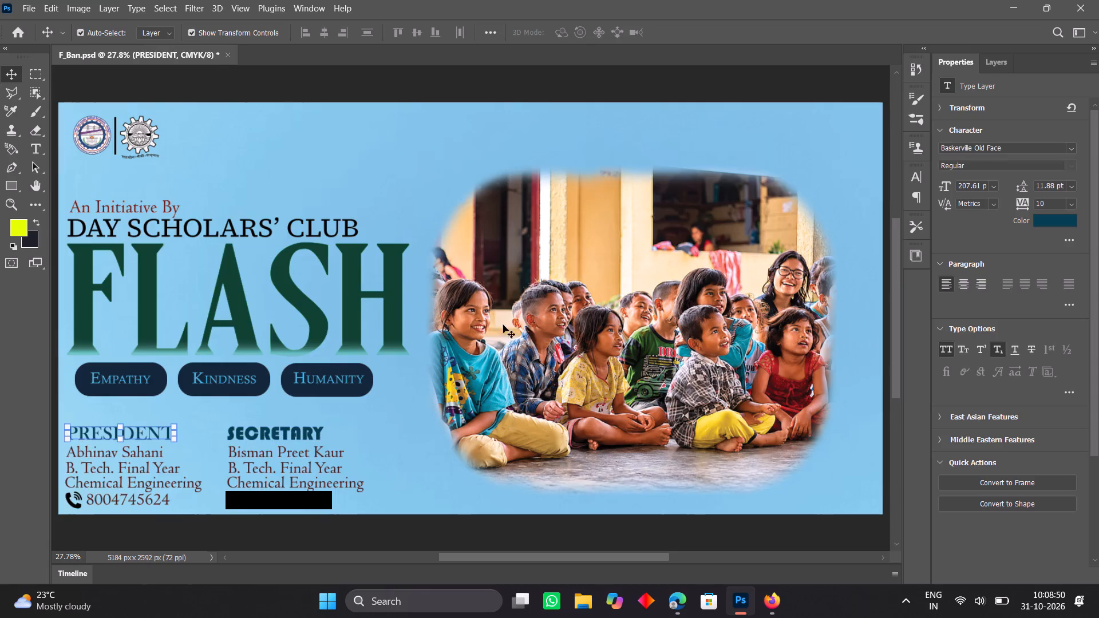
left_click(1070, 150)
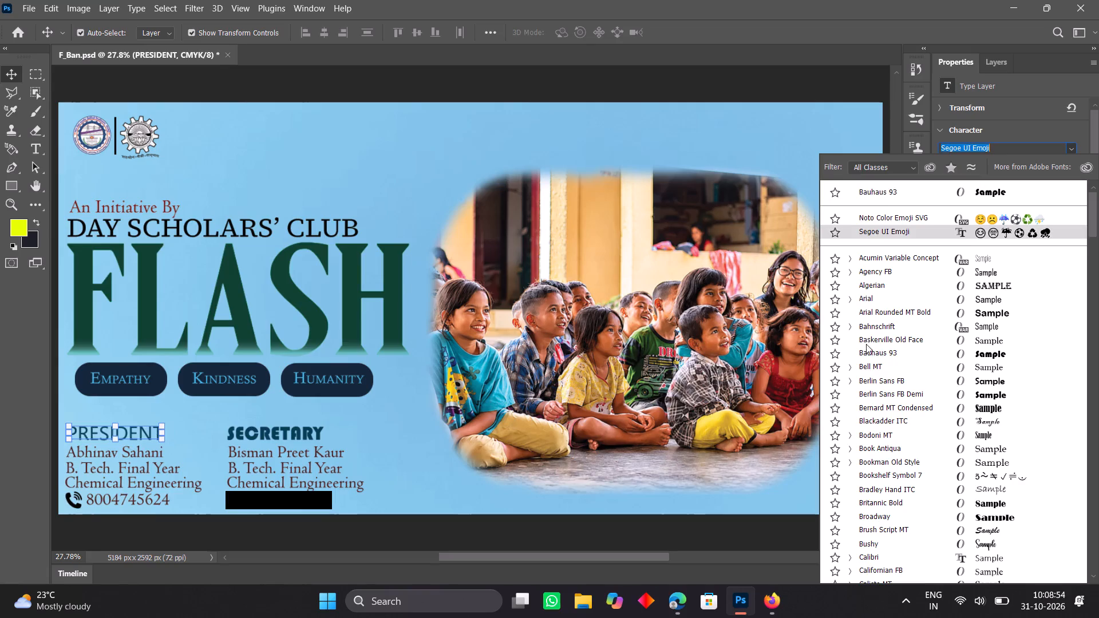
left_click(867, 350)
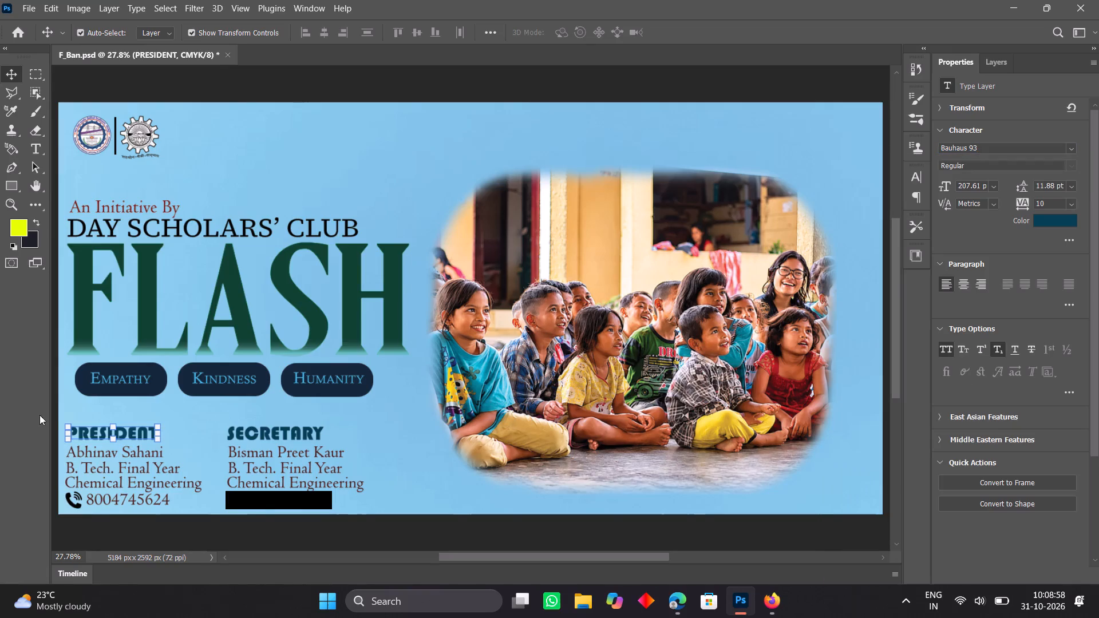
left_click(23, 404)
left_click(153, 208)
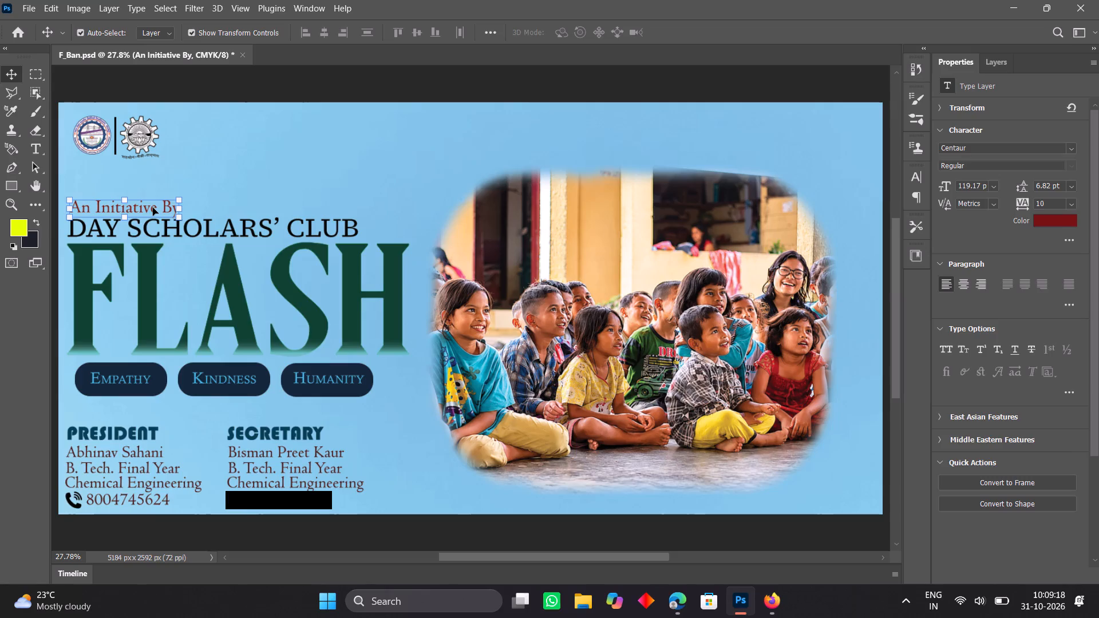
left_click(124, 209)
Scale the FLASH title to 96.90% and shift it slightly left to align with the left edge of the surrounding text.
left_click(142, 266)
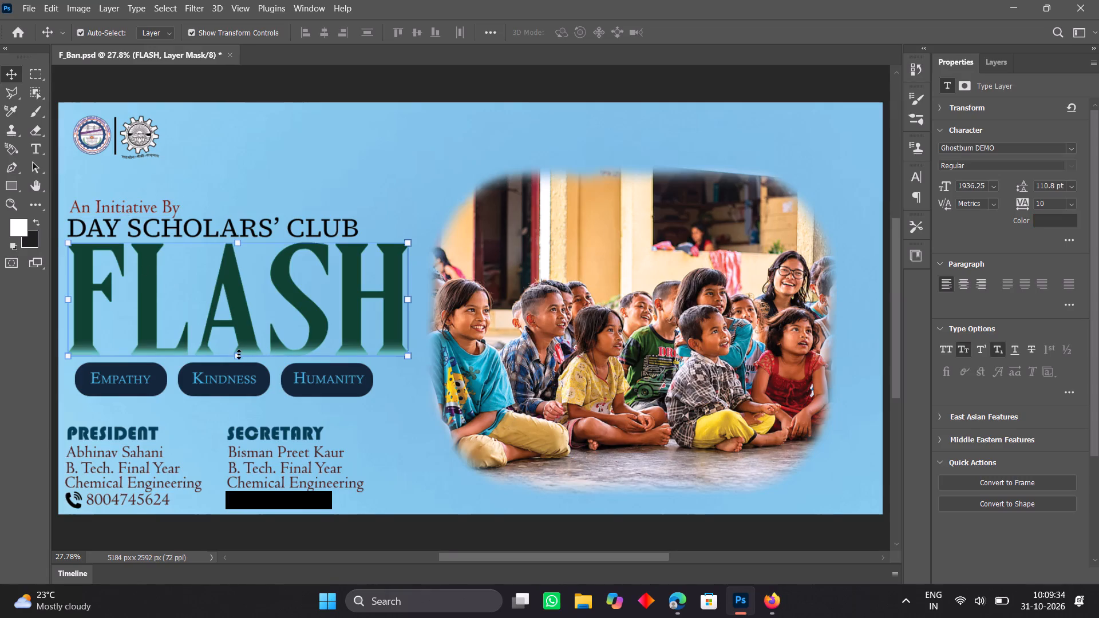
left_click(239, 356)
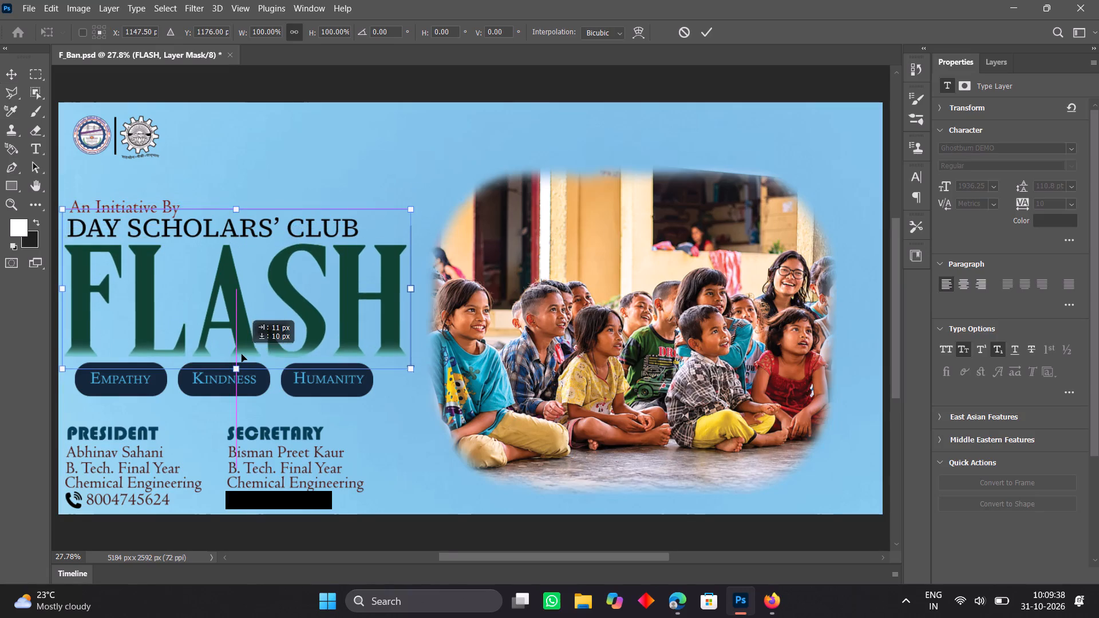
key("ctrl+z")
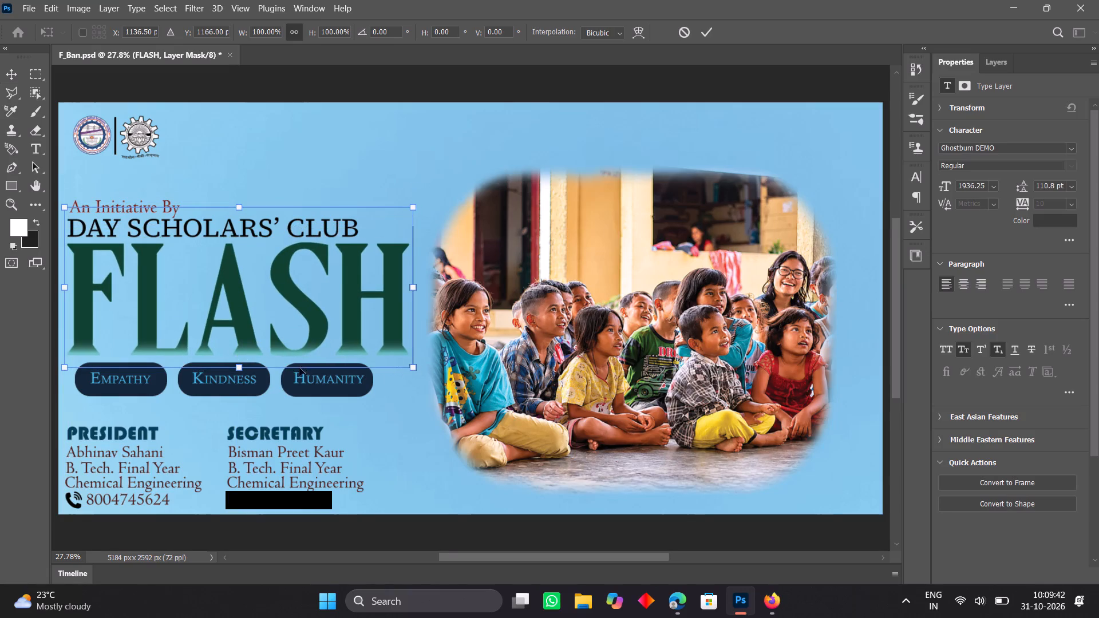
left_click(239, 369)
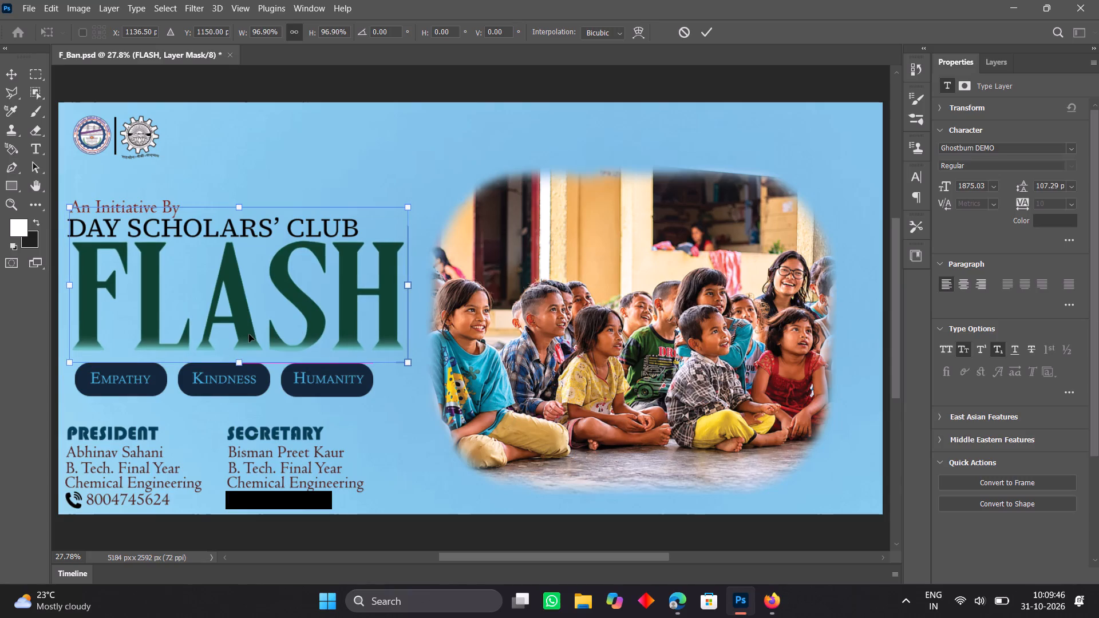
left_click_drag(247, 334, 240, 333)
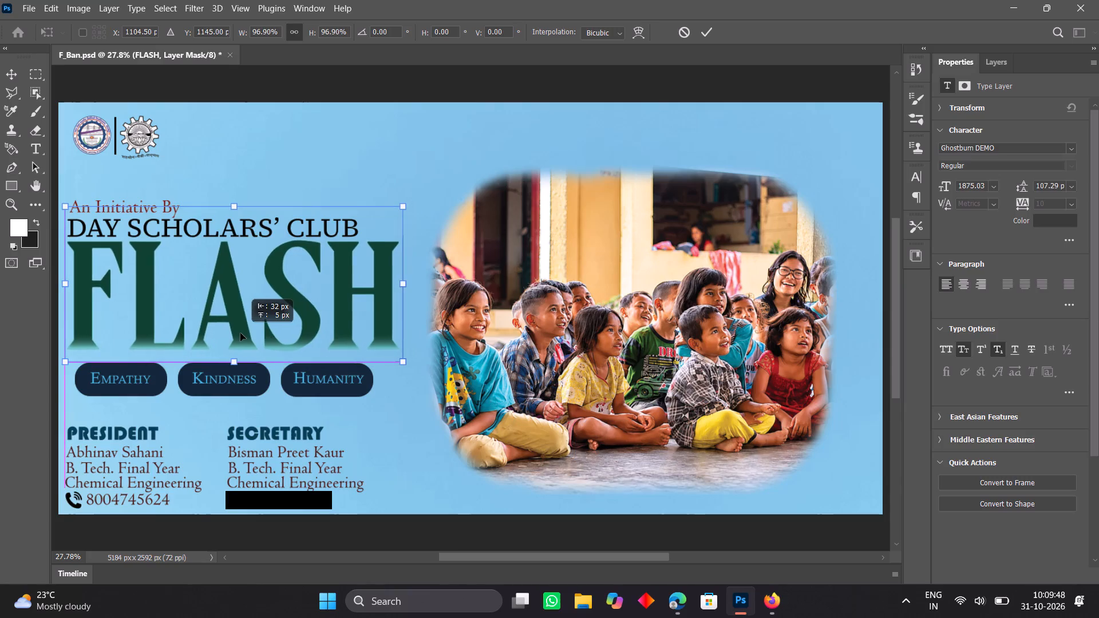
left_click_drag(240, 333, 241, 334)
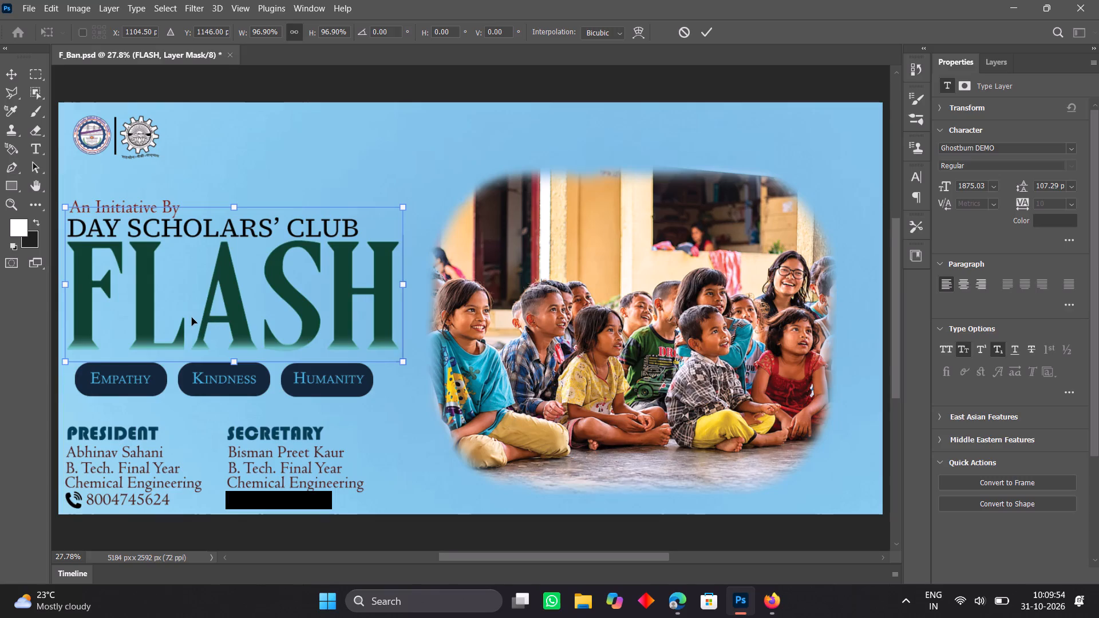
key("Left")
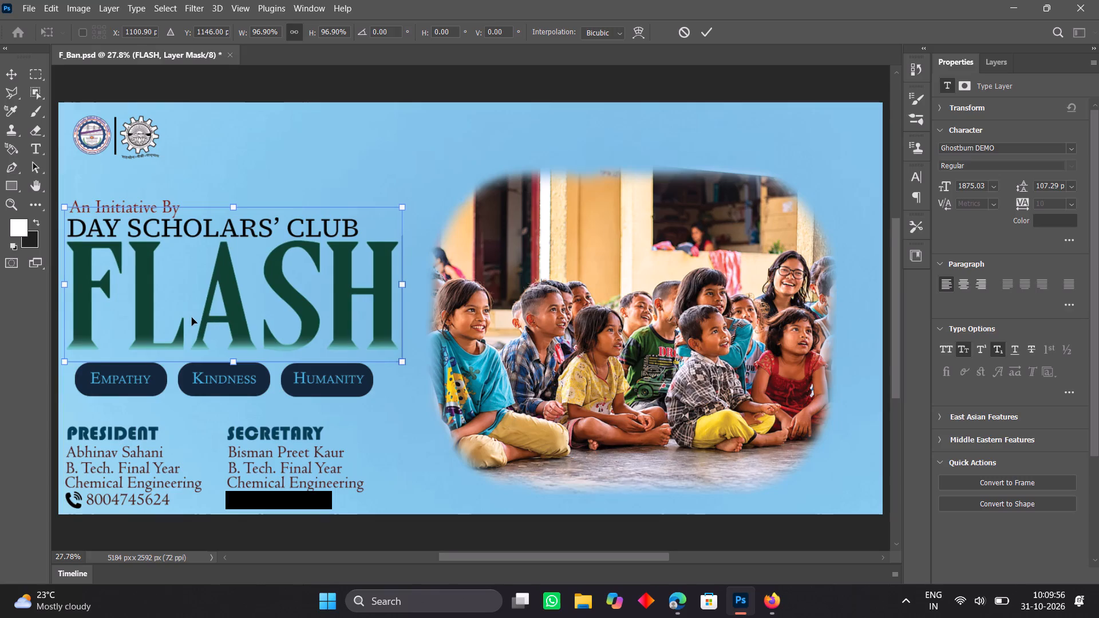
left_click(15, 69)
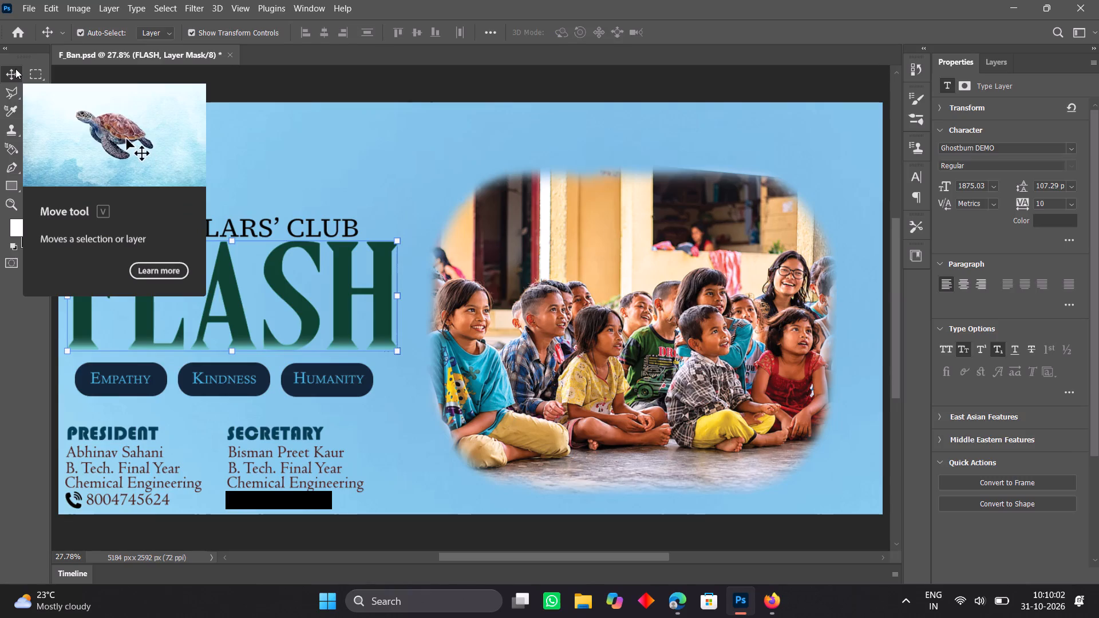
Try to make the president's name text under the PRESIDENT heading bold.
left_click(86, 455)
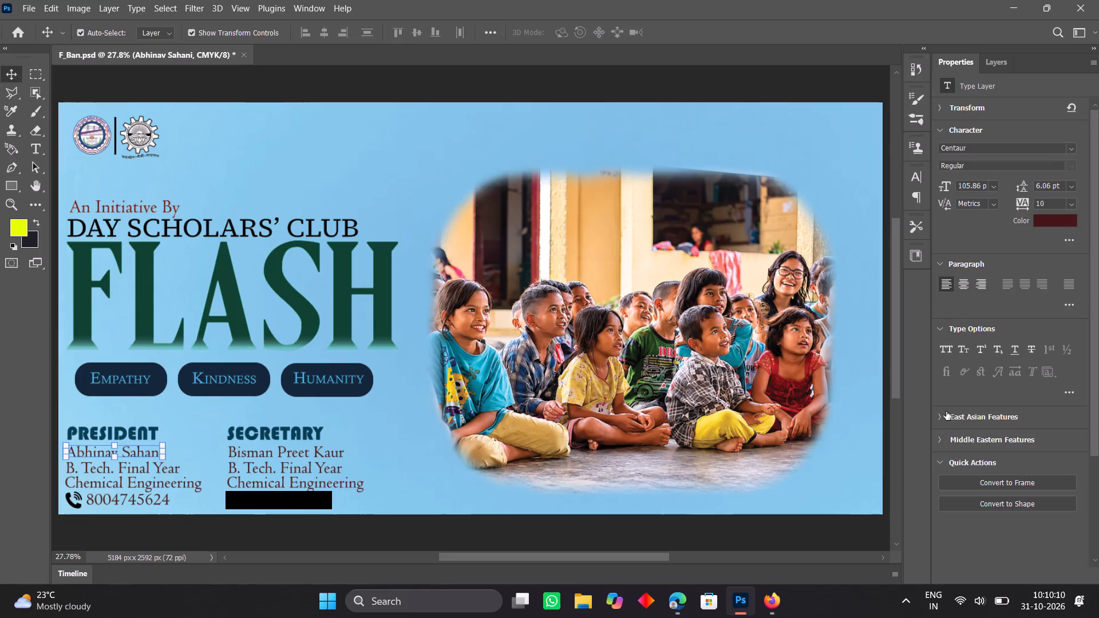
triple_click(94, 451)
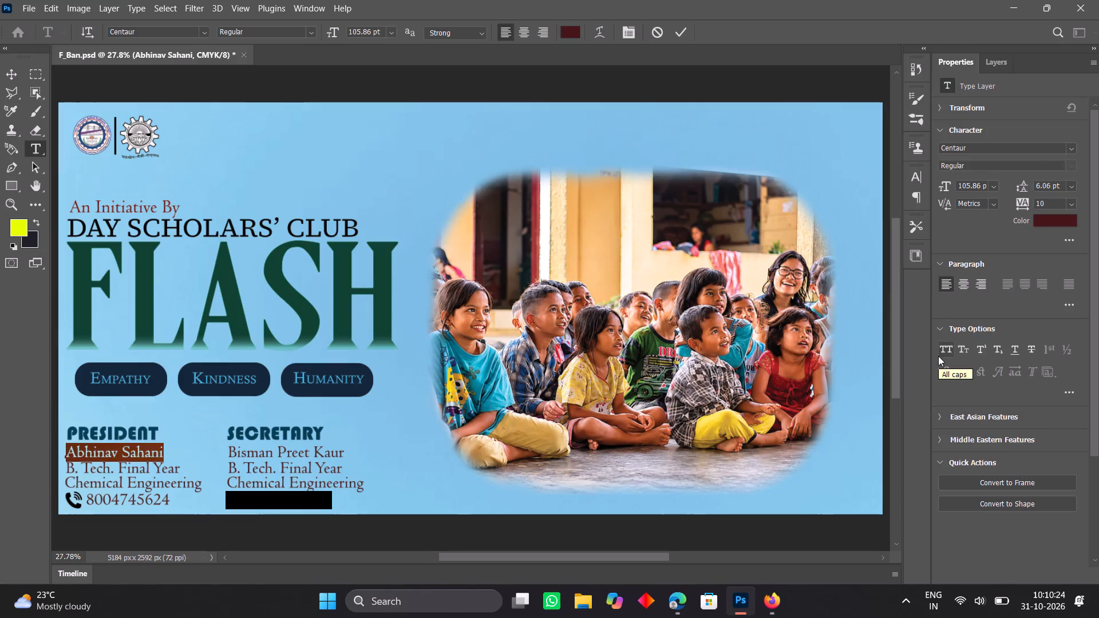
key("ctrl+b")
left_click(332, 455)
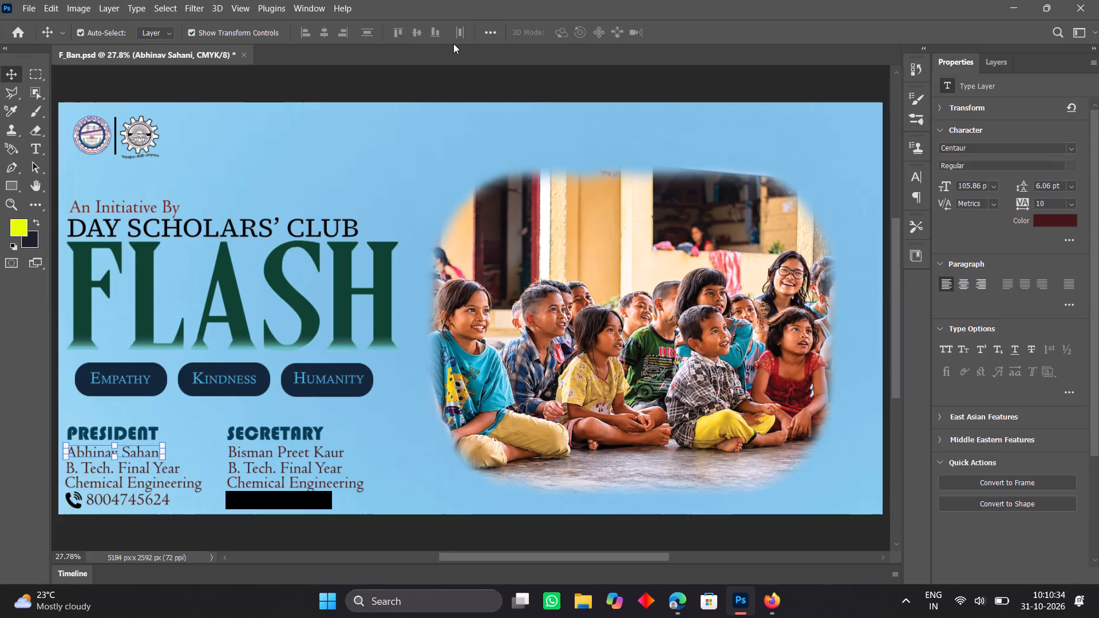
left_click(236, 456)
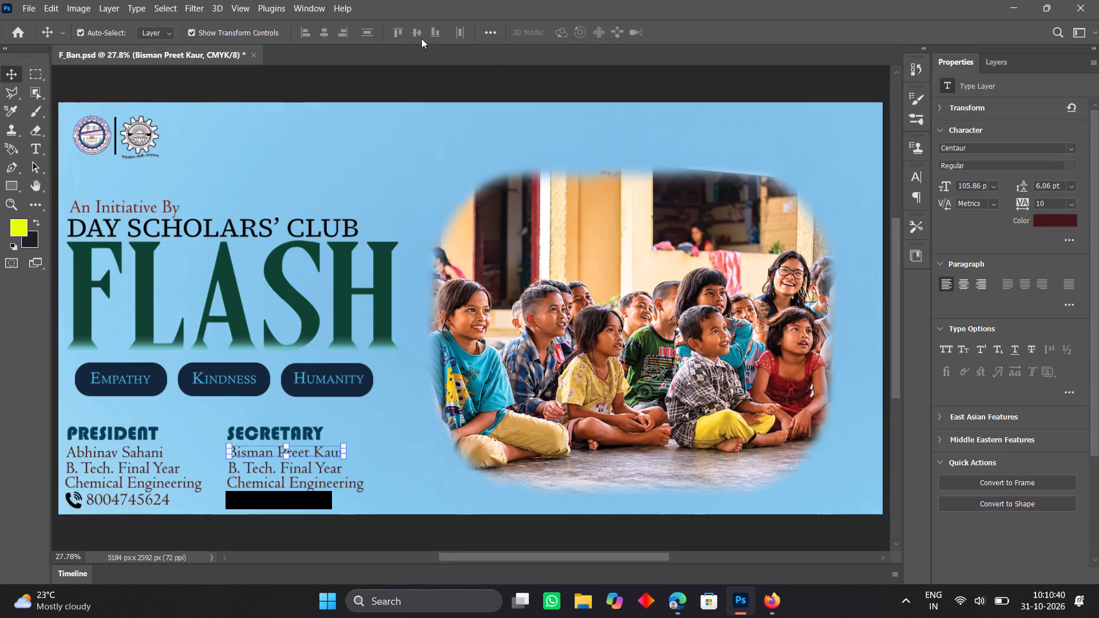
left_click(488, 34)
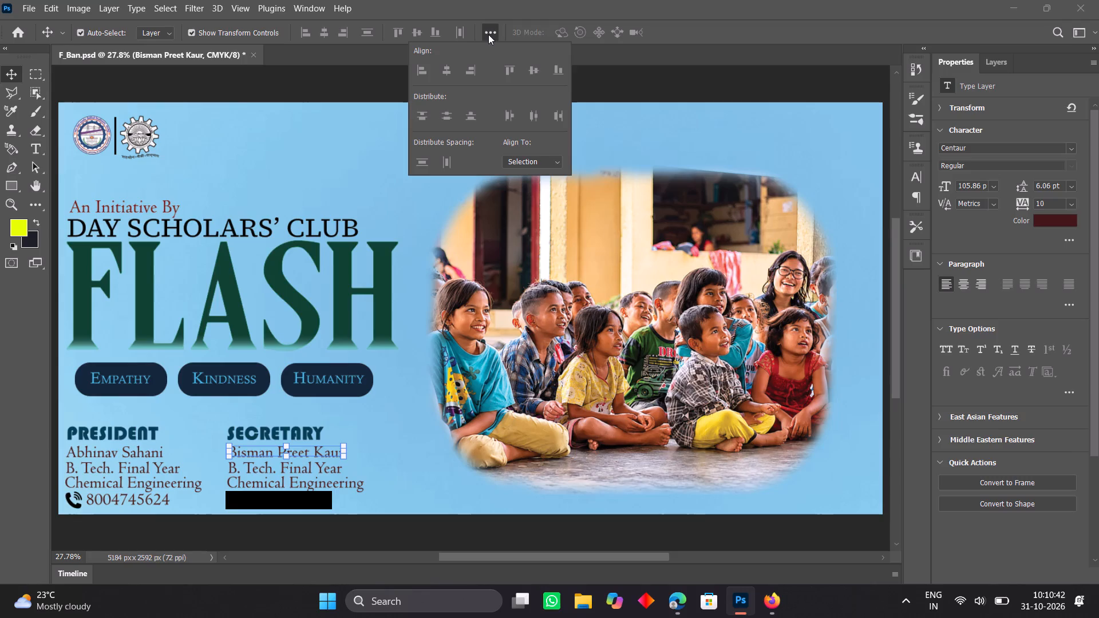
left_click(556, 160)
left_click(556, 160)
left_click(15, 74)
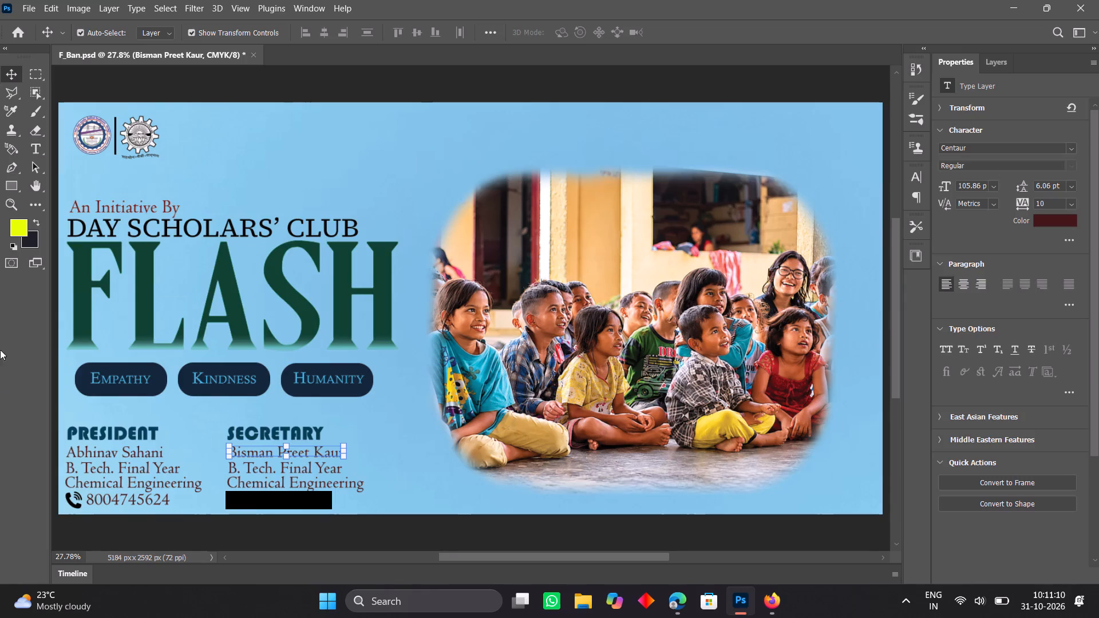
Select the DAY SCHOLARS' CLUB text above the FLASH title.
left_click(145, 228)
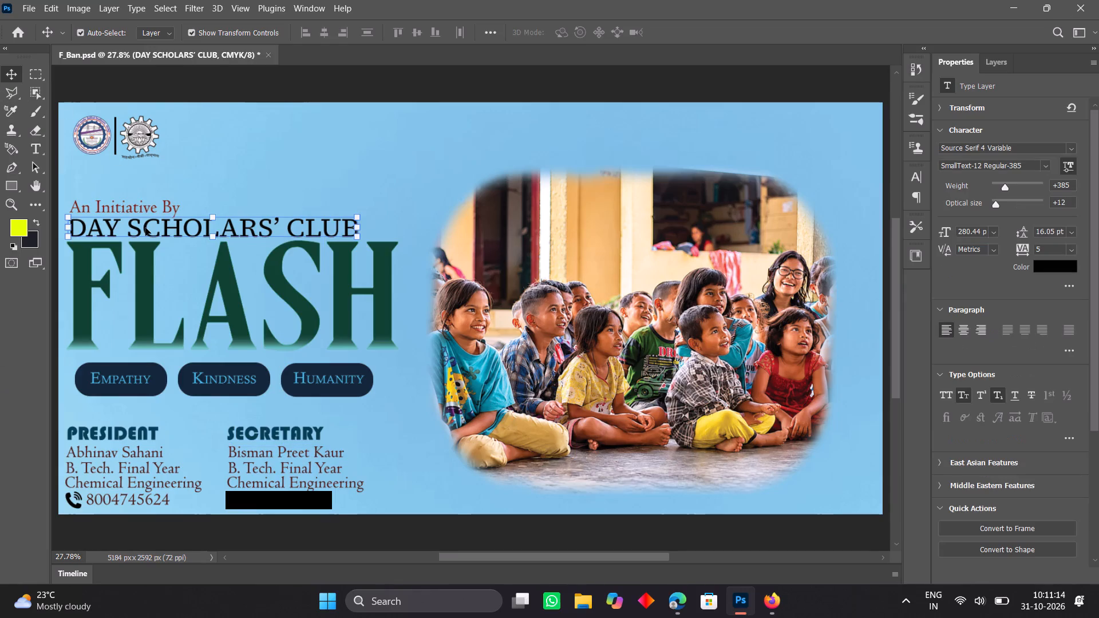
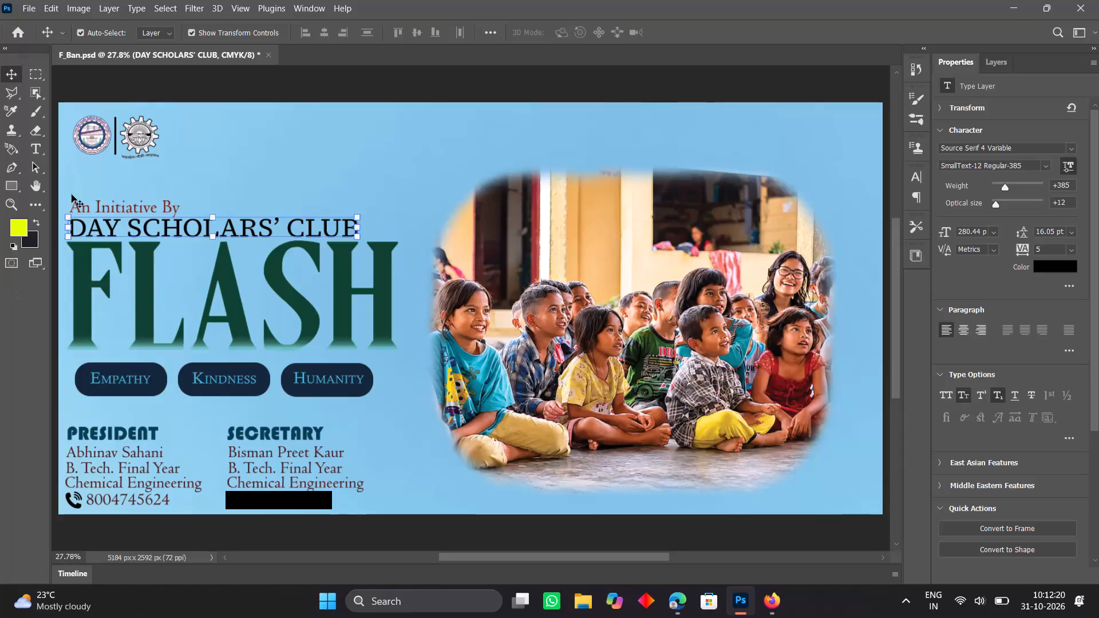
Select the president's name text under the PRESIDENT heading and check which styles its Centaur font offers in the character settings.
left_click(92, 453)
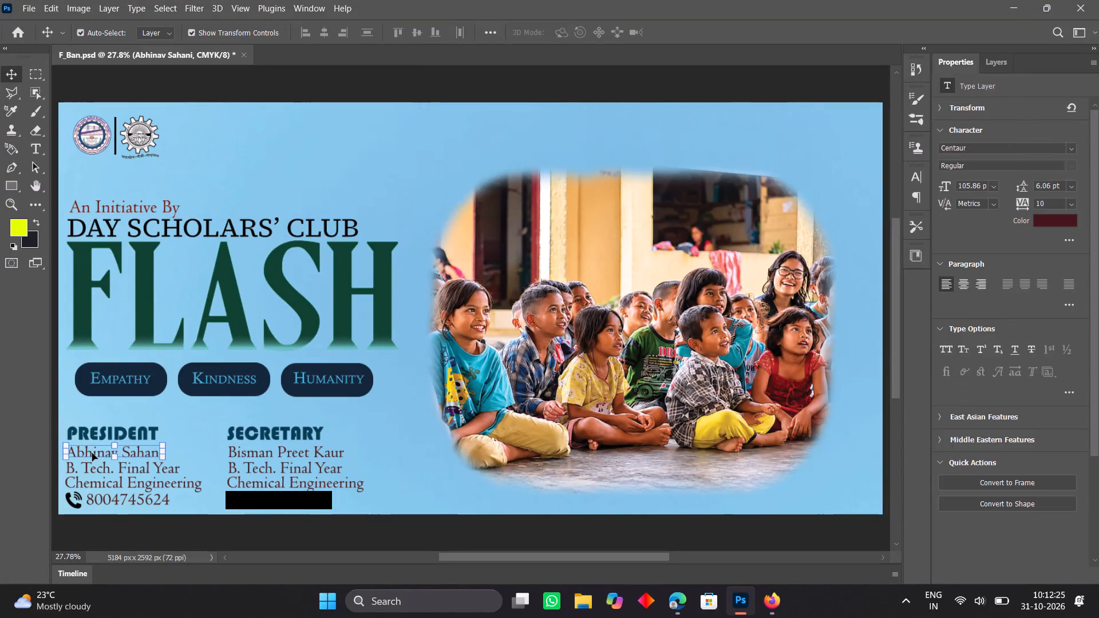
left_click(296, 7)
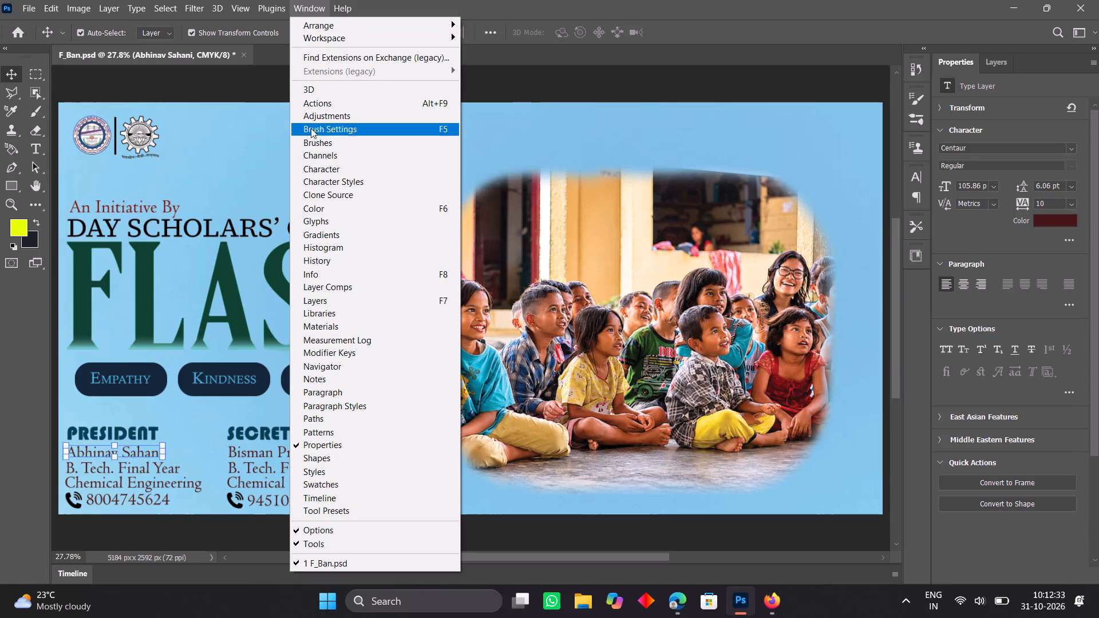
left_click(313, 165)
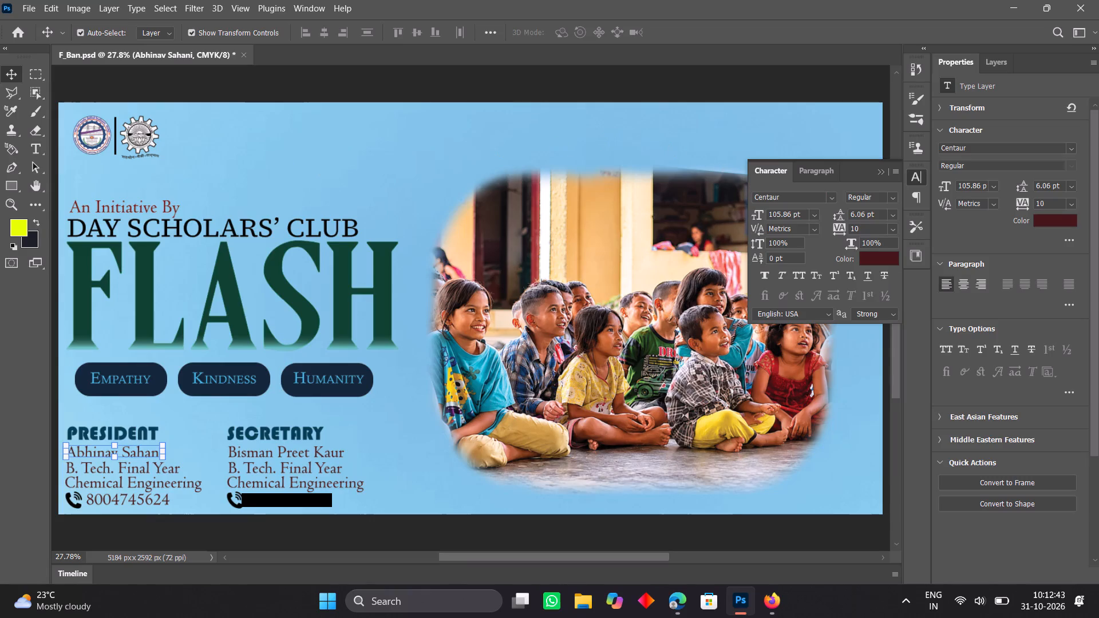
left_click(893, 200)
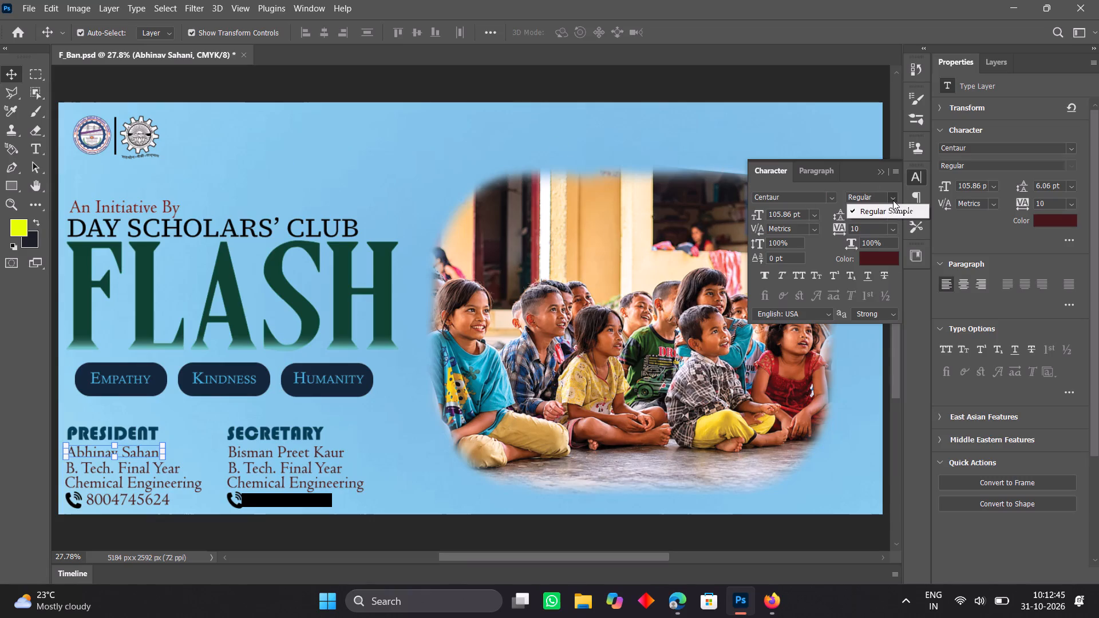
left_click(893, 200)
left_click(893, 200)
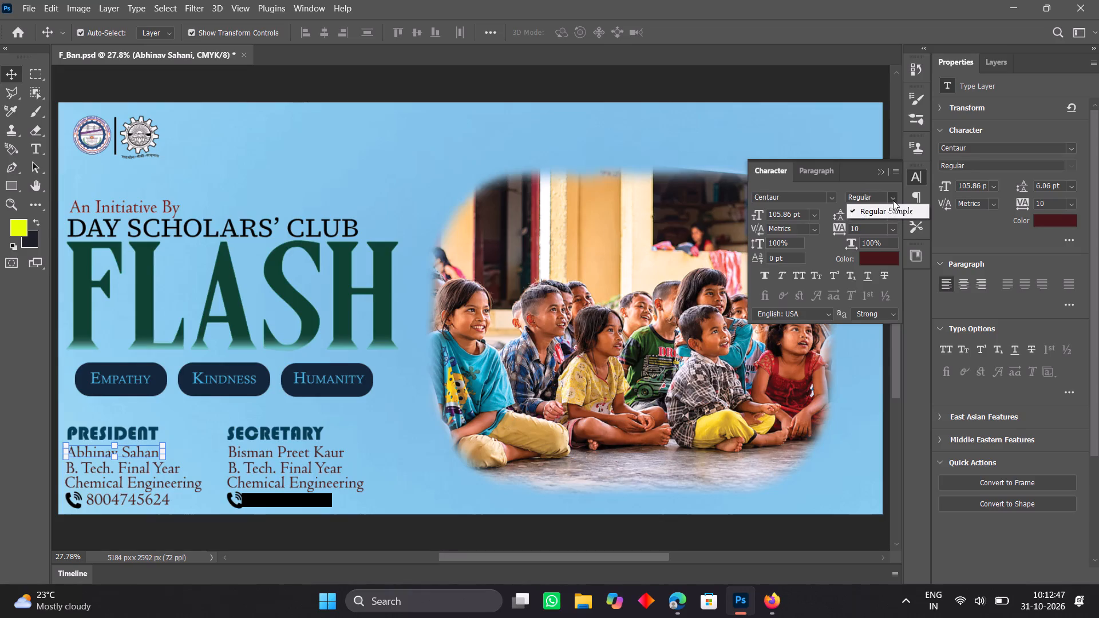
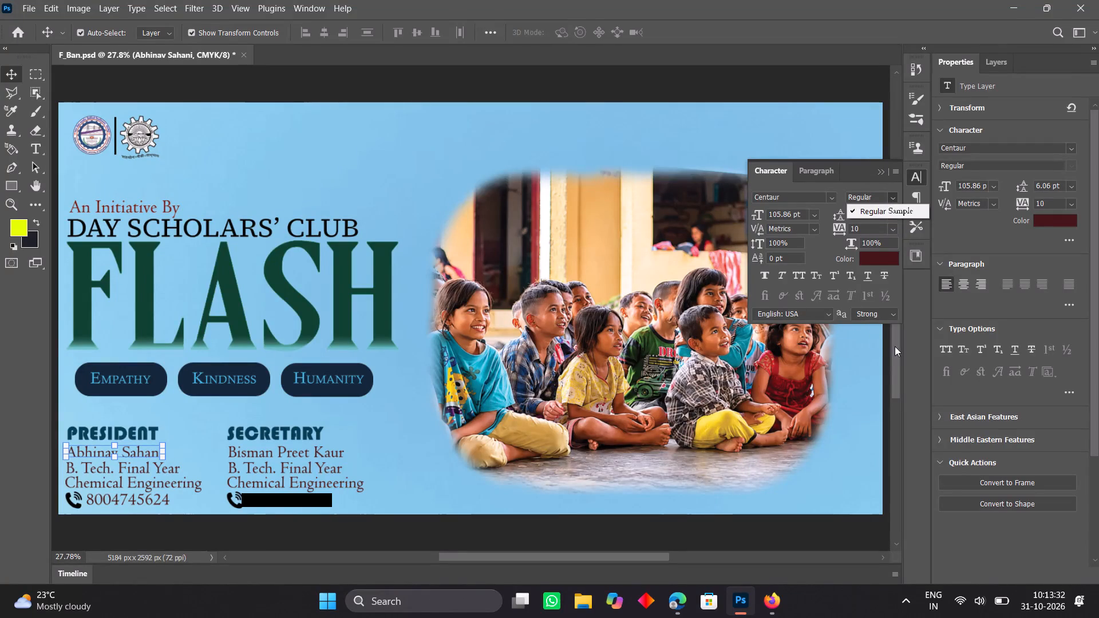
Apply Faux Bold to the president's name text under the PRESIDENT heading.
left_click(918, 352)
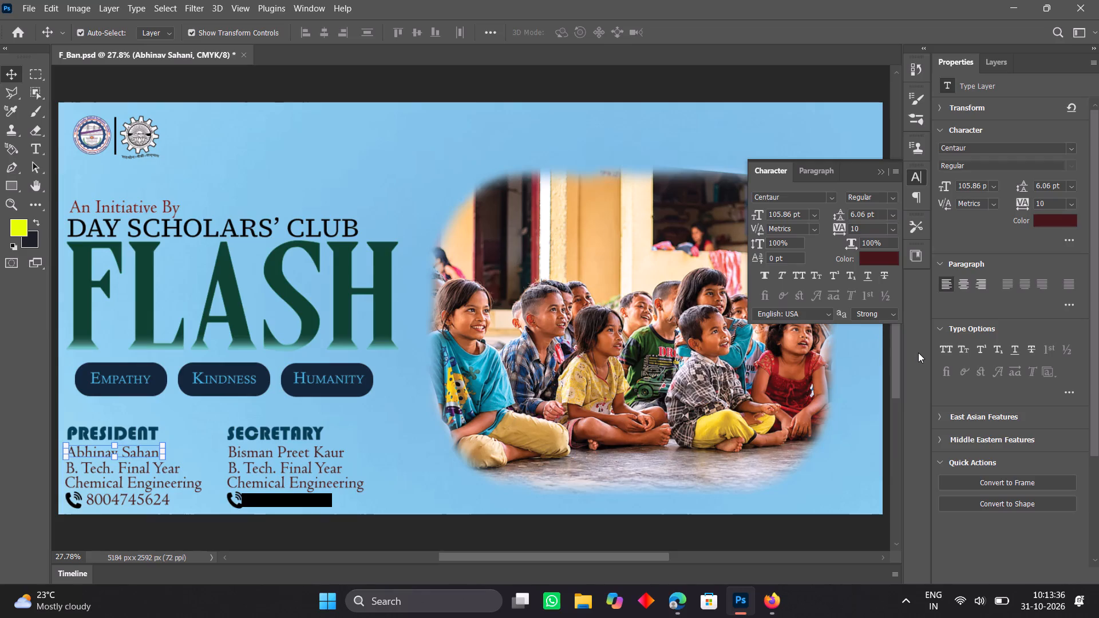
left_click(893, 168)
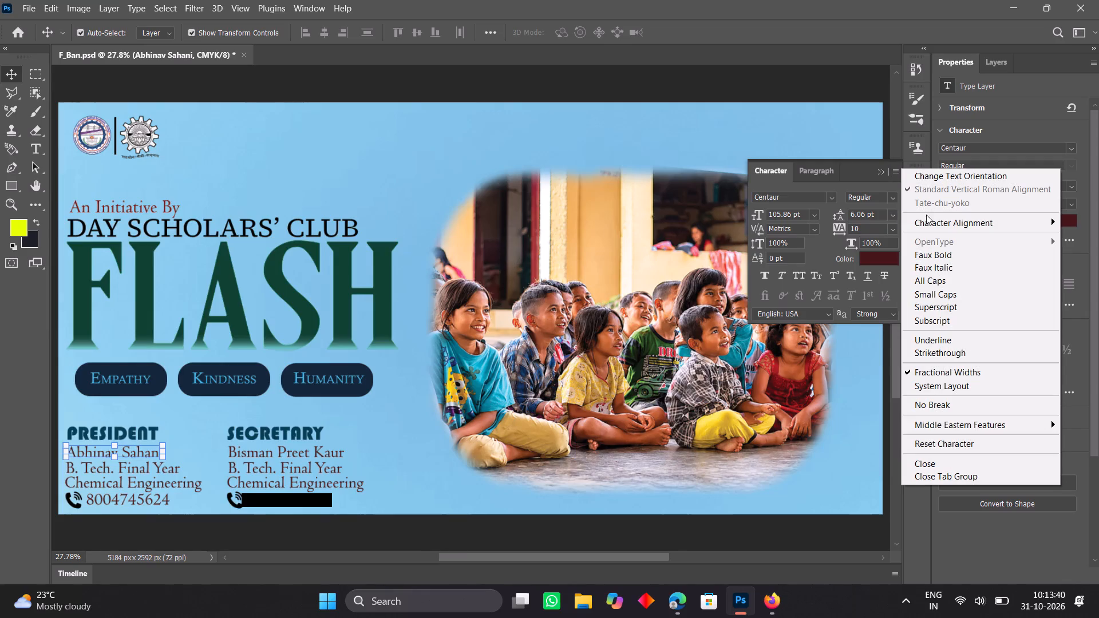
left_click(926, 253)
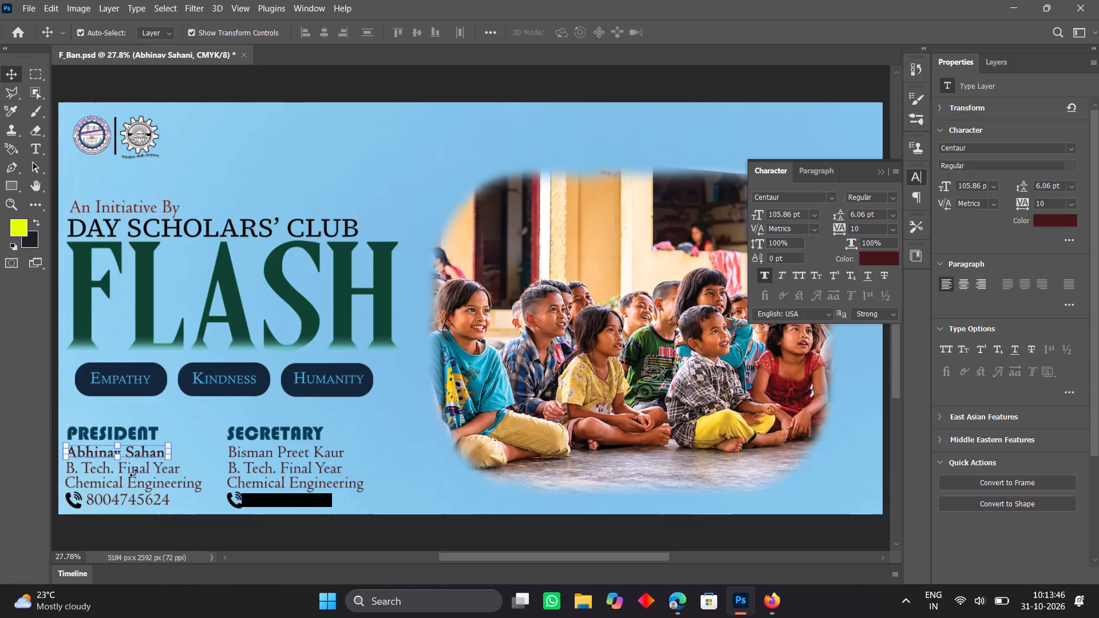
left_click(0, 390)
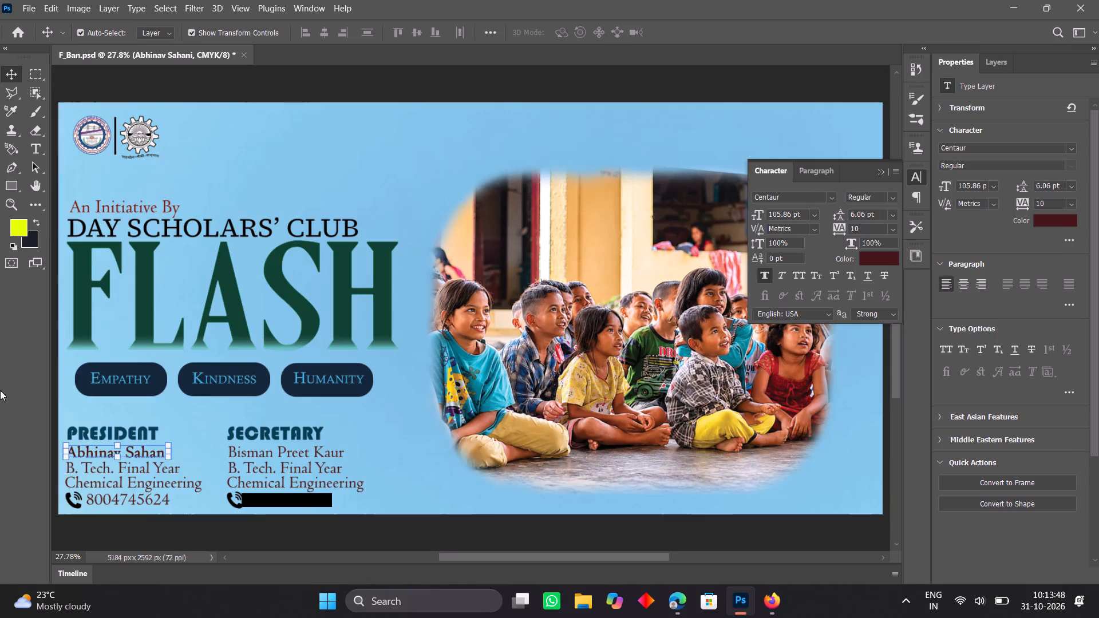
left_click(0, 390)
left_click(5, 72)
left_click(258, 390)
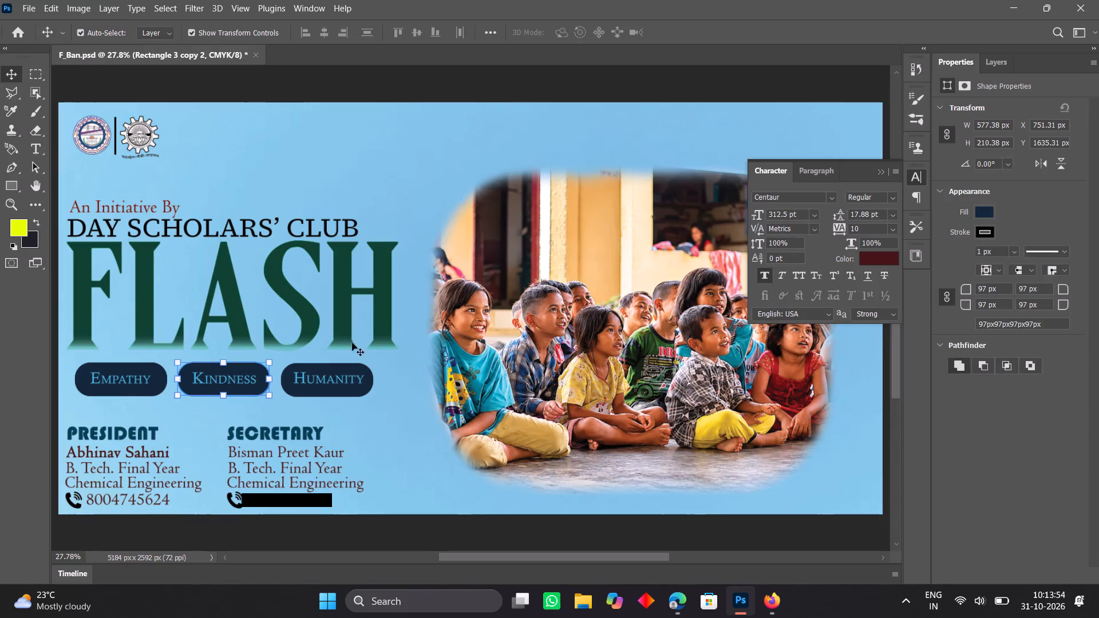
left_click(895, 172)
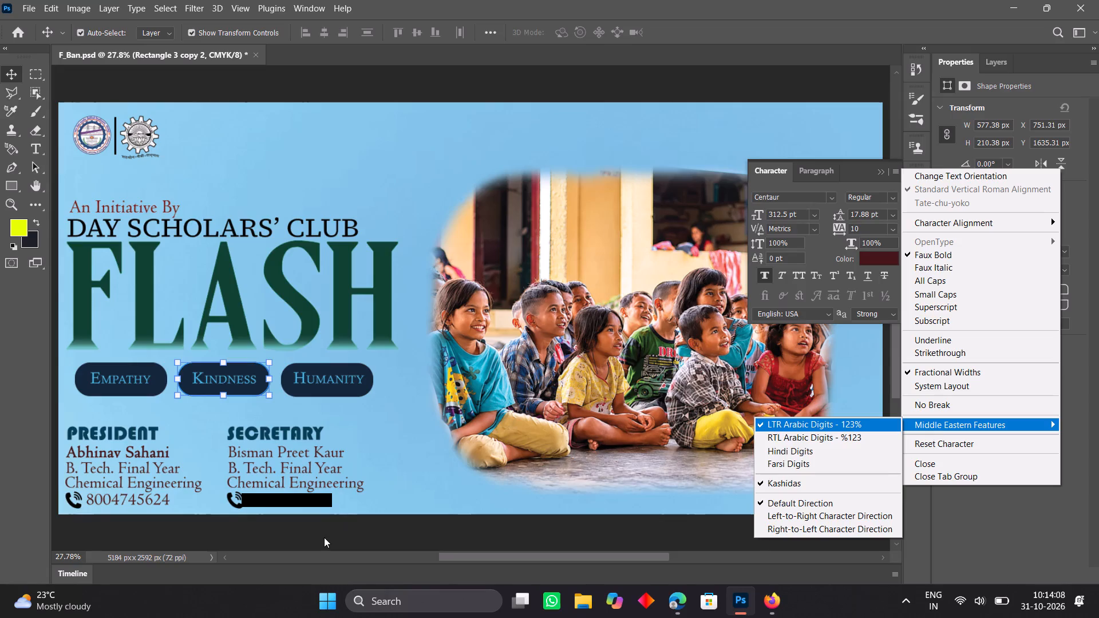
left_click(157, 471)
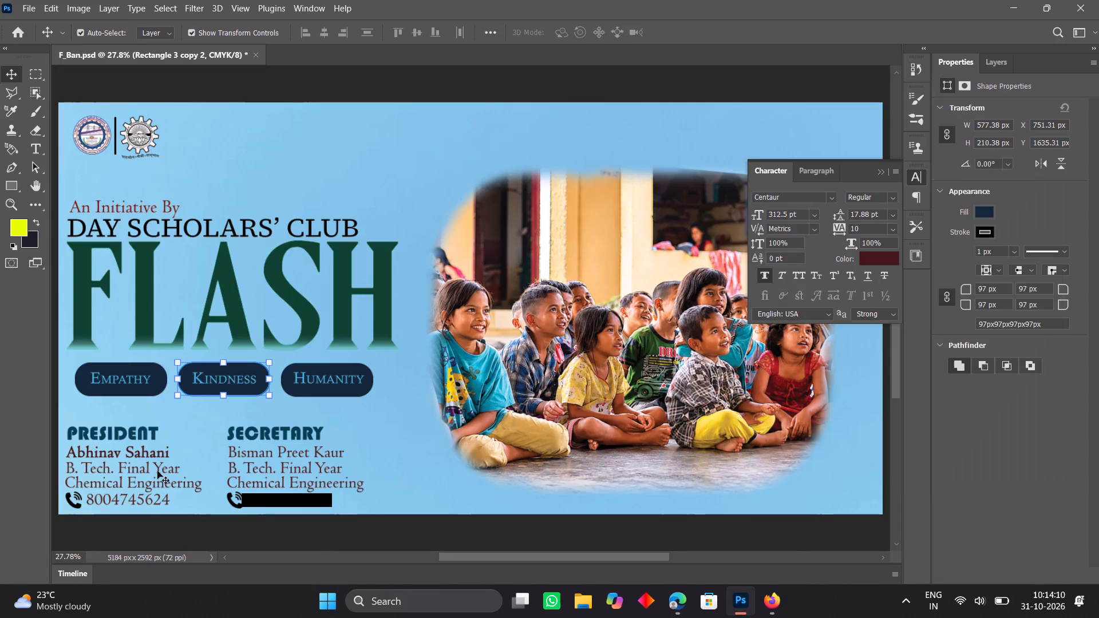
Apply Faux Bold to the "B. Tech. Final Year" line in the PRESIDENT block.
left_click(157, 471)
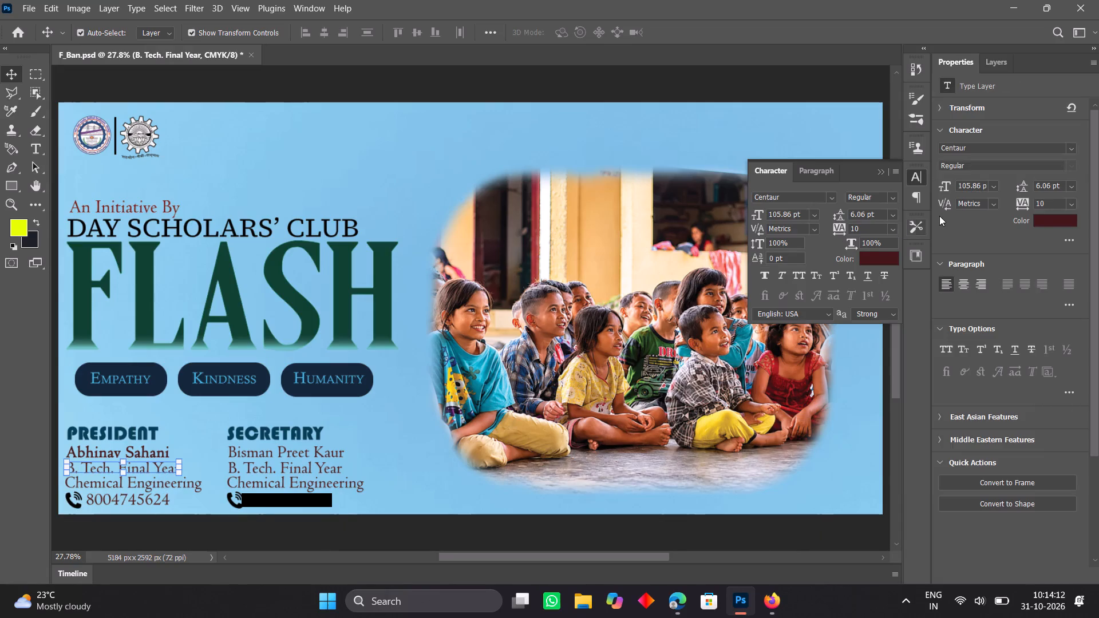
left_click(896, 168)
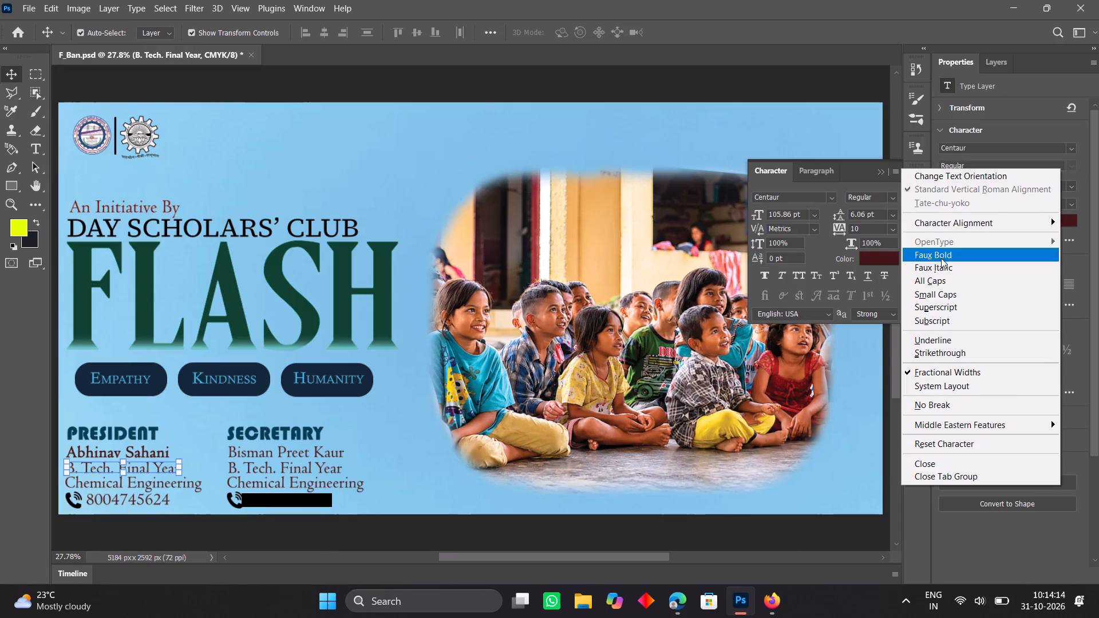
left_click(935, 253)
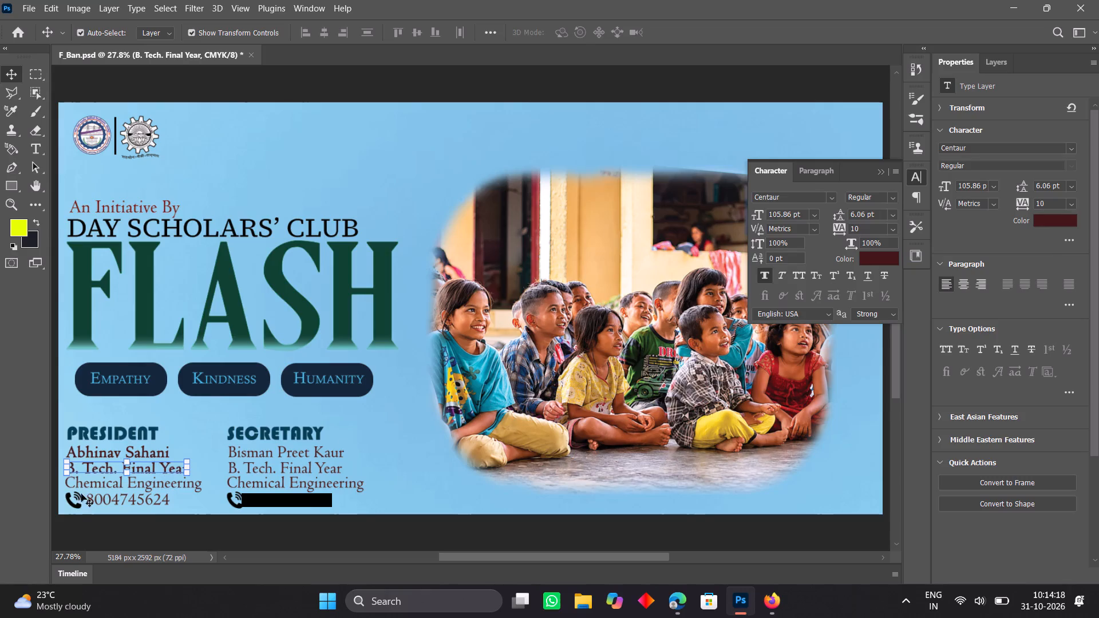
Apply Faux Bold to the secretary's name text under the SECRETARY heading.
left_click(231, 457)
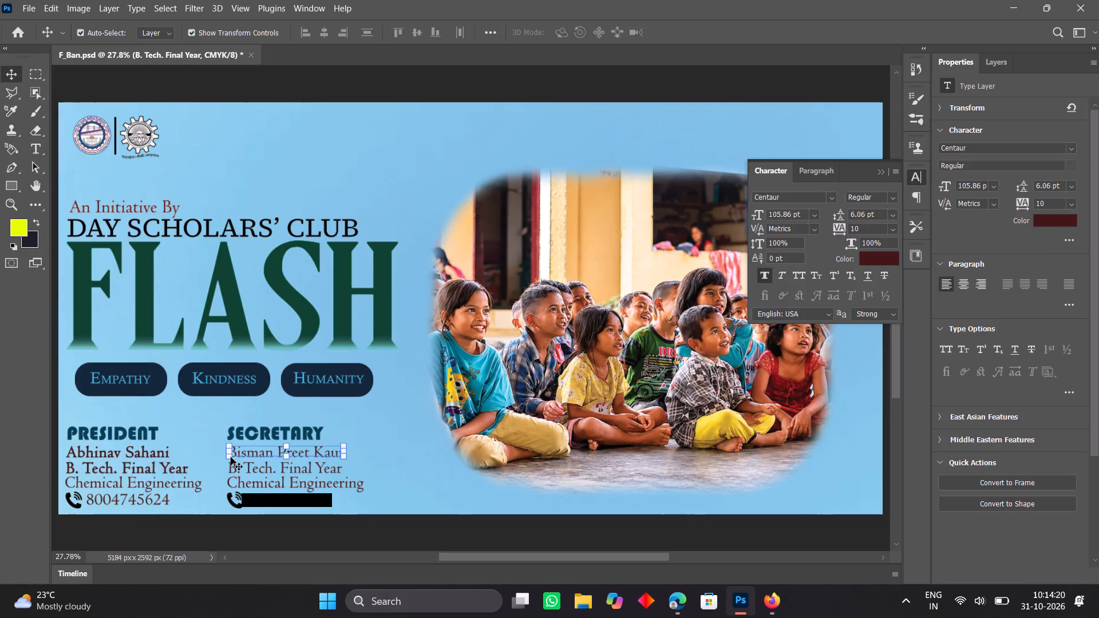
left_click(896, 173)
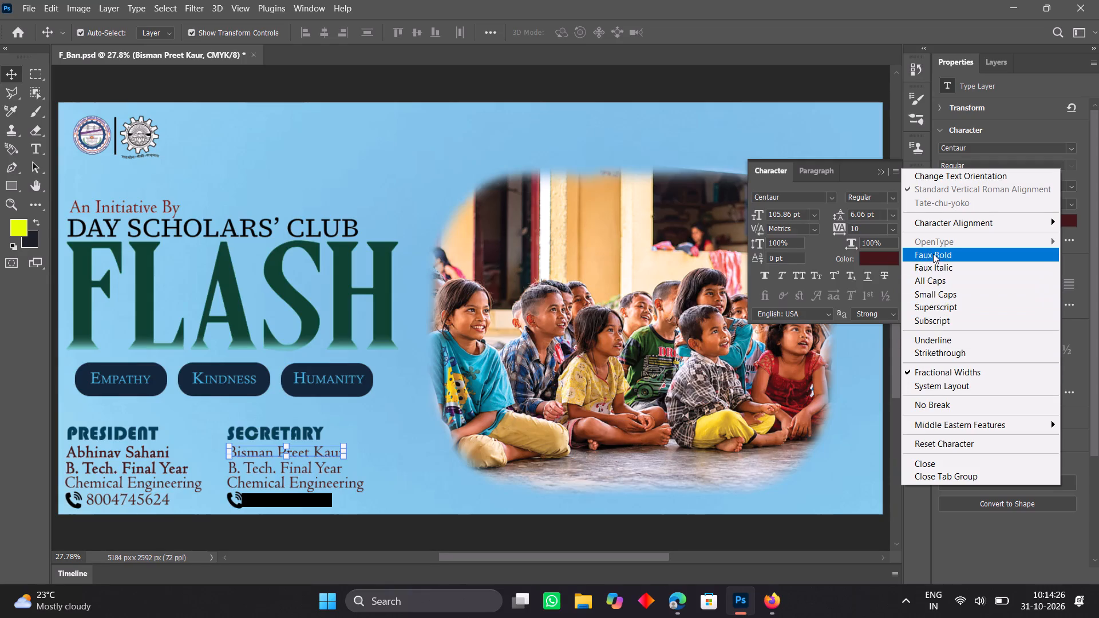
left_click(931, 255)
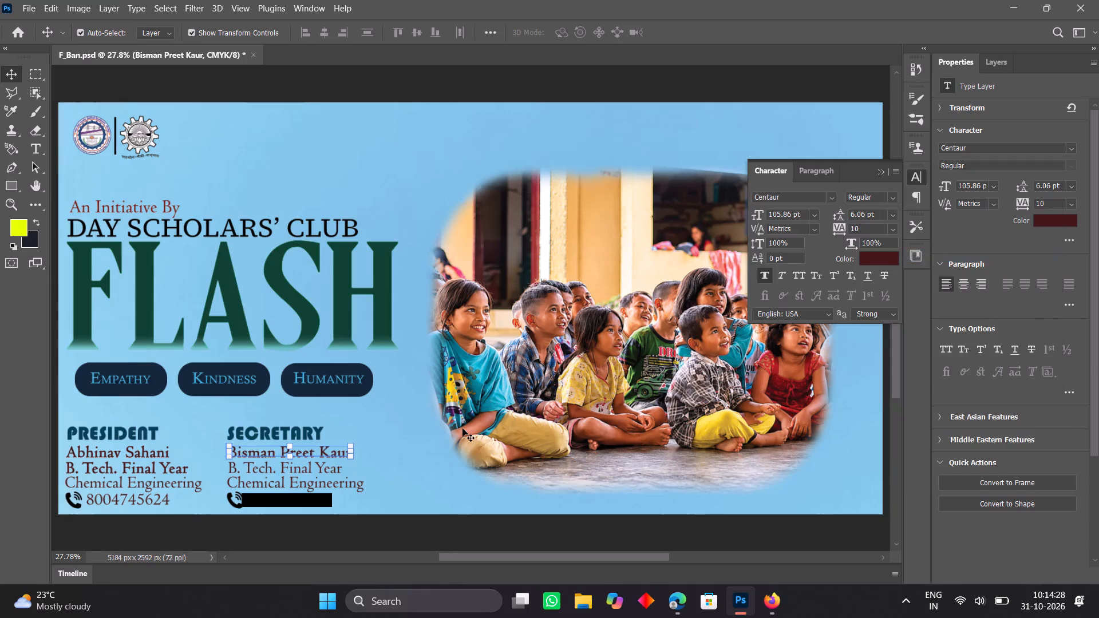
Apply Faux Bold to the "Chemical Engineering" lines, first in the SECRETARY block and then in the PRESIDENT block.
left_click(259, 484)
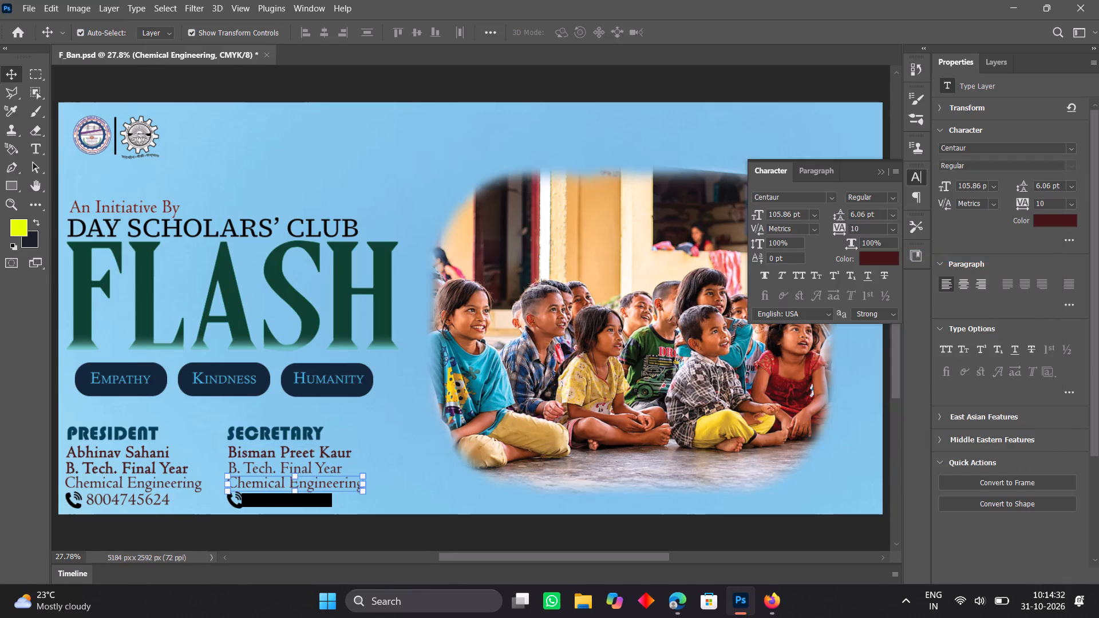
left_click(896, 172)
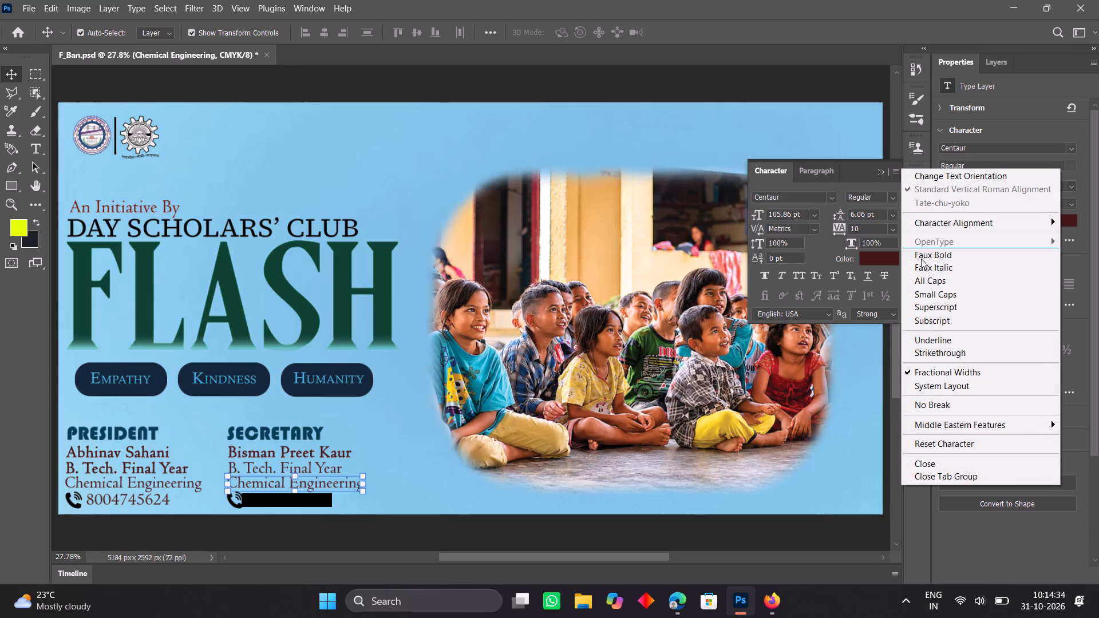
left_click(923, 256)
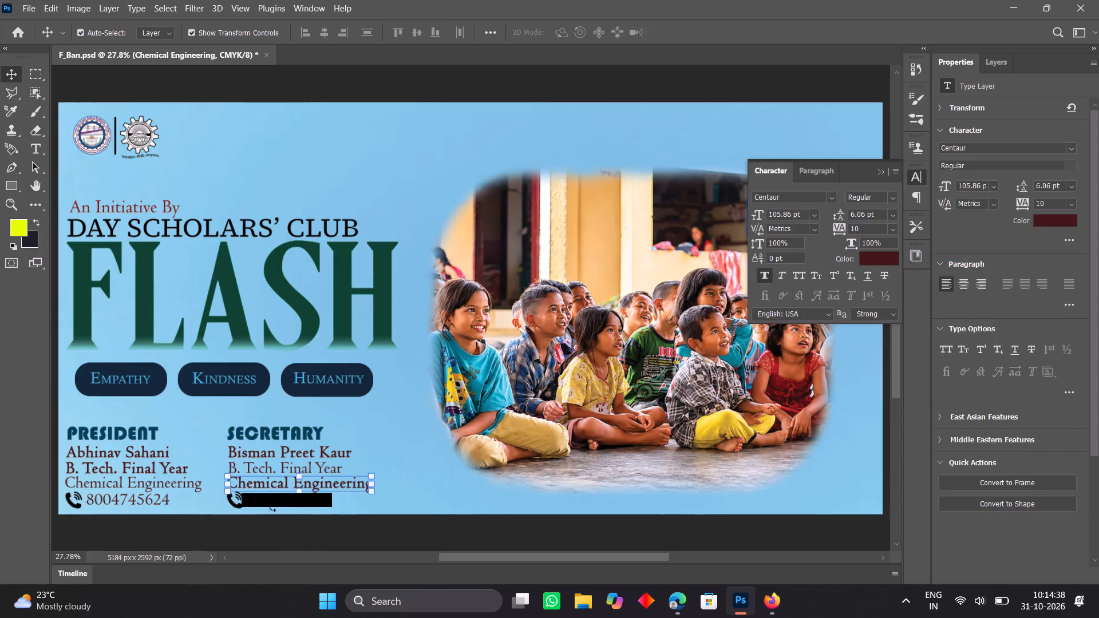
left_click(153, 488)
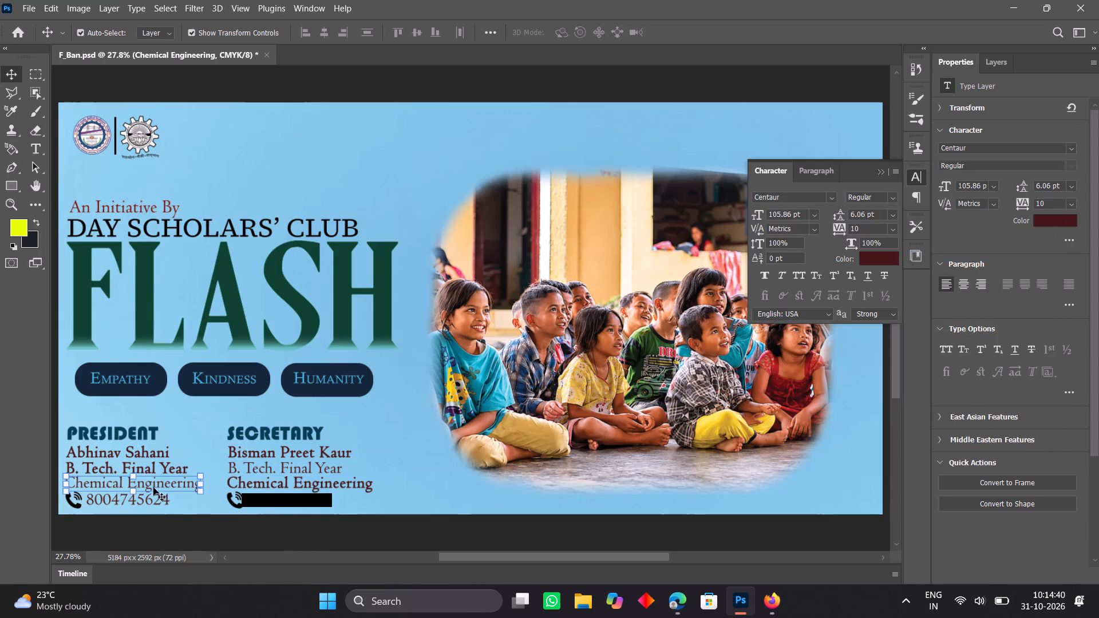
left_click(896, 172)
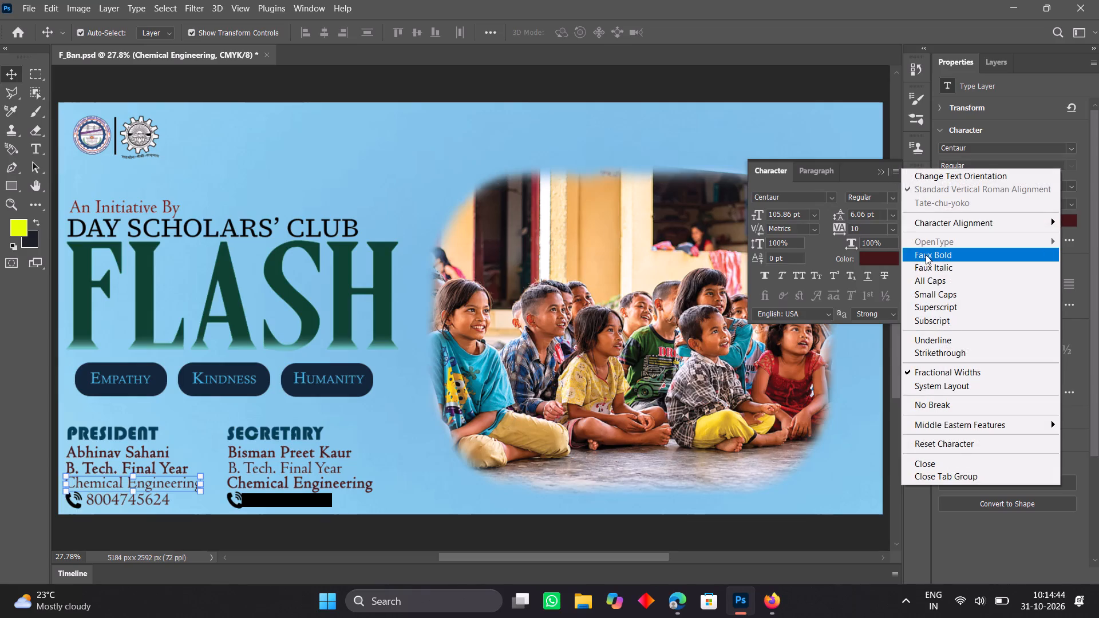
left_click(926, 255)
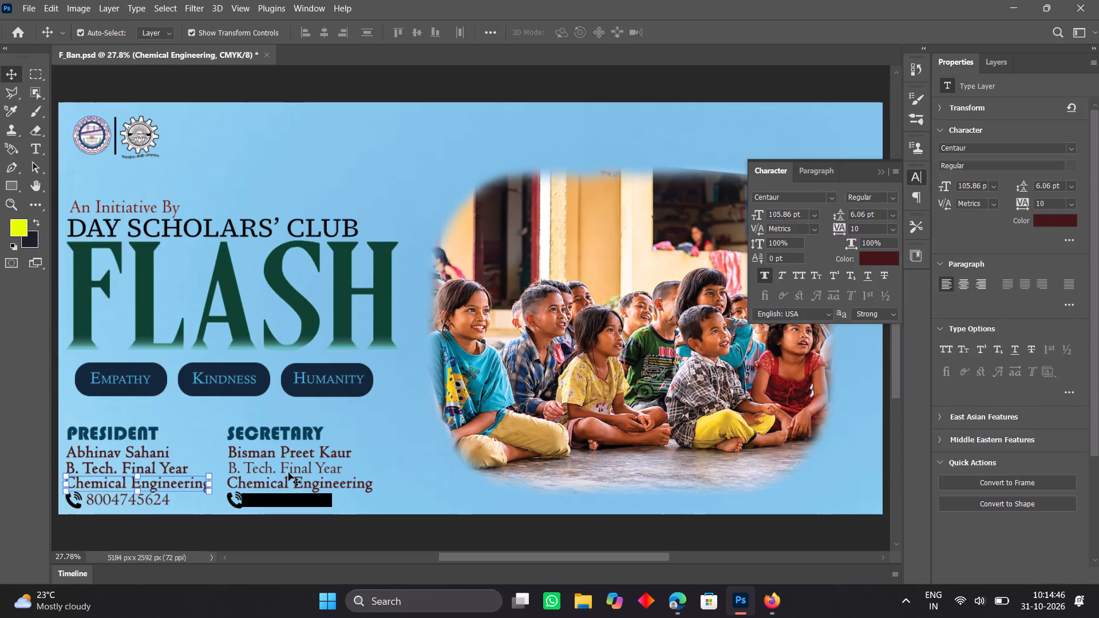
Apply Faux Bold to the "B. Tech. Final Year" line in the SECRETARY block.
left_click(289, 471)
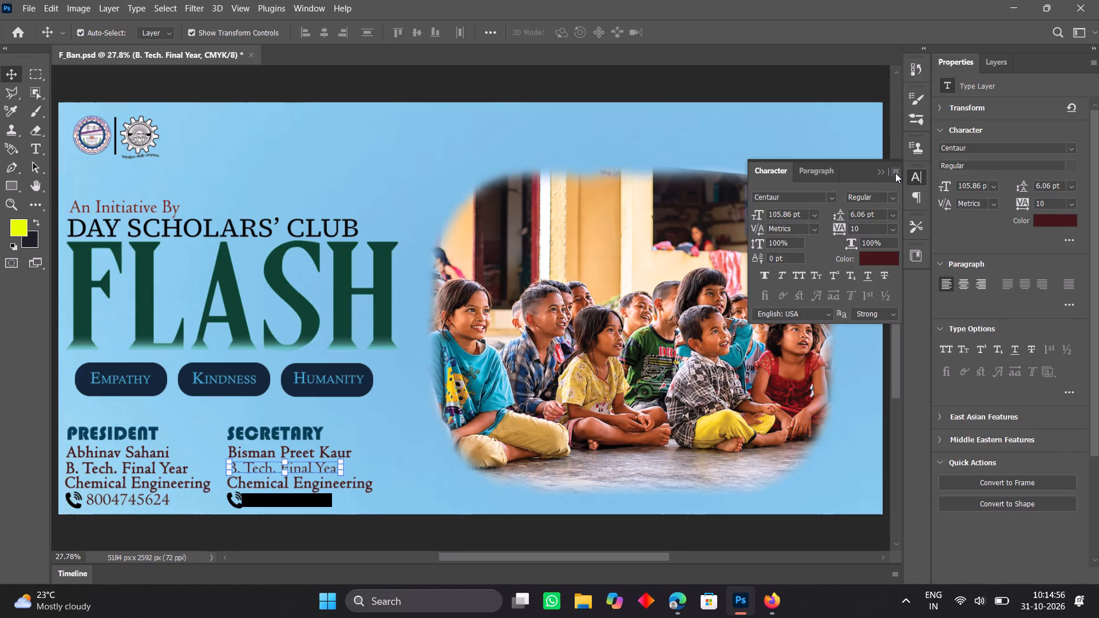
left_click(895, 173)
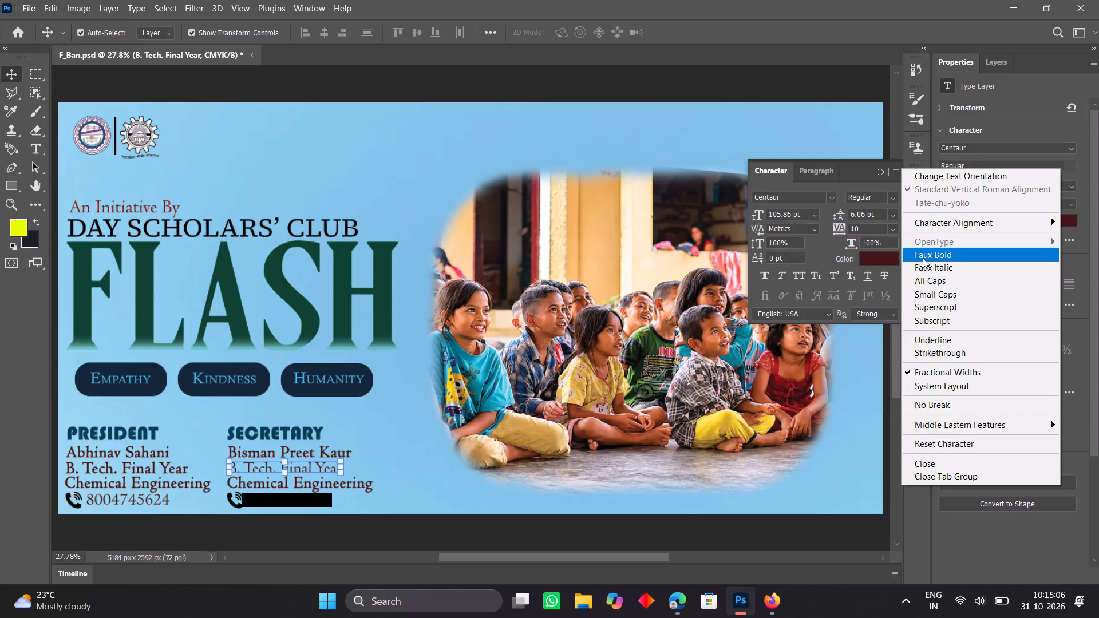
left_click(922, 258)
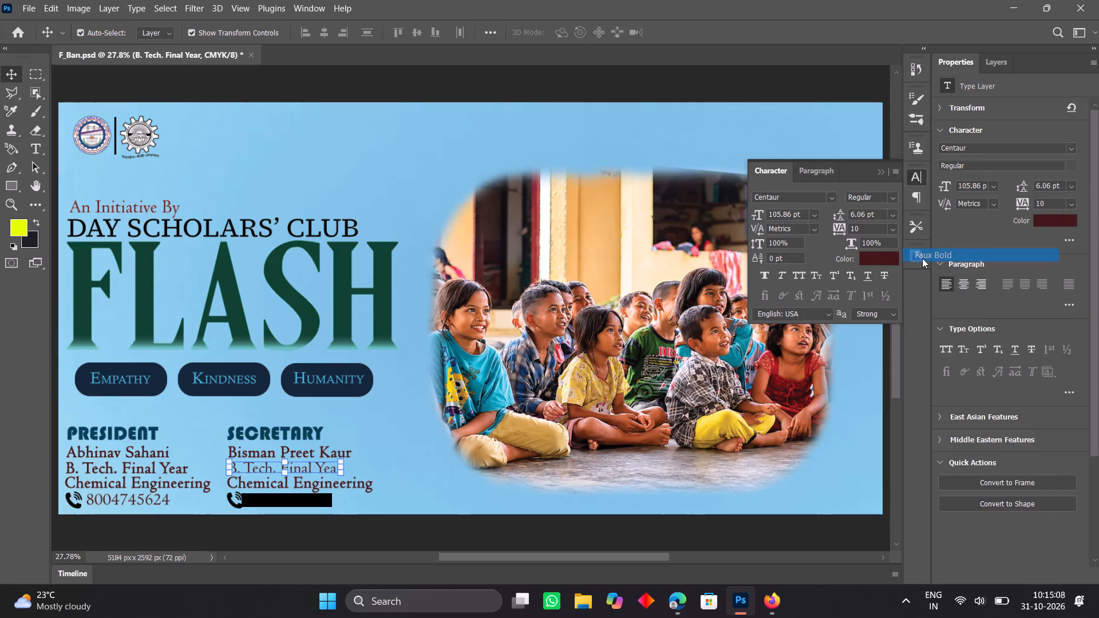
Apply Faux Bold to the two contact phone numbers, the secretary's first and then the president's.
left_click(270, 505)
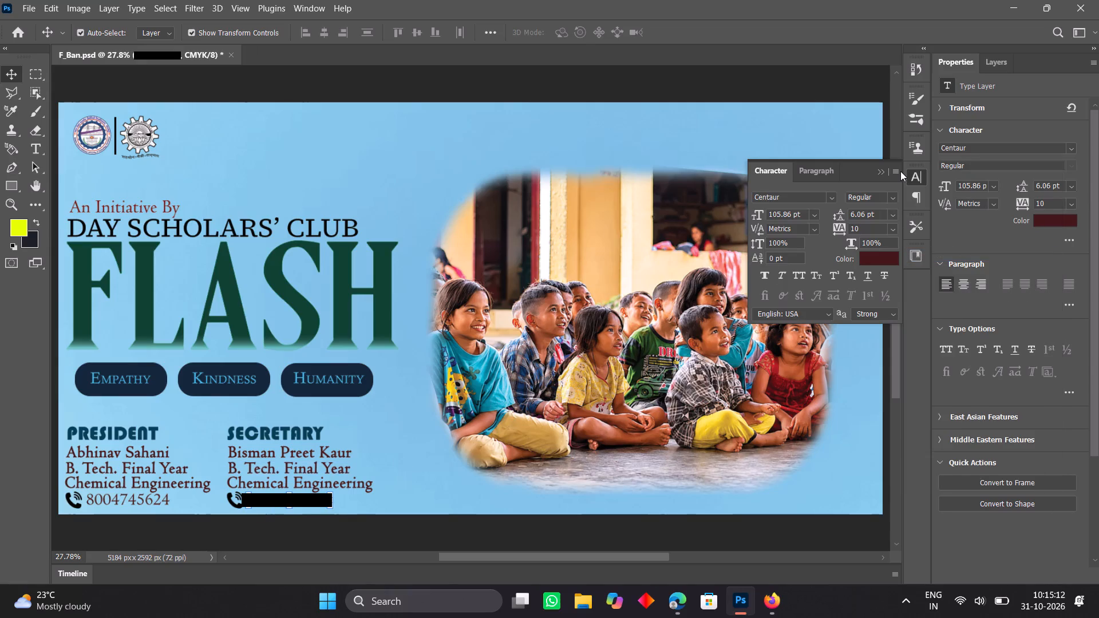
left_click(896, 171)
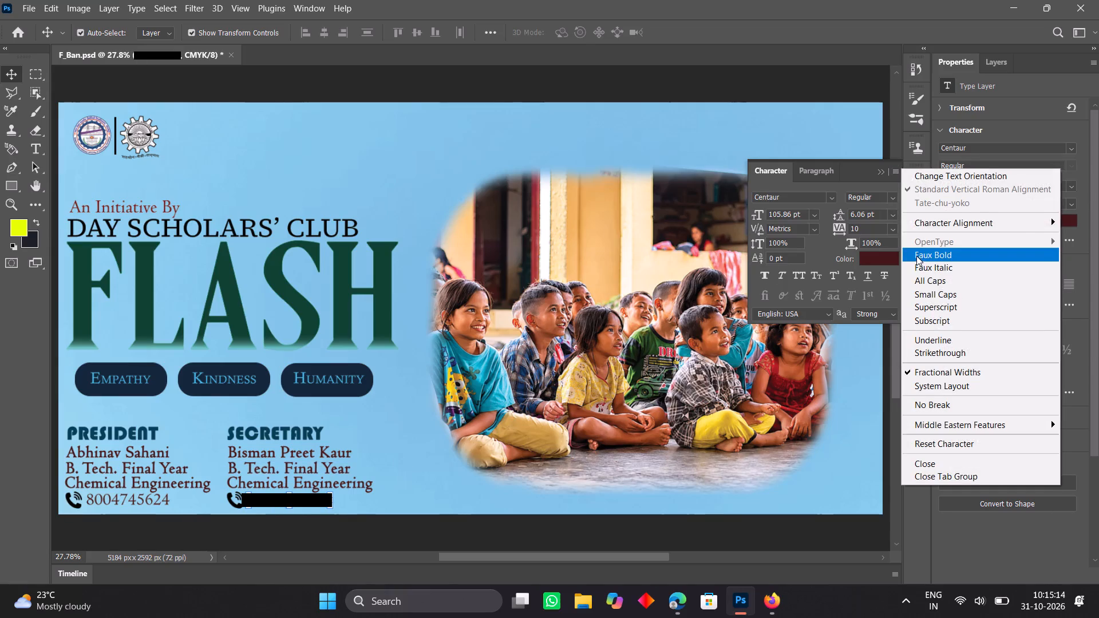
left_click(916, 256)
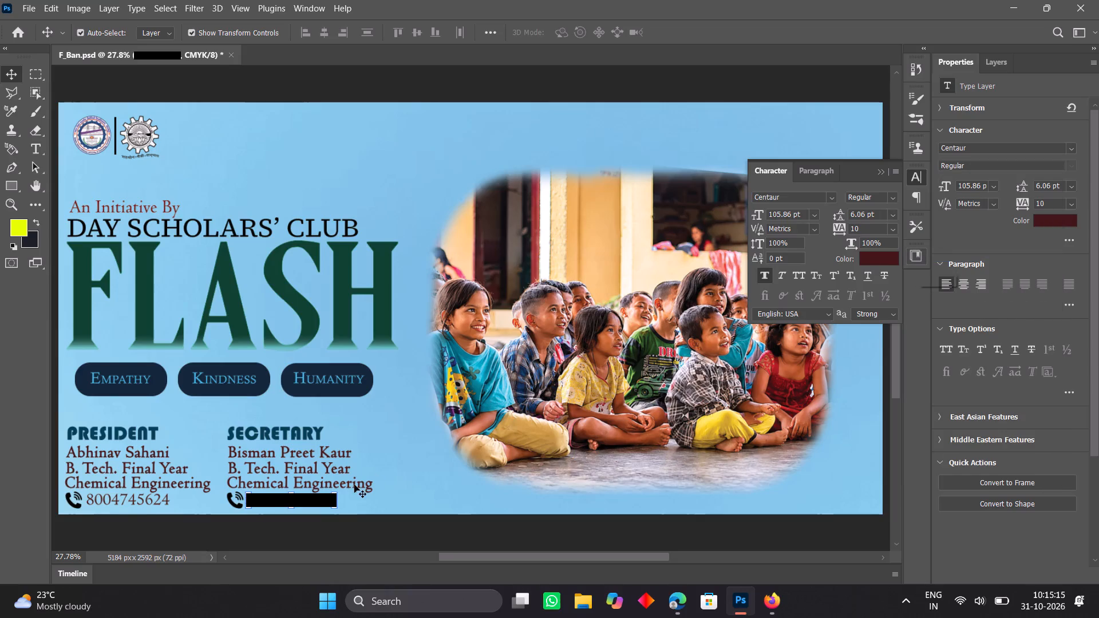
left_click(132, 502)
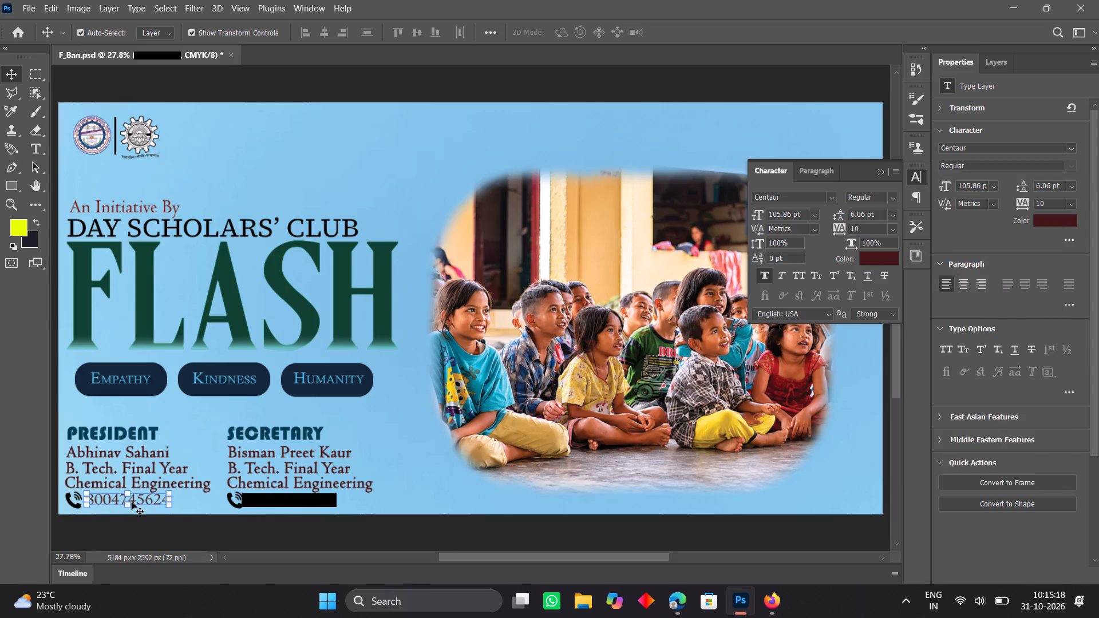
left_click(896, 173)
left_click(911, 252)
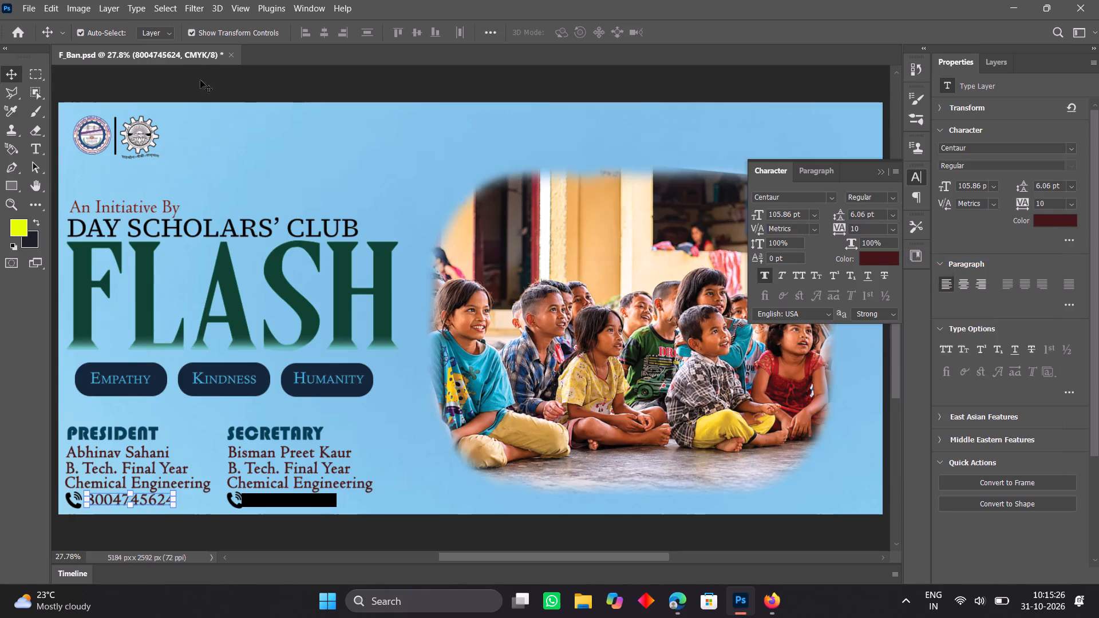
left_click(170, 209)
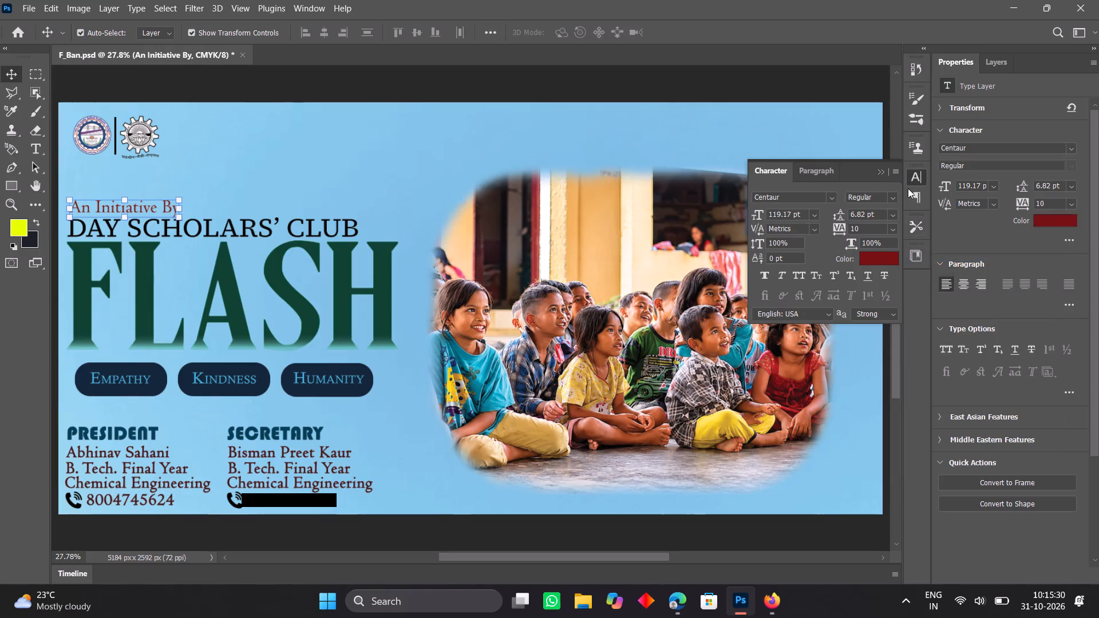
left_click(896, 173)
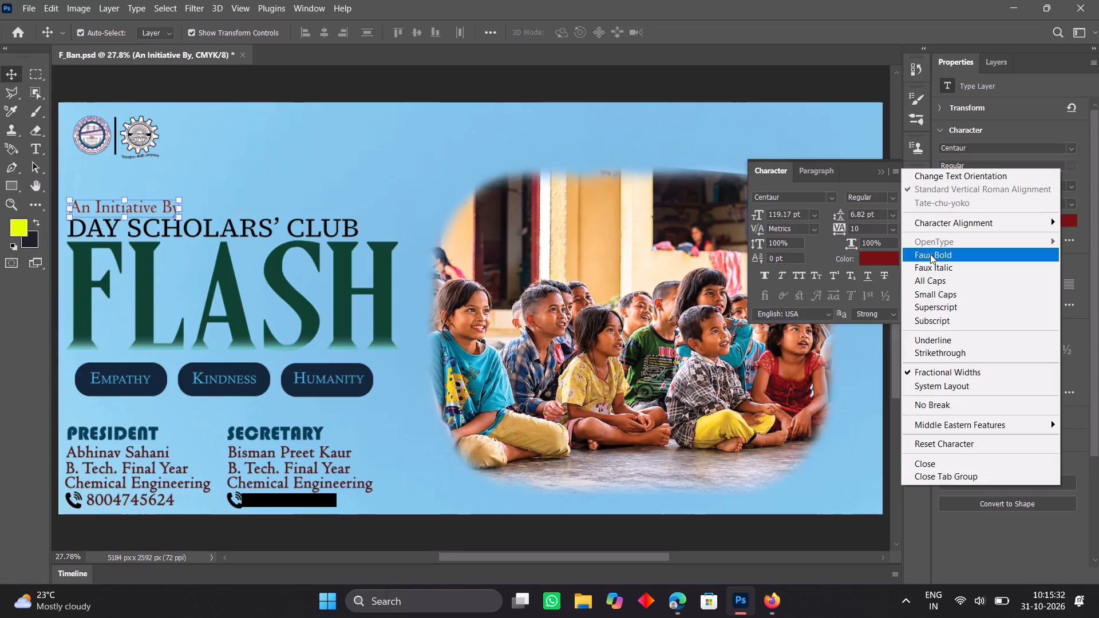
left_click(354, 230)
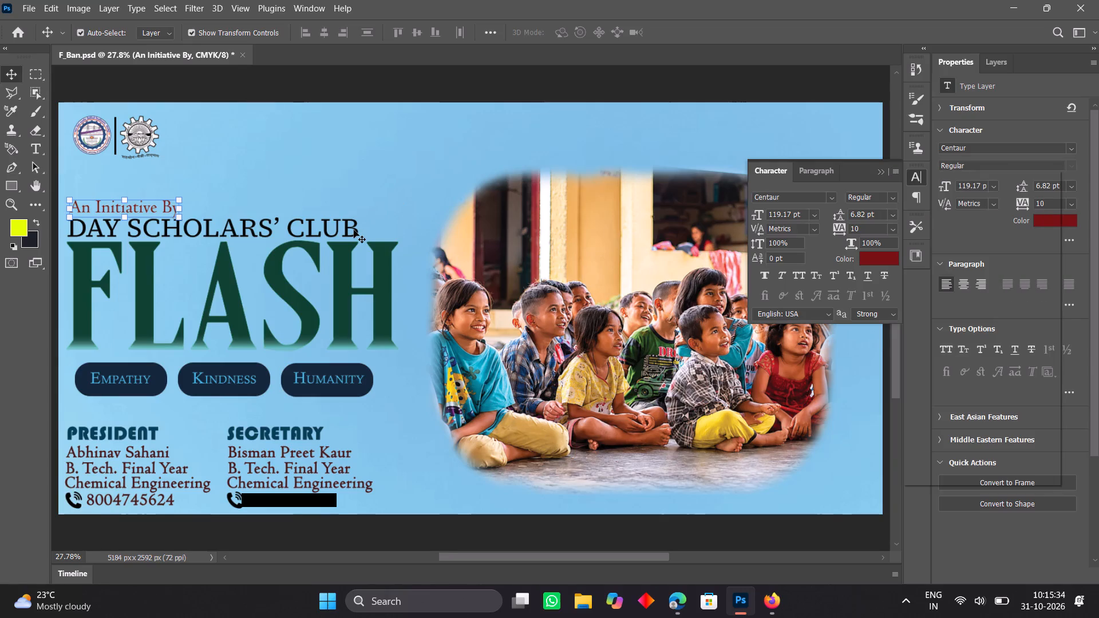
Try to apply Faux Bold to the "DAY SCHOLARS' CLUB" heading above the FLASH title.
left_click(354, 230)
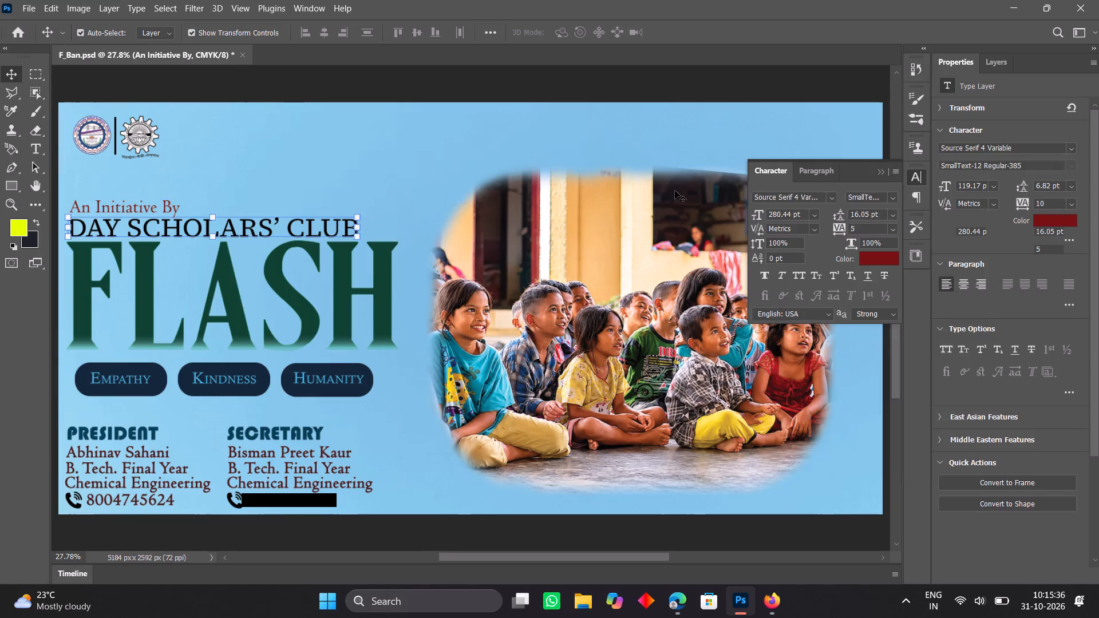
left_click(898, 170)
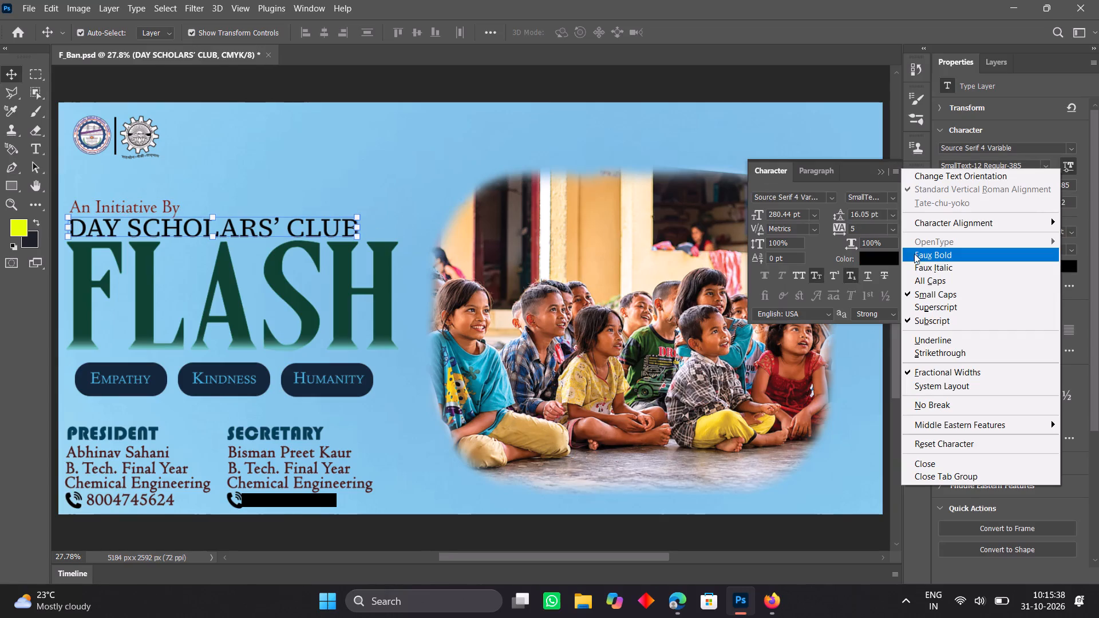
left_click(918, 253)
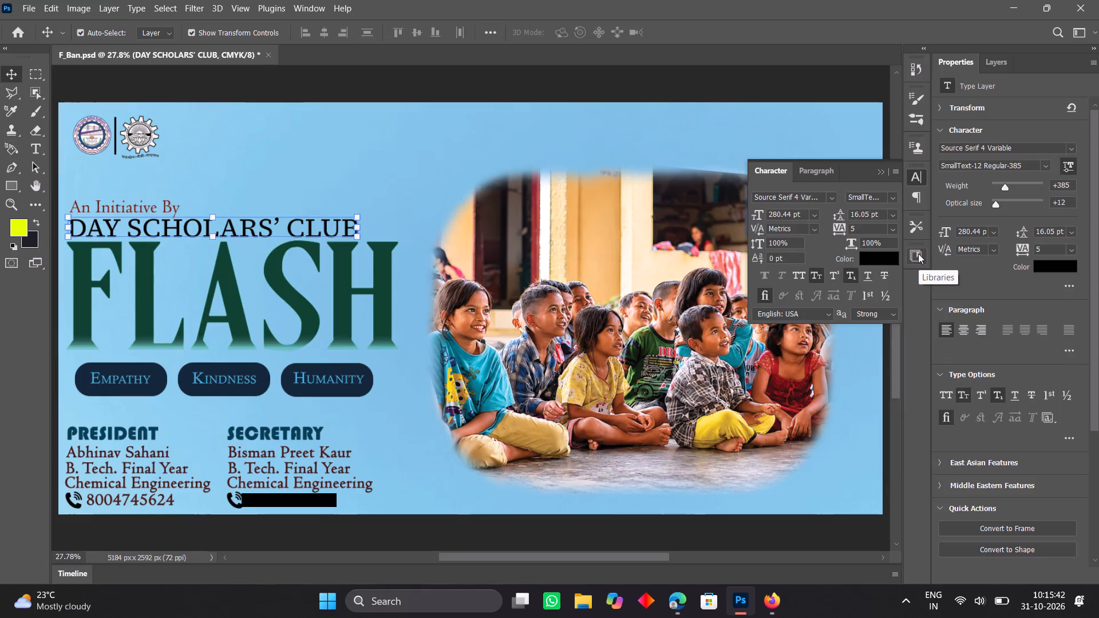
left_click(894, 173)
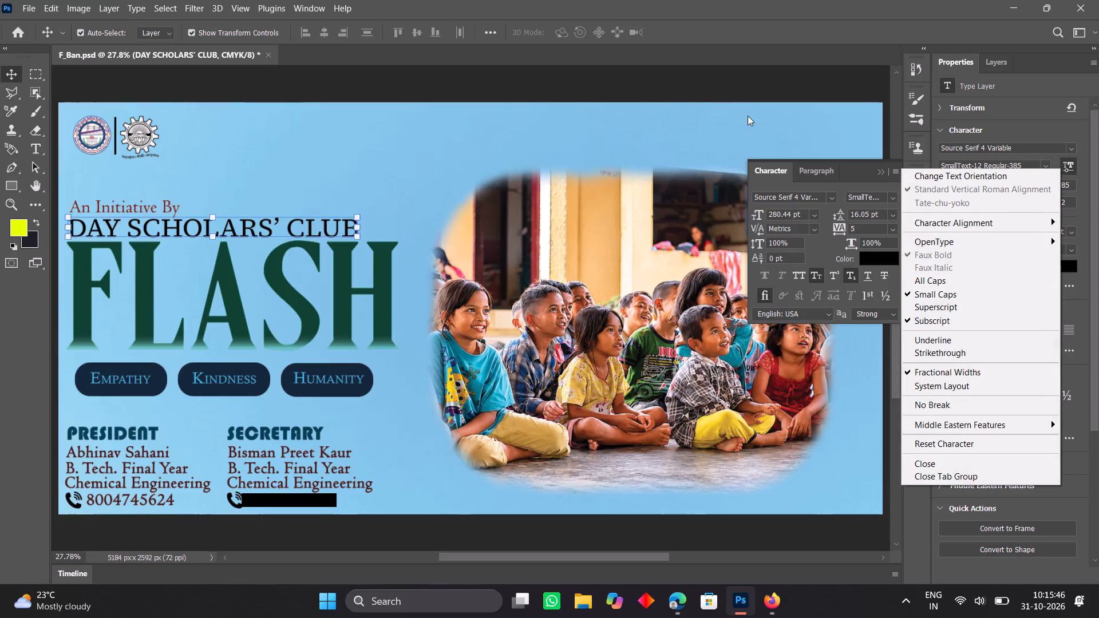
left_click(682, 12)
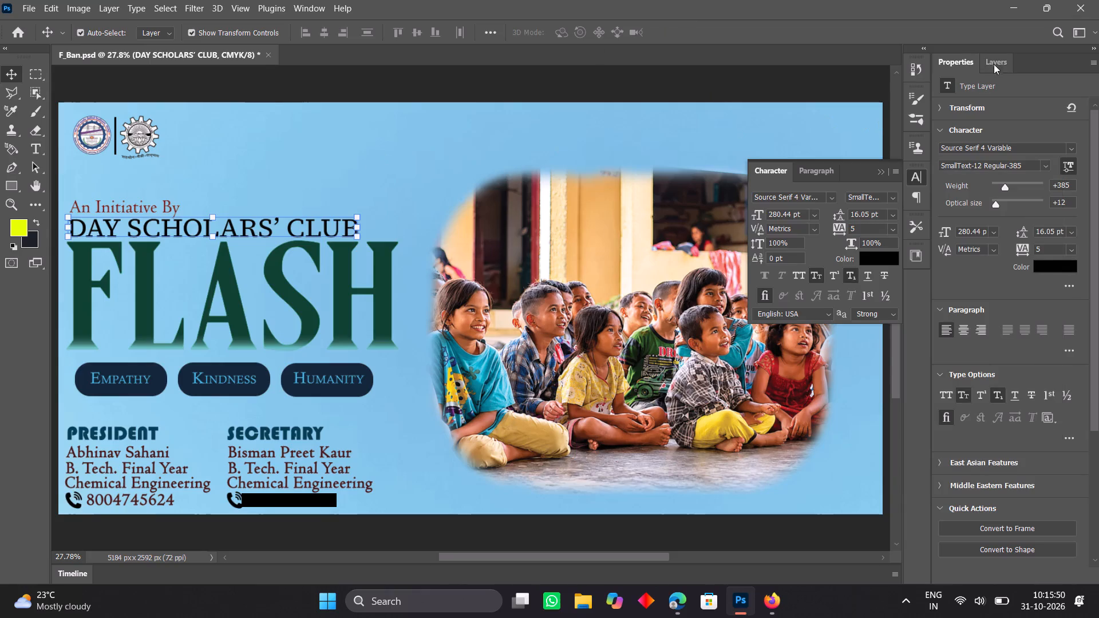
Set the "DAY SCHOLARS' CLUB" heading to the Black font style, then reduce its variable font weight to 735.
left_click(1043, 167)
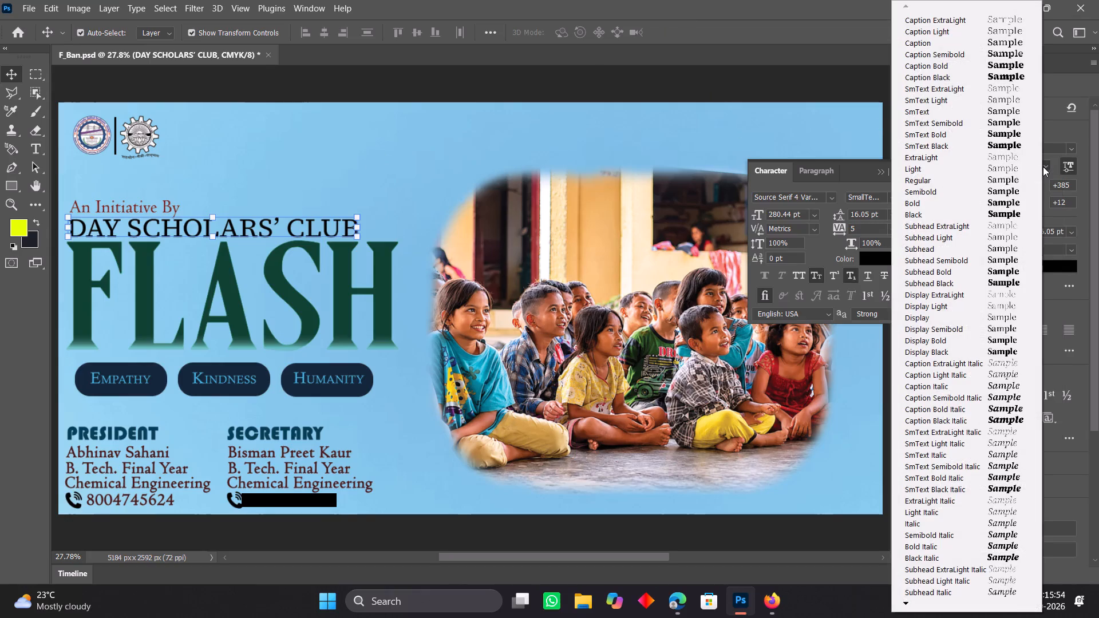
left_click(1003, 211)
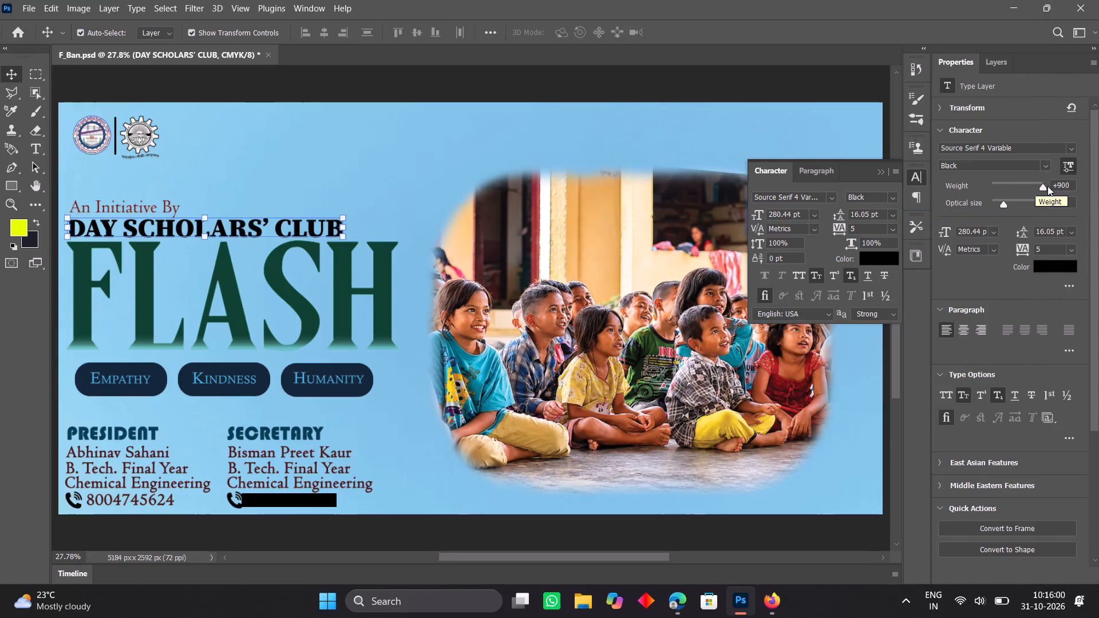
left_click_drag(1044, 188, 1027, 188)
left_click_drag(1027, 188, 1031, 189)
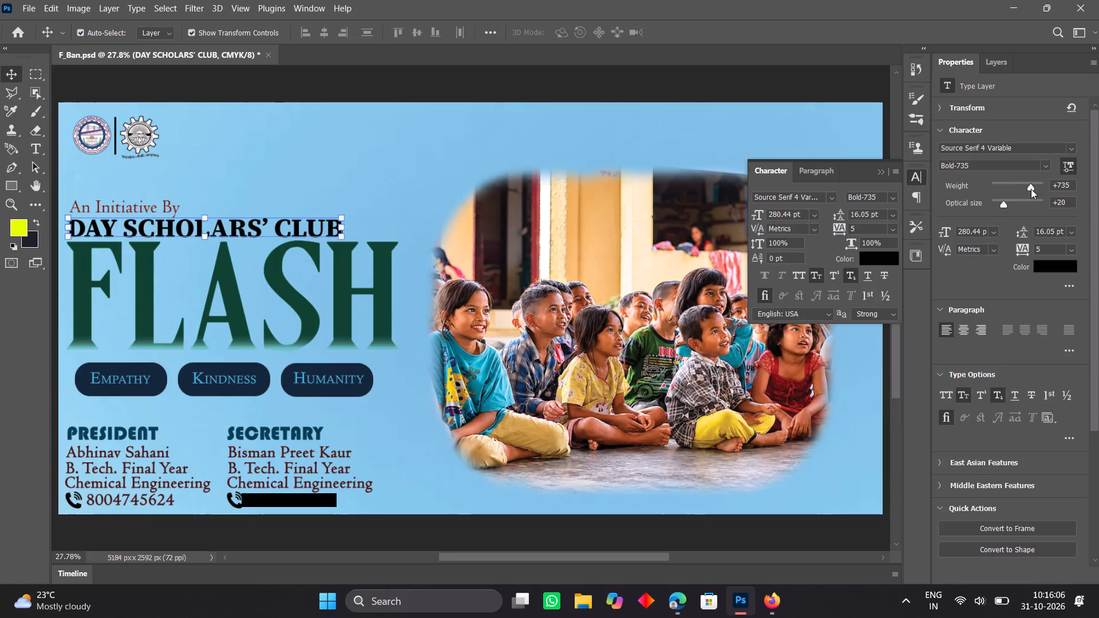
left_click(985, 64)
left_click(970, 61)
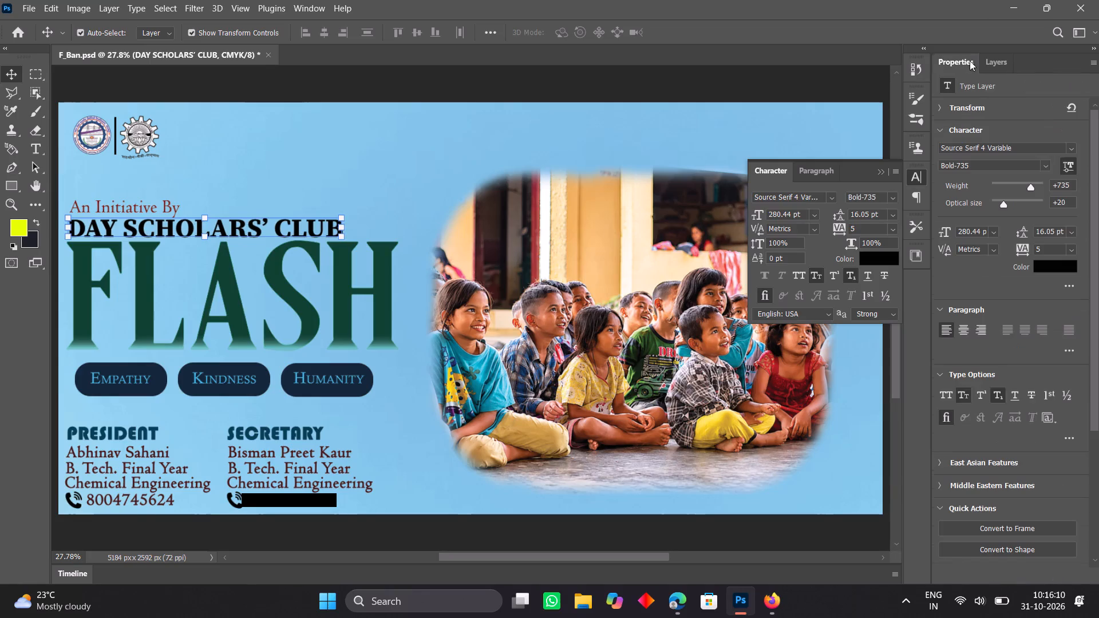
Nudge the FLASH title slightly to the left on the banner.
left_click(341, 285)
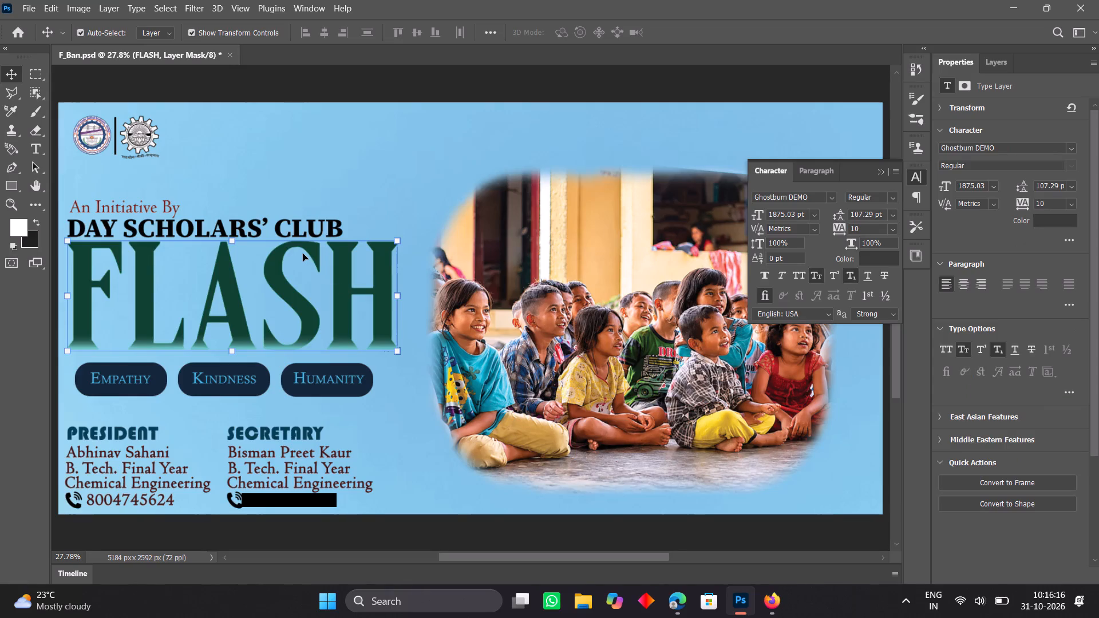
key("Left")
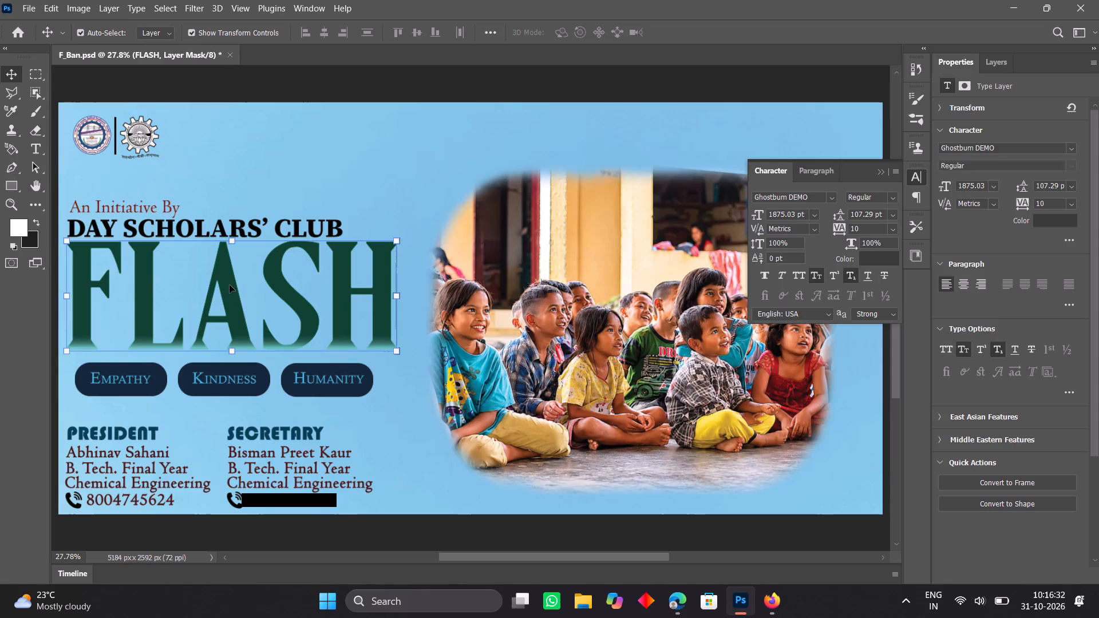
Save the banner document F_Ban.psd.
left_click(25, 9)
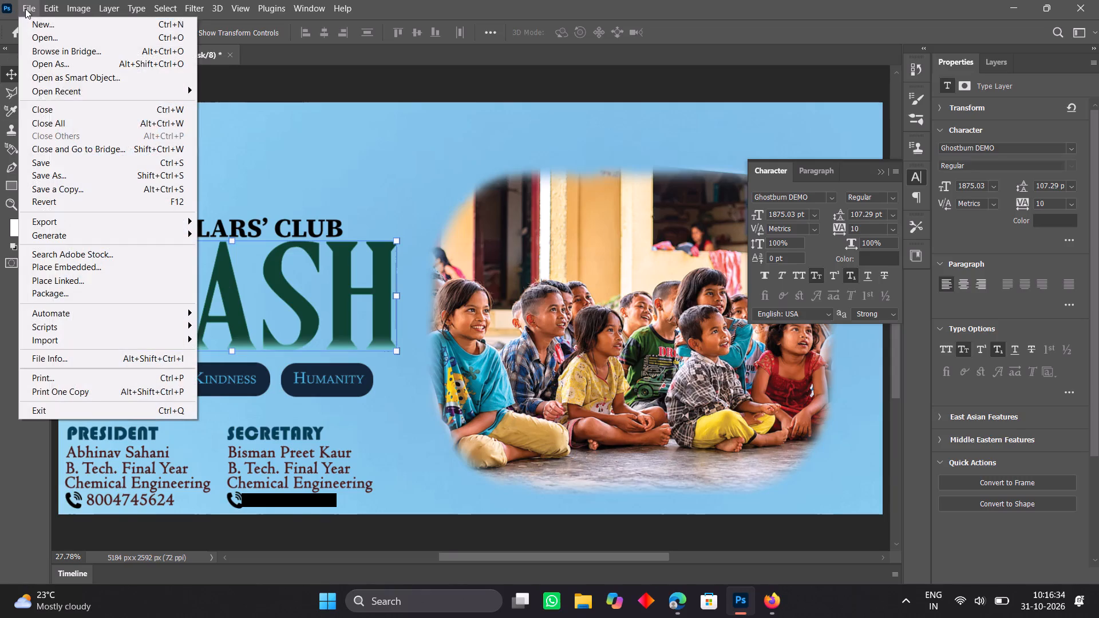
left_click(57, 159)
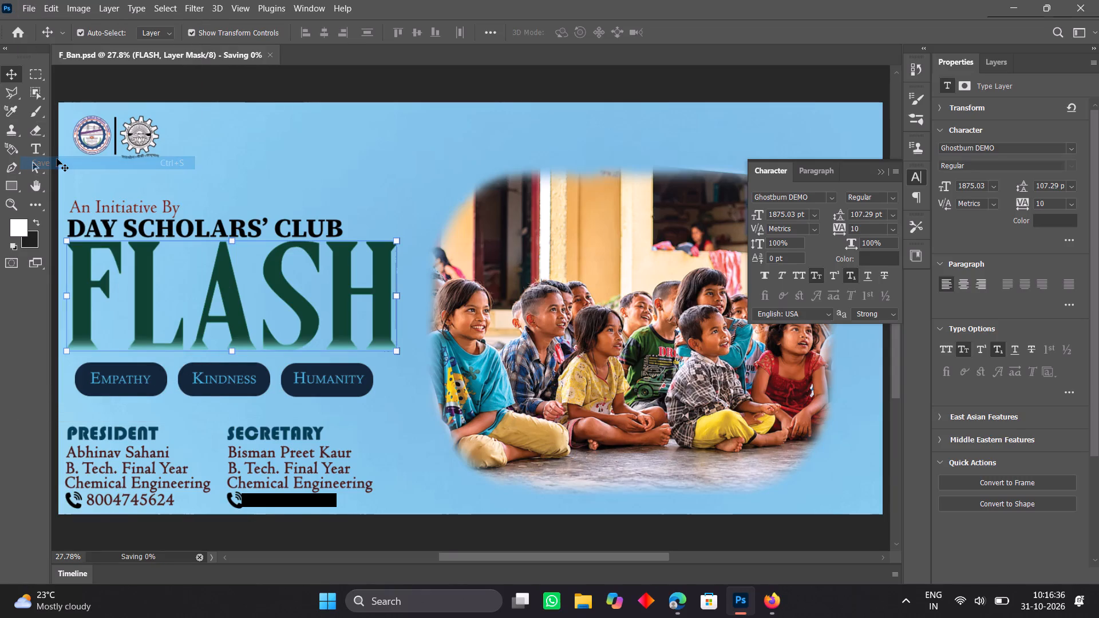
Minimize Photoshop to the desktop and close the Firefox window showing the HD PNG Conversion page.
left_click(1005, 9)
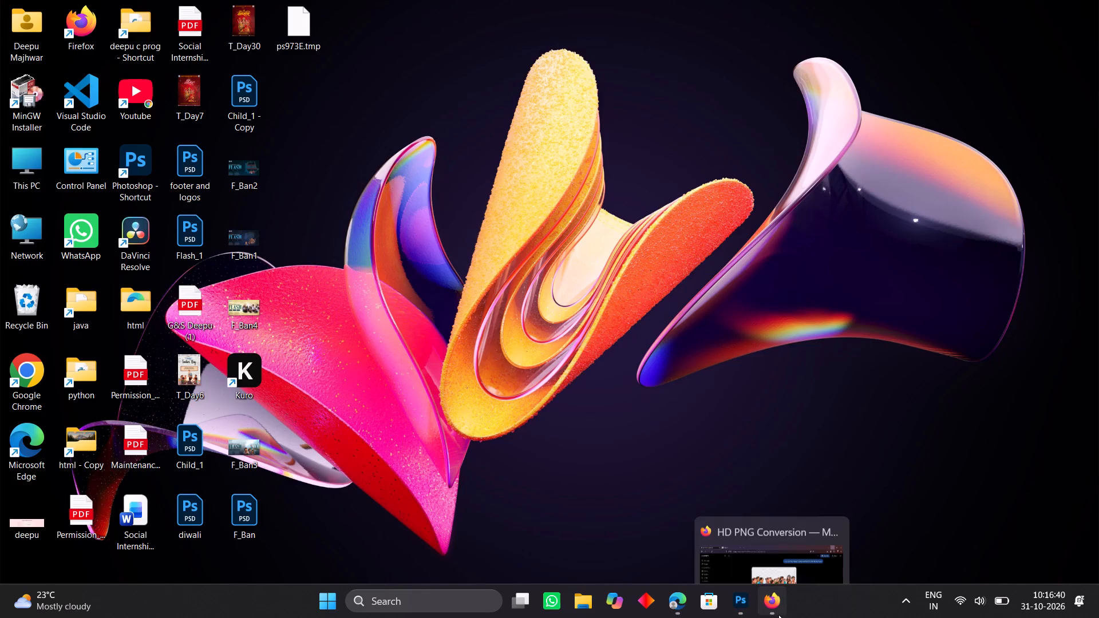
left_click(835, 480)
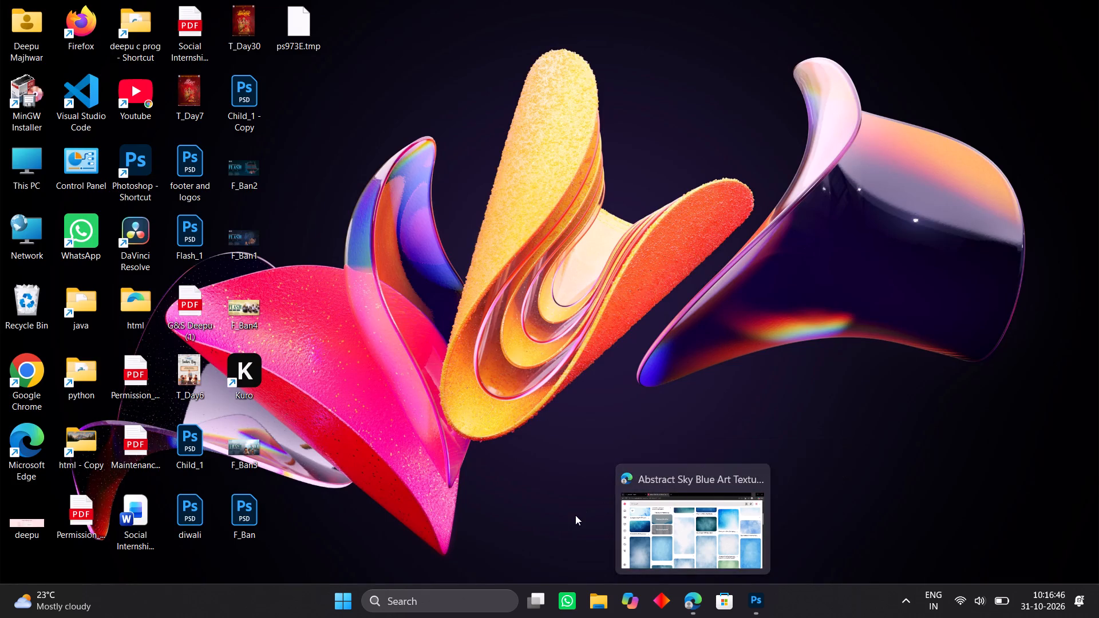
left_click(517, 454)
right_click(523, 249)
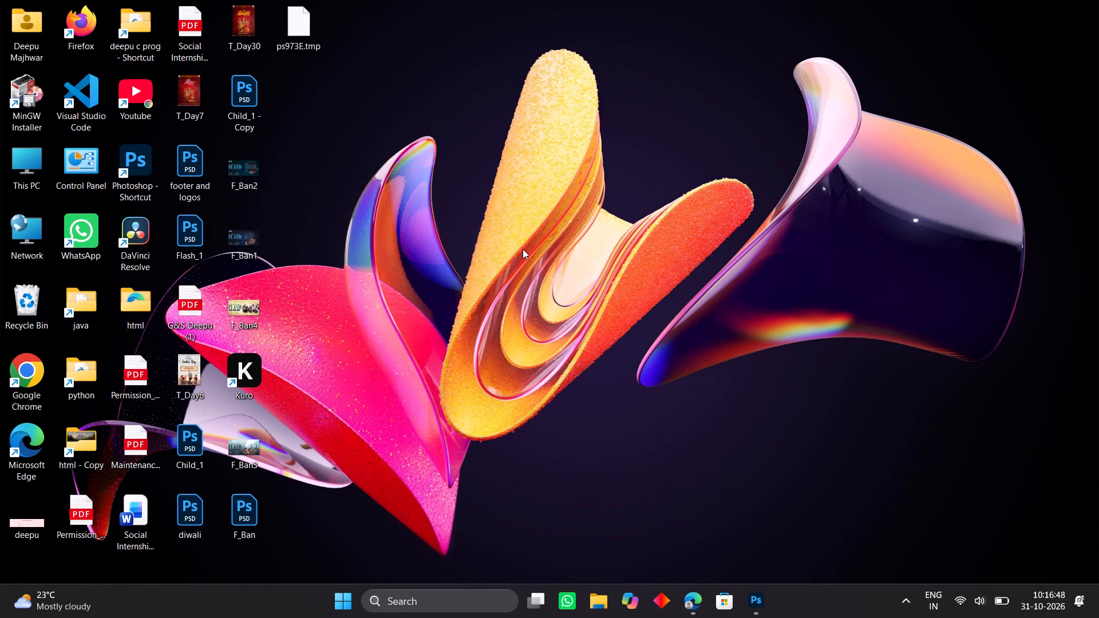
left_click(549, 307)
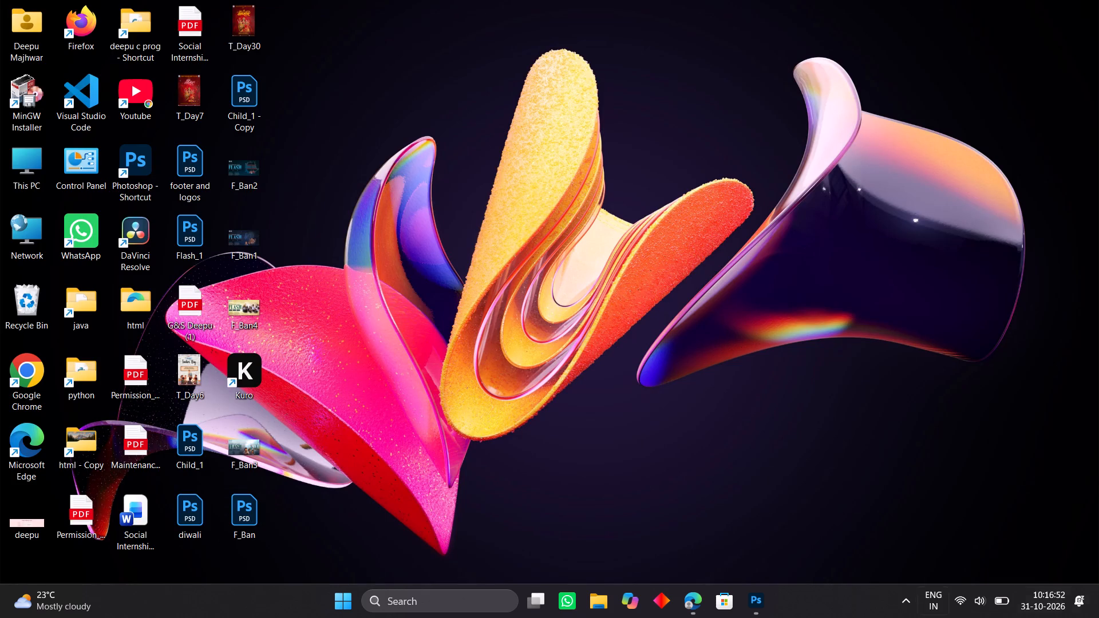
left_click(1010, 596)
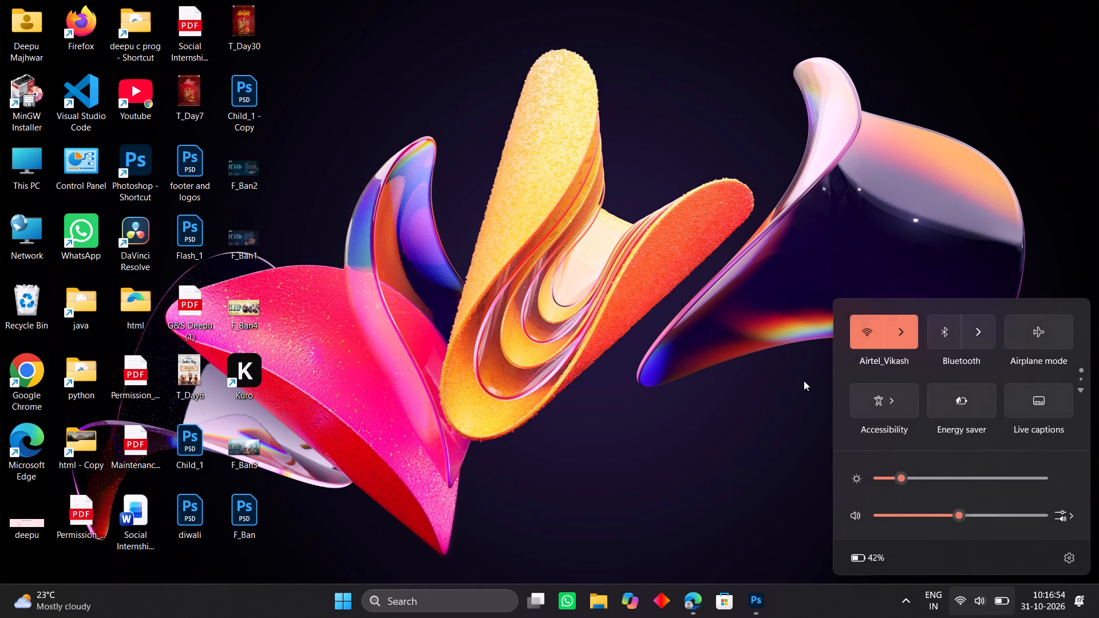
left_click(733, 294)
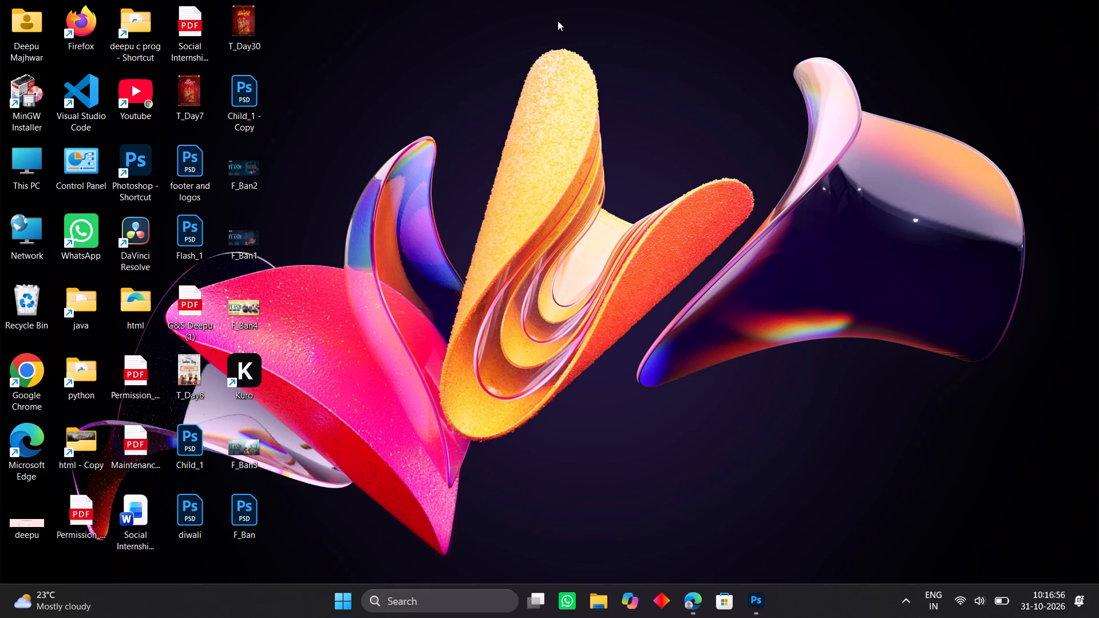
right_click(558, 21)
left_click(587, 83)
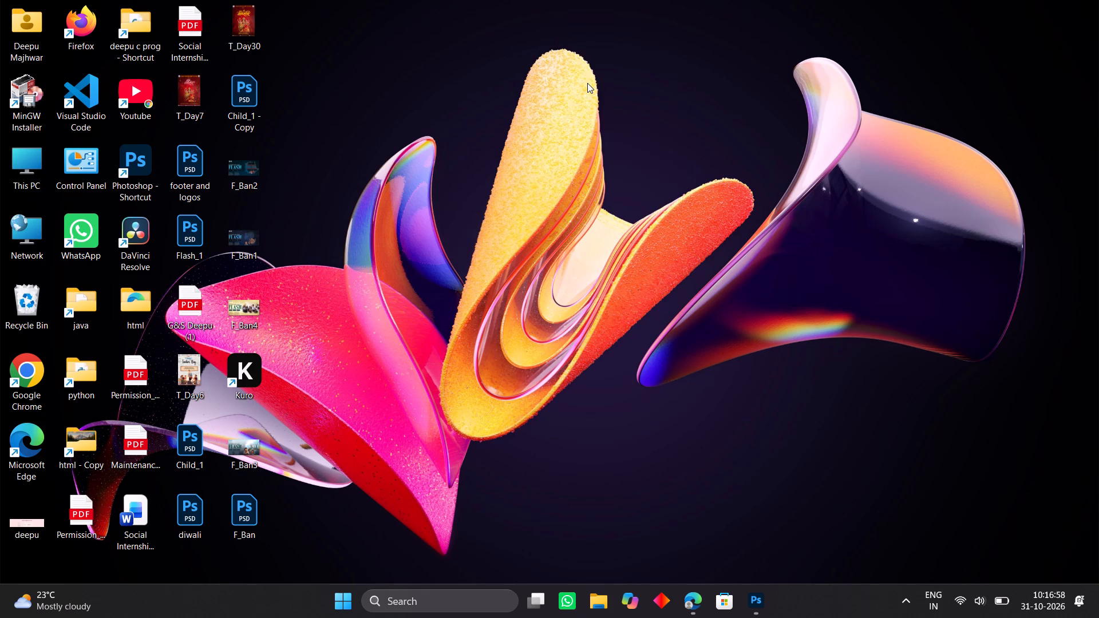
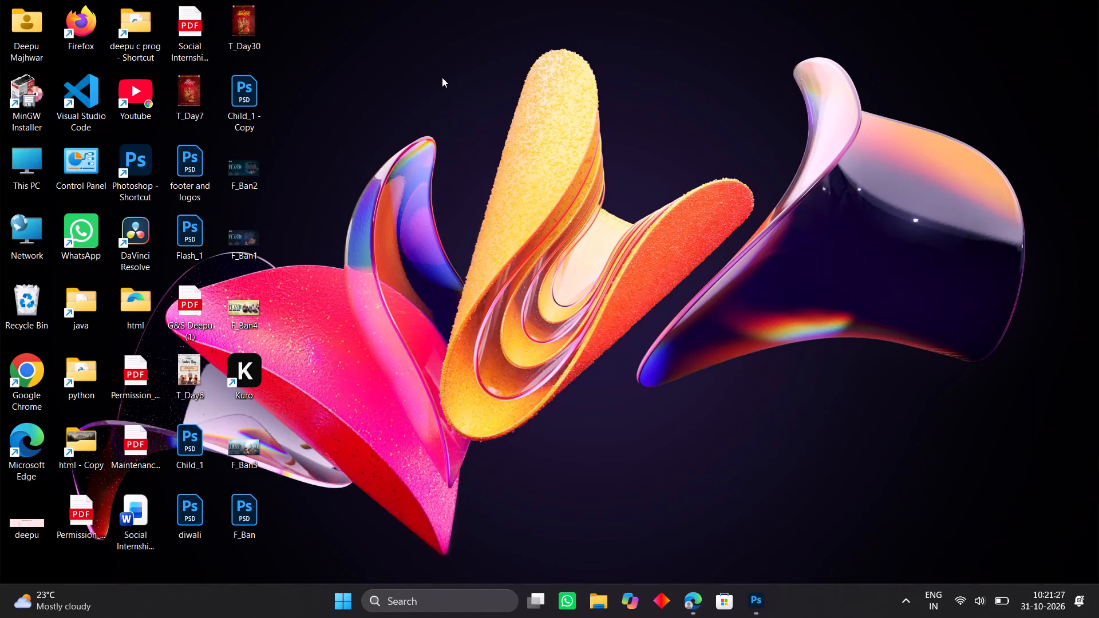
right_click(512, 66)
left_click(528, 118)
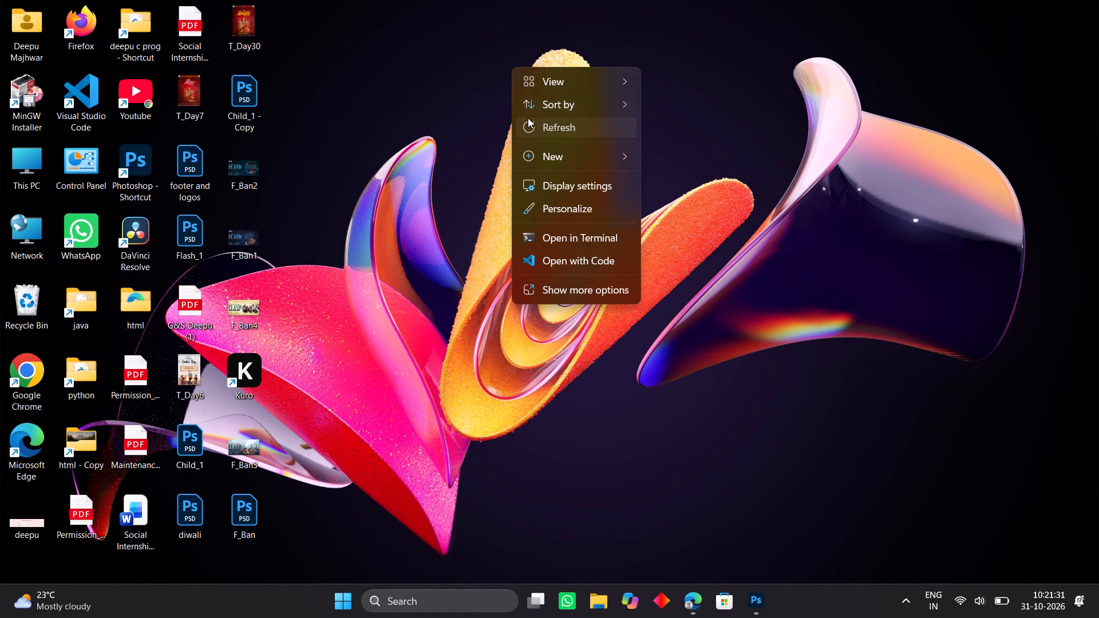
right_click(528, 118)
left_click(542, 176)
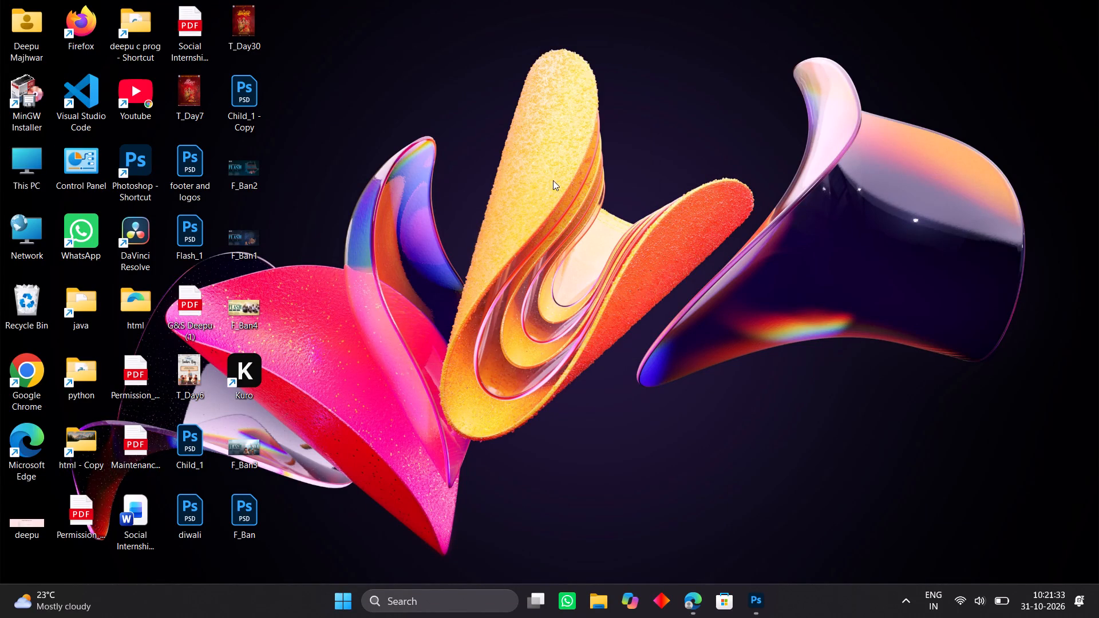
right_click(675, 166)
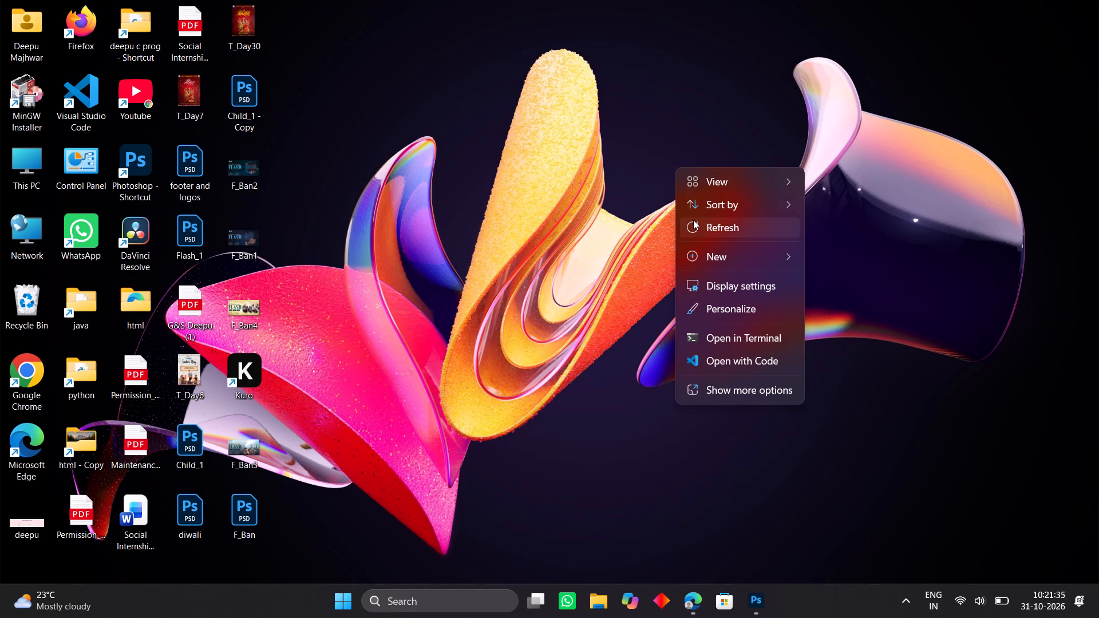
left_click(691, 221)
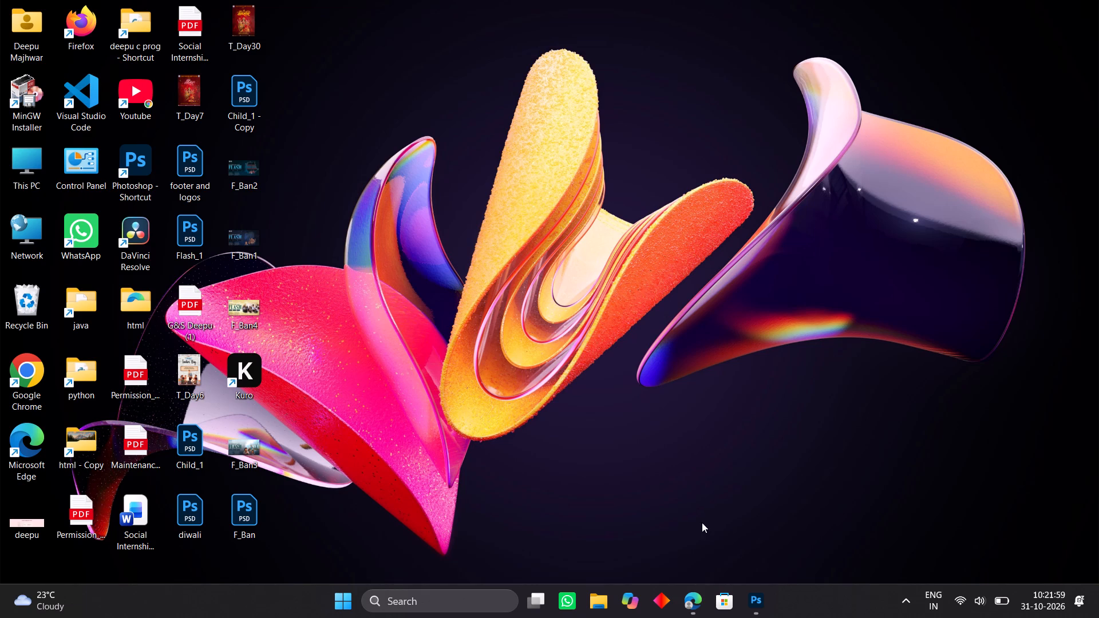
Switch back to Photoshop to bring up the F_Ban.psd banner document.
left_click(759, 593)
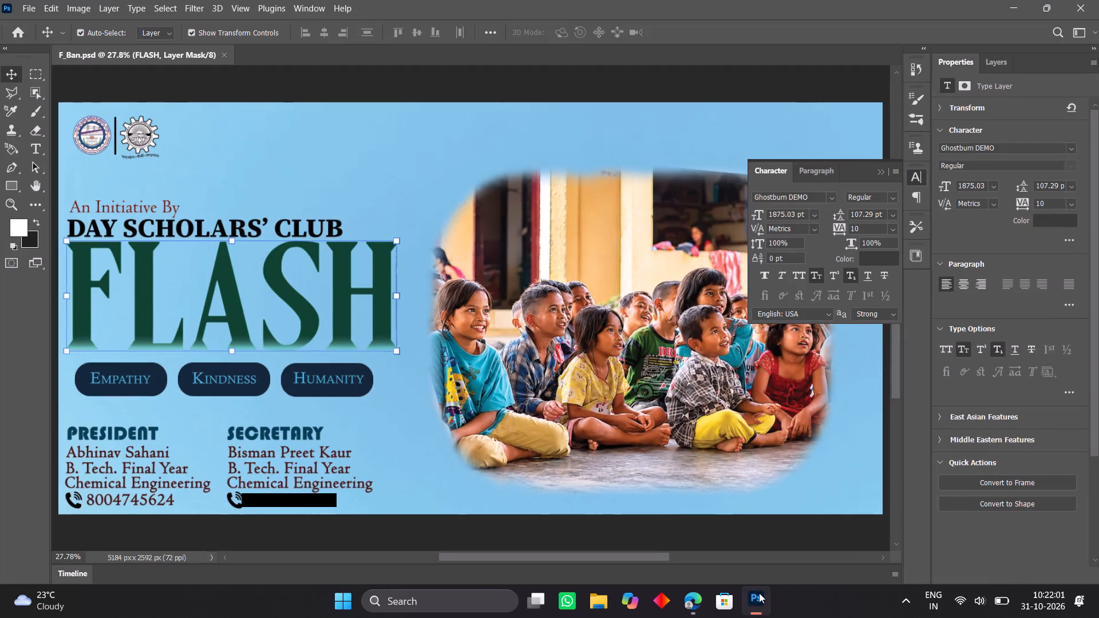
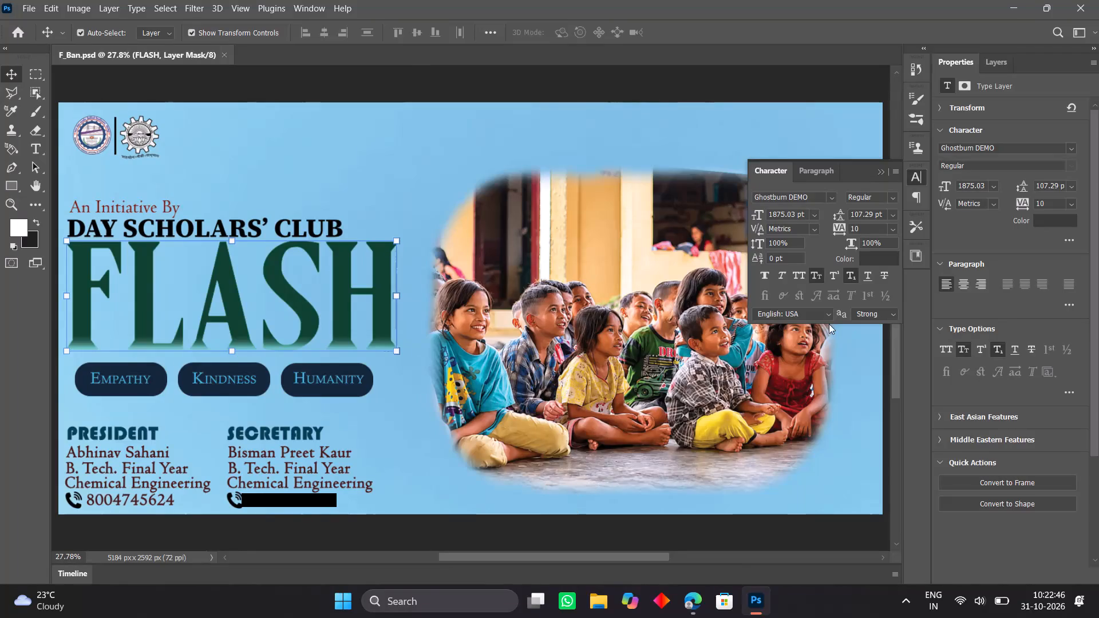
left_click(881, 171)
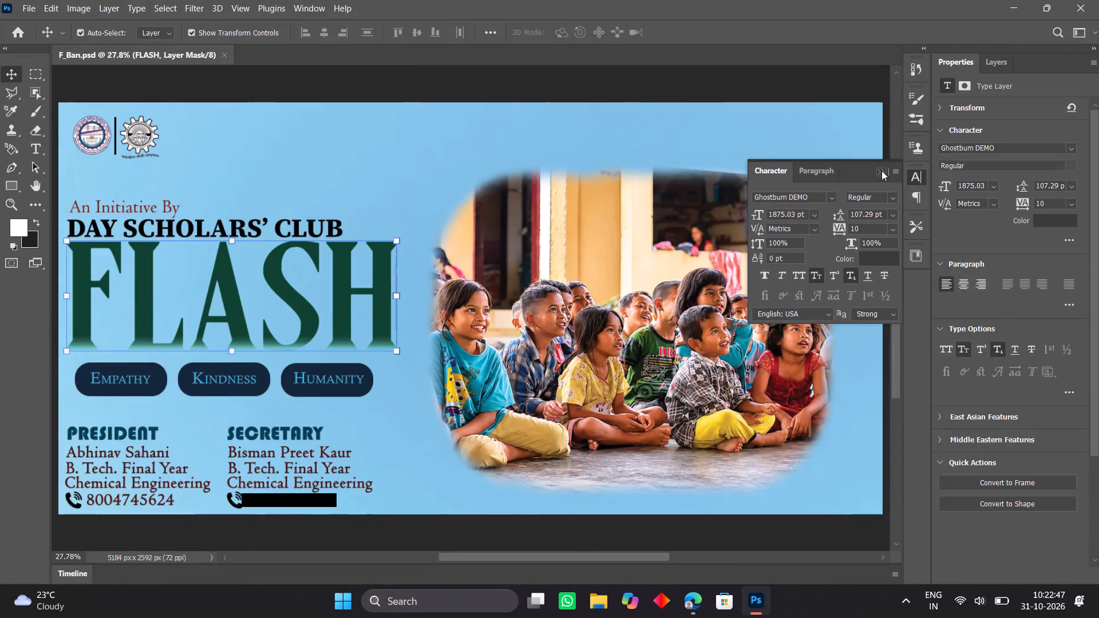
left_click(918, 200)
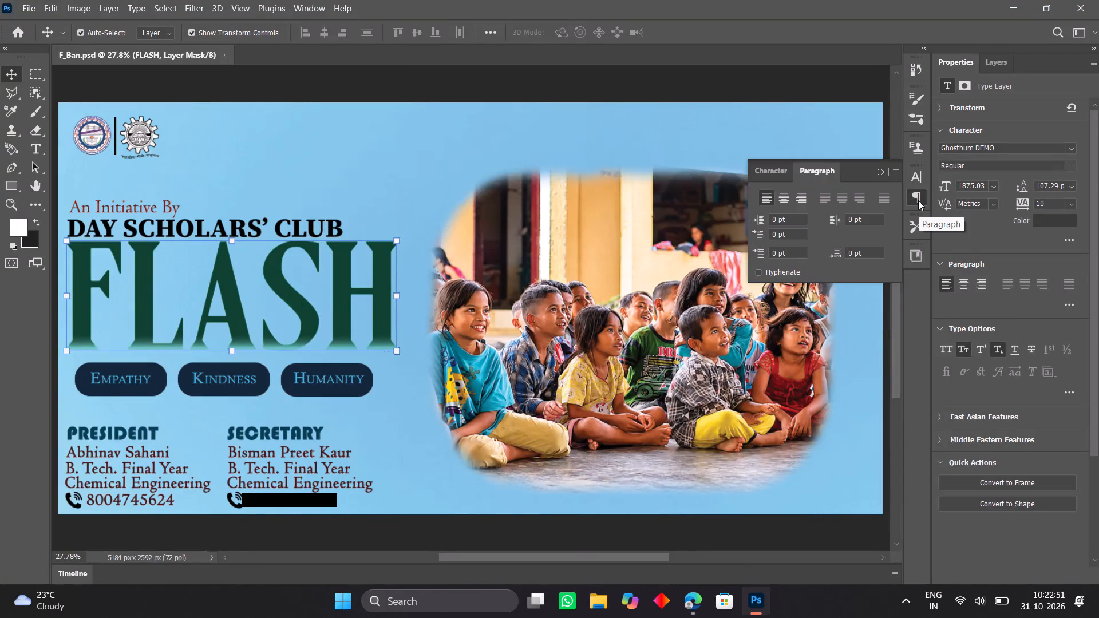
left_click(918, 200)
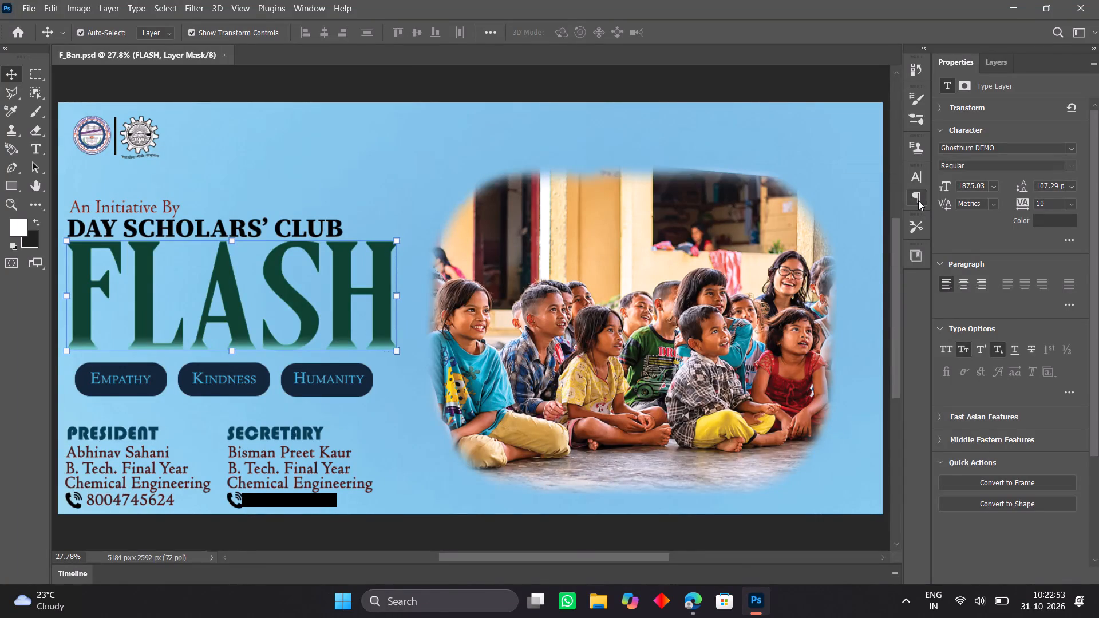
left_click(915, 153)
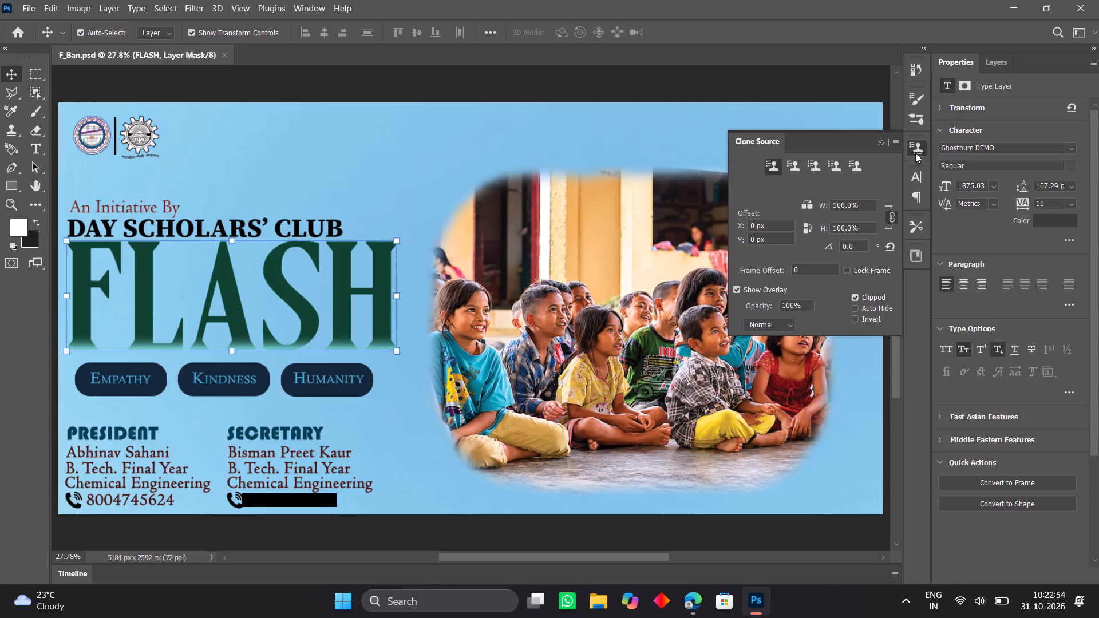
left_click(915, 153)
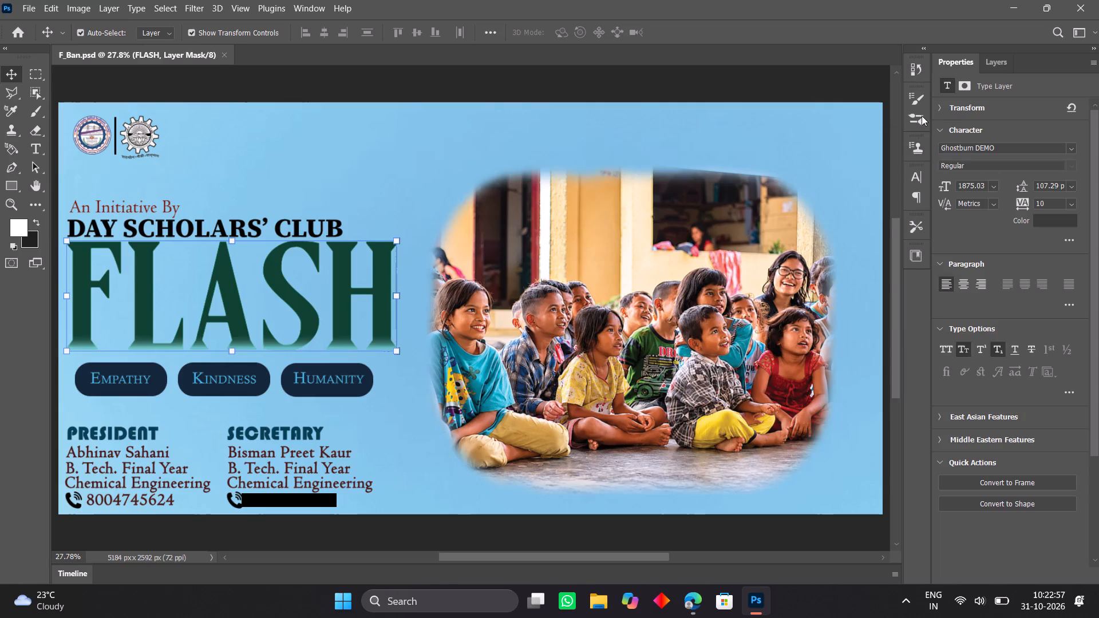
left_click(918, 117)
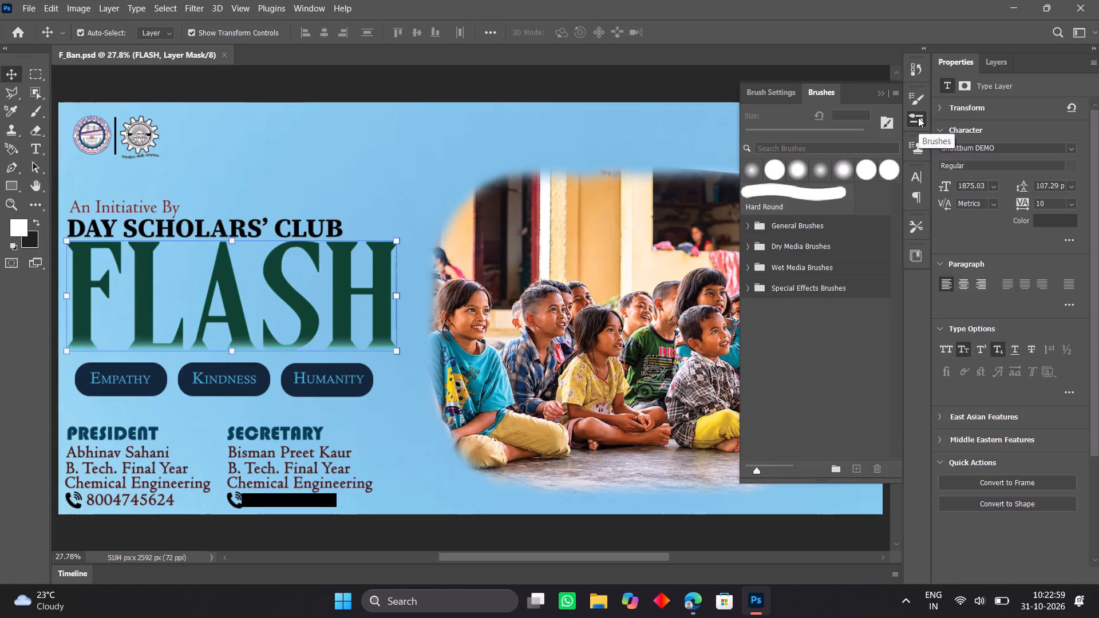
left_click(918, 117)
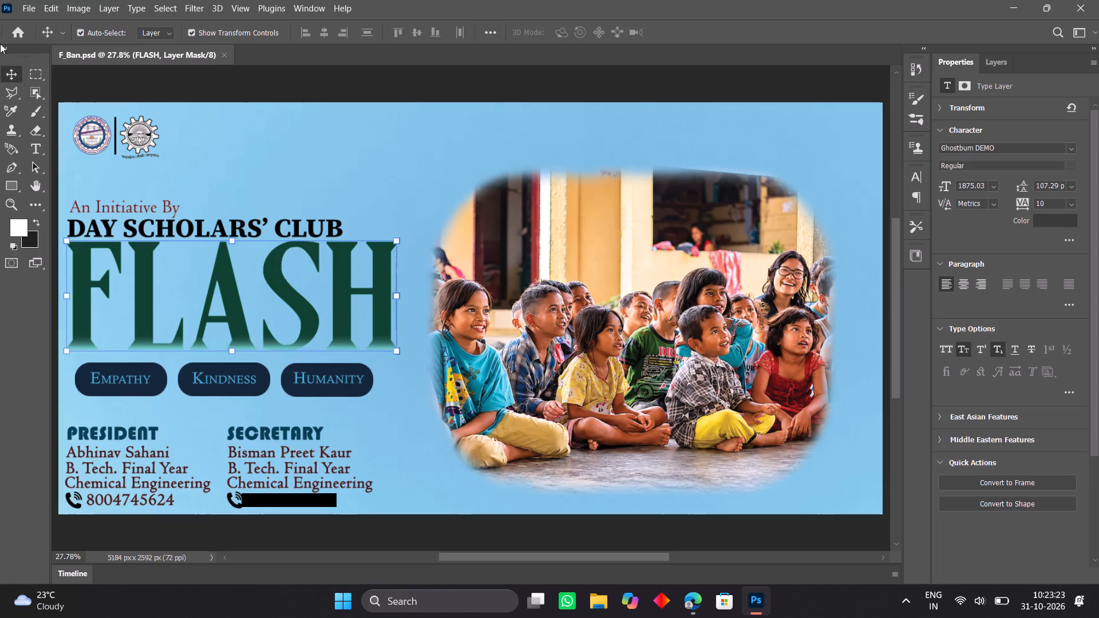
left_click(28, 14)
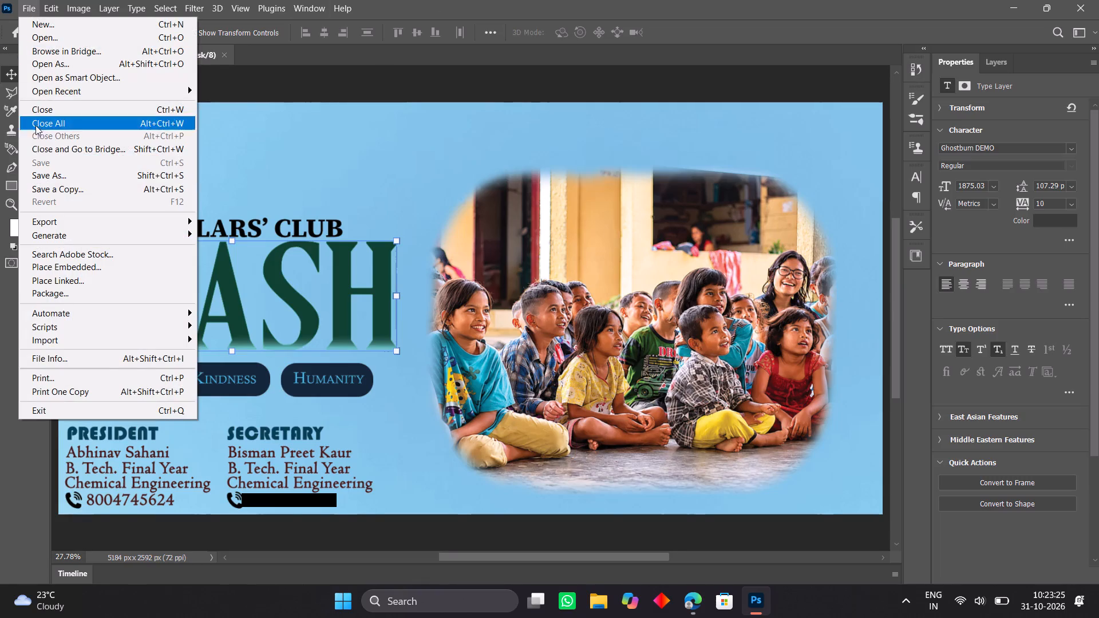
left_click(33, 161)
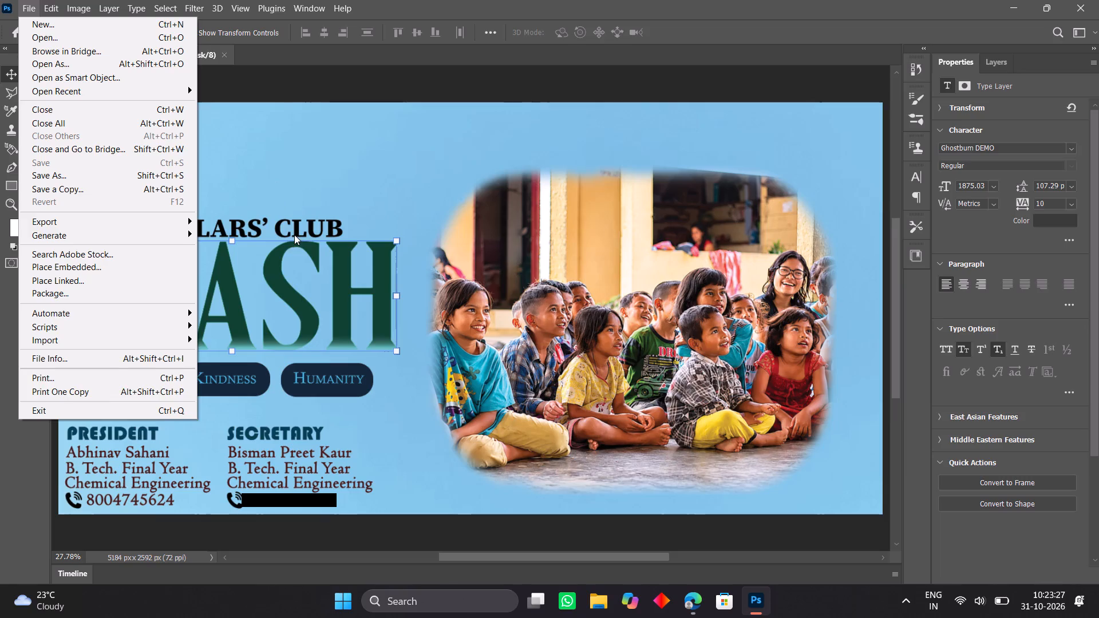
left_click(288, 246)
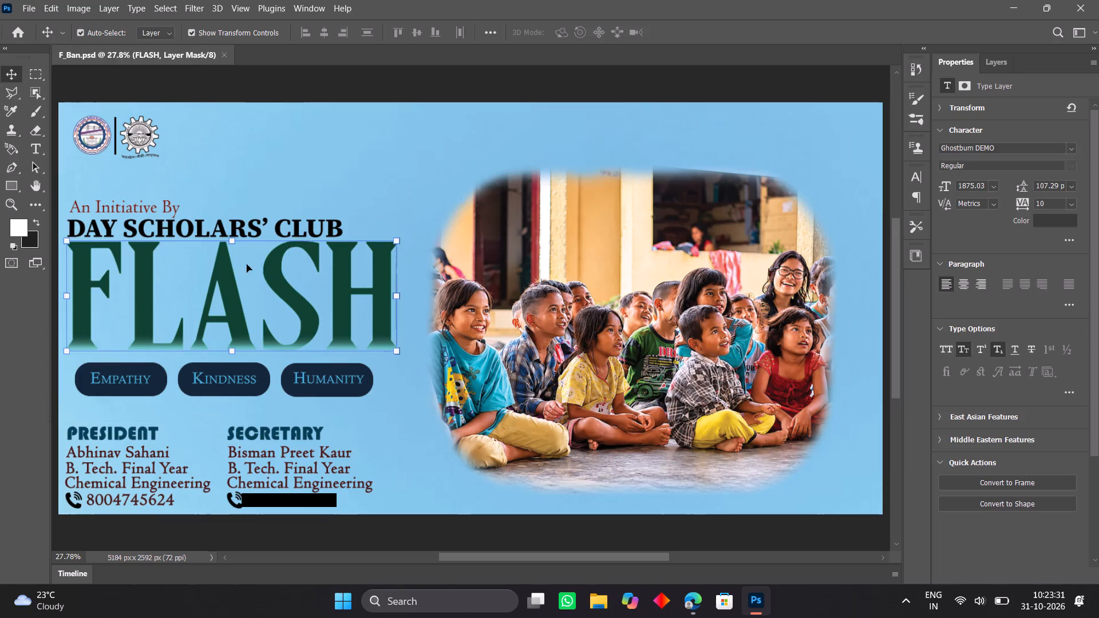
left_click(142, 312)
Nudge the round MMMUT logo on the banner one step left and back one step right.
left_click(86, 140)
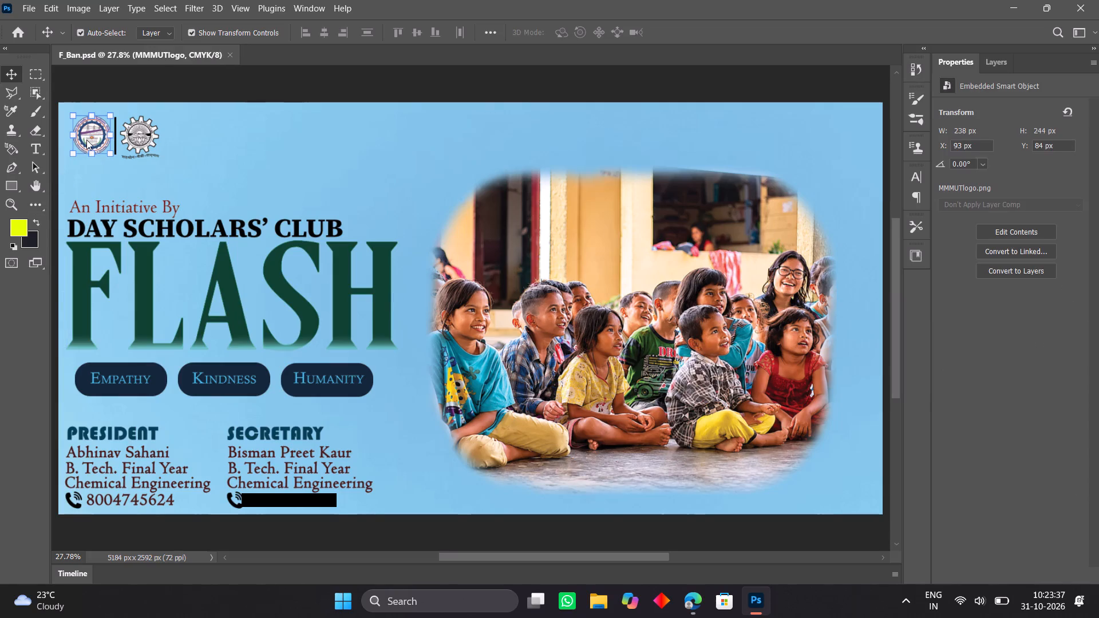
key("Left")
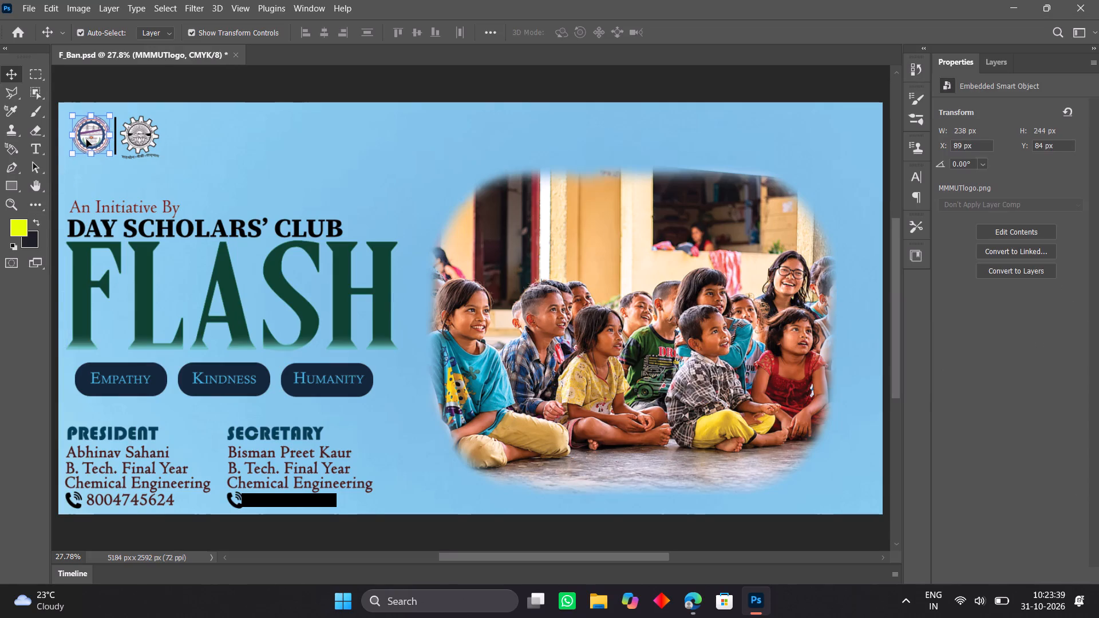
key("Right")
Save the F_Ban.psd banner under its existing name and close Photoshop.
left_click(25, 6)
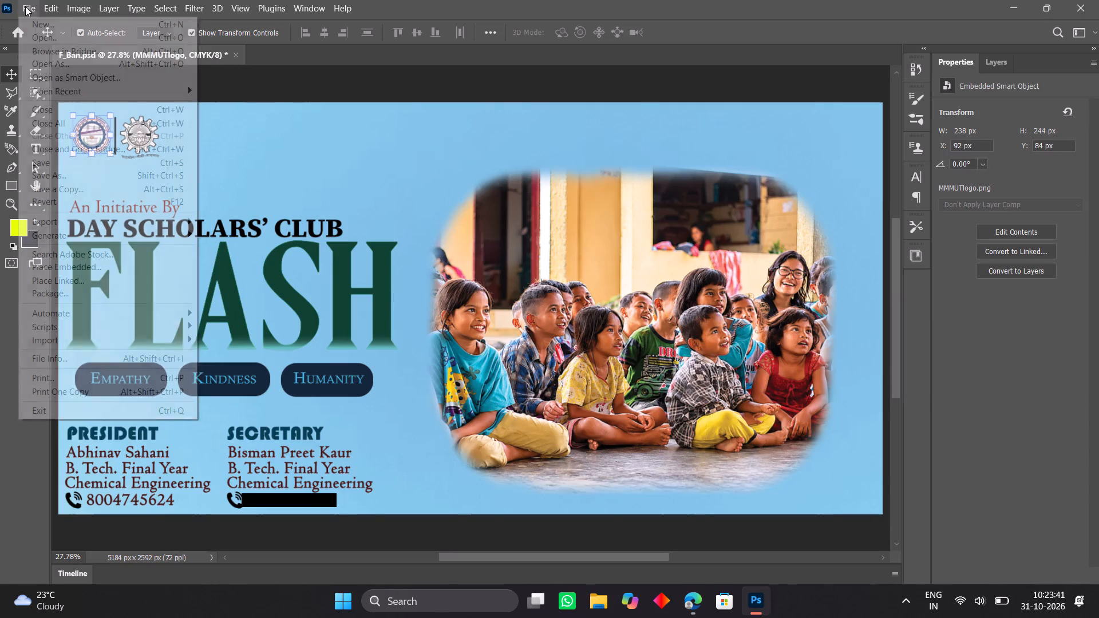
left_click(50, 166)
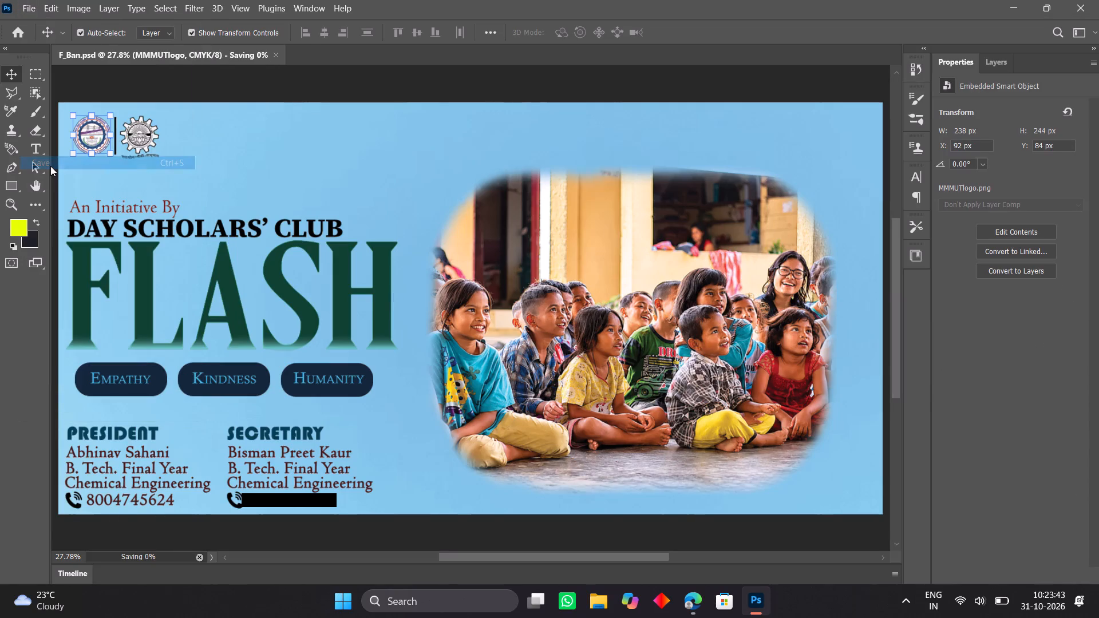
left_click(1073, 5)
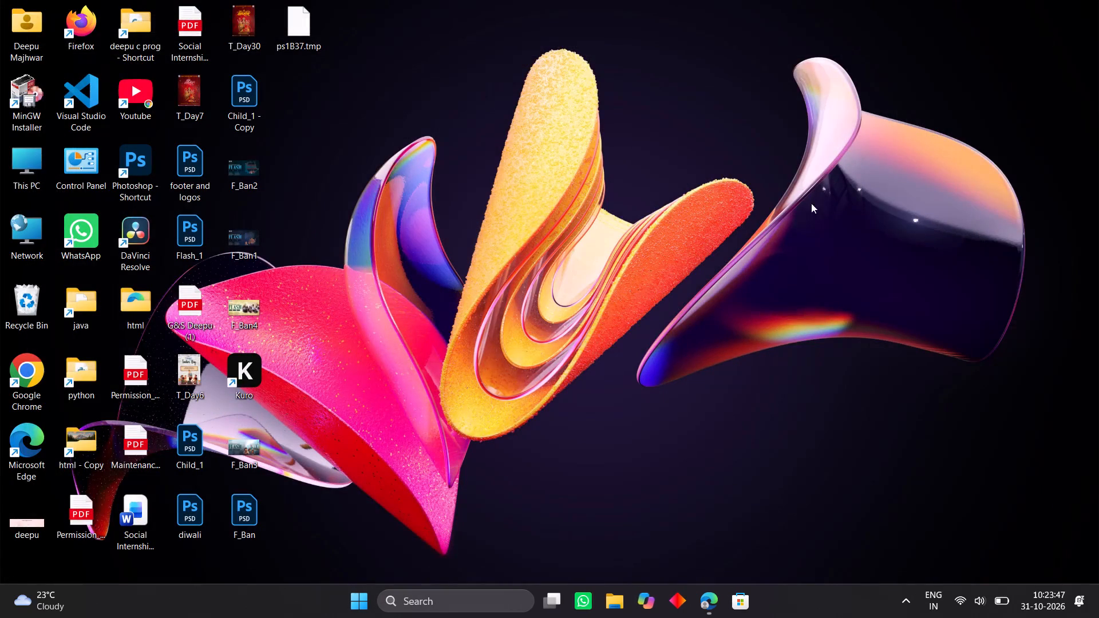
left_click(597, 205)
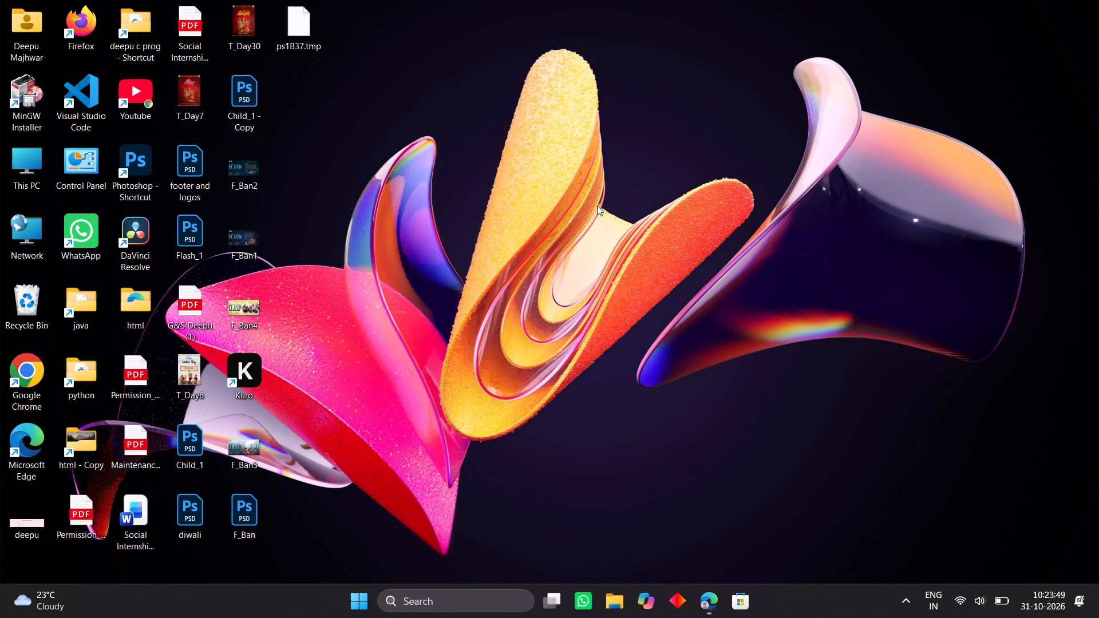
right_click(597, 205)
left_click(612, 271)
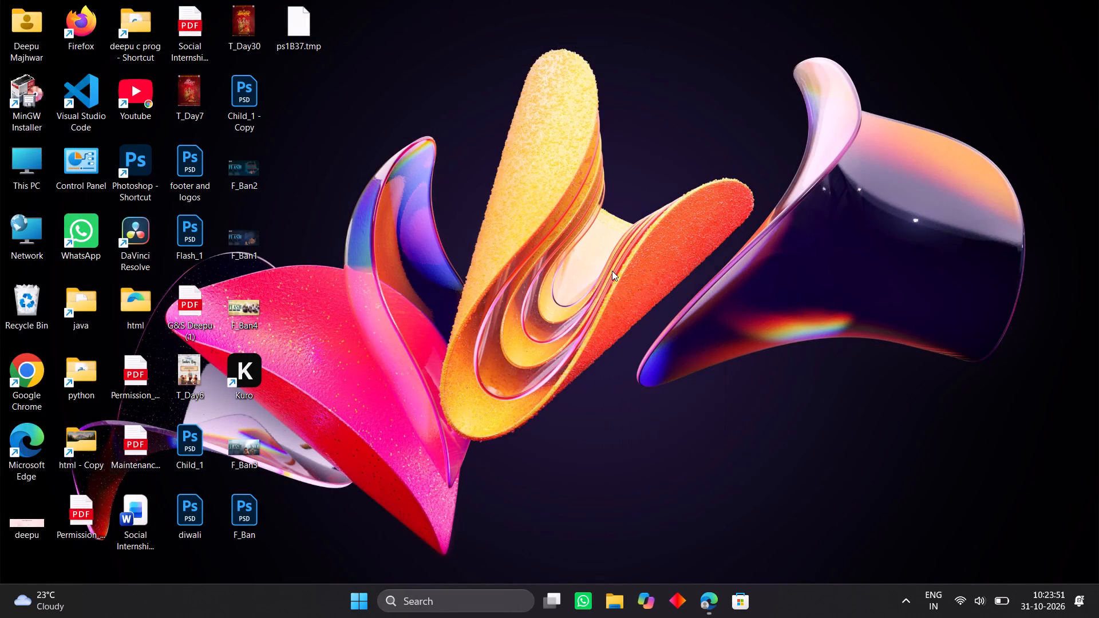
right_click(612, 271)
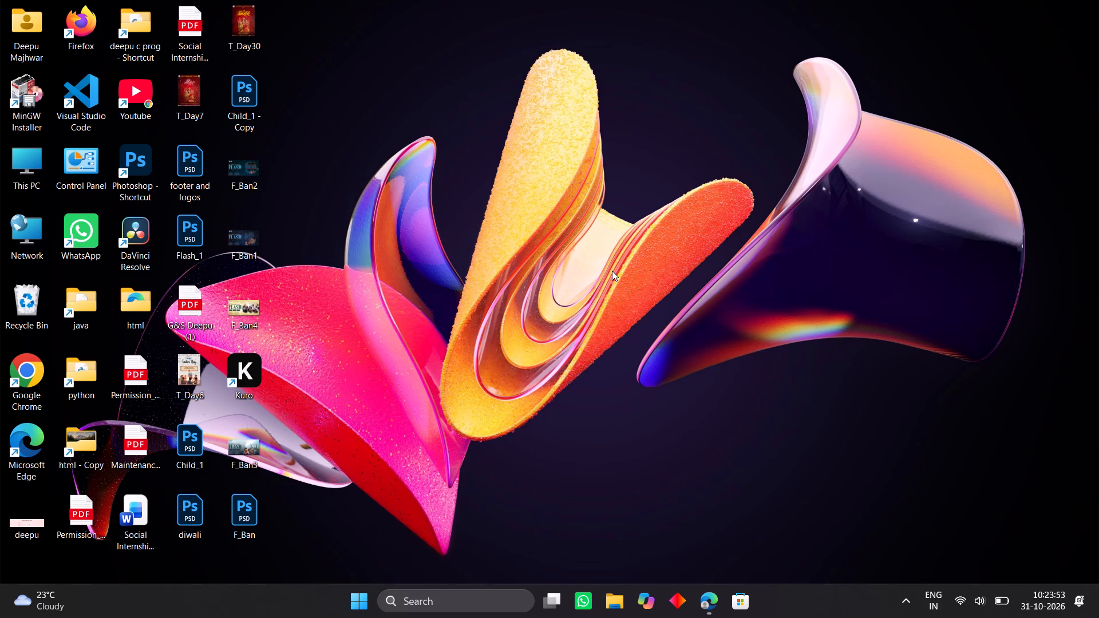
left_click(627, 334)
View the exported banner images F_Ban4 and F_Ban2 from the desktop one after the other, closing each.
double_click(243, 301)
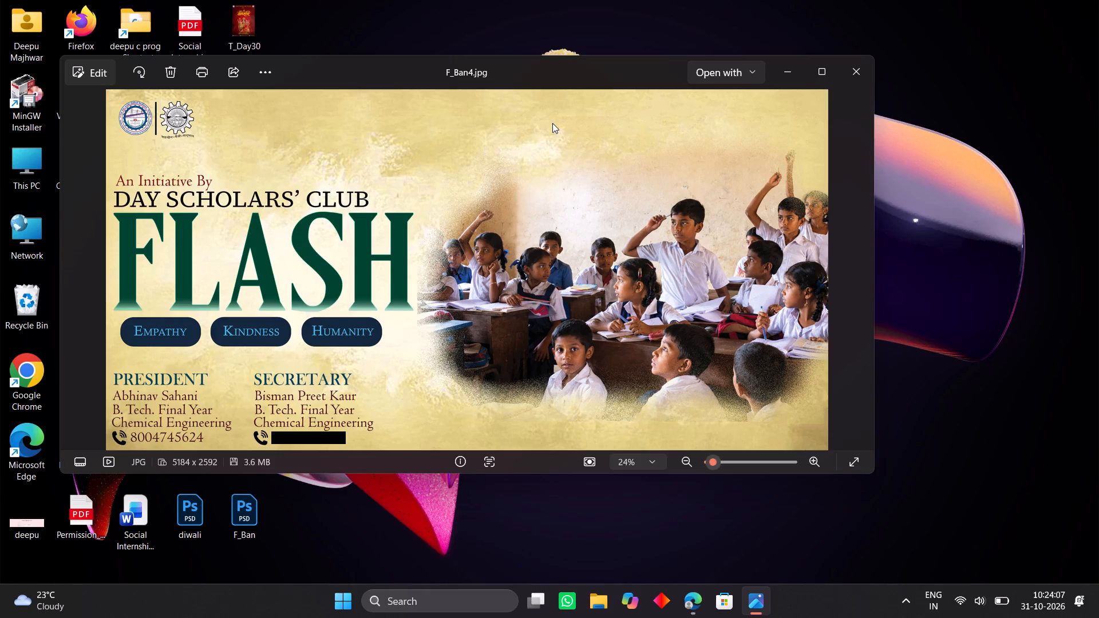
left_click(852, 71)
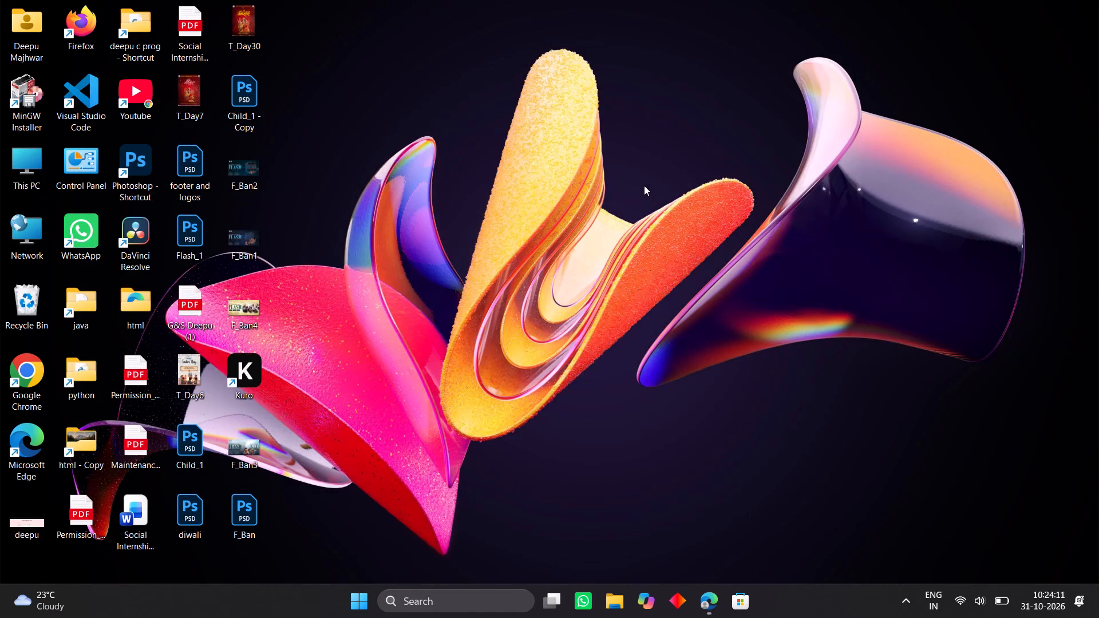
right_click(644, 185)
left_click(658, 246)
double_click(256, 167)
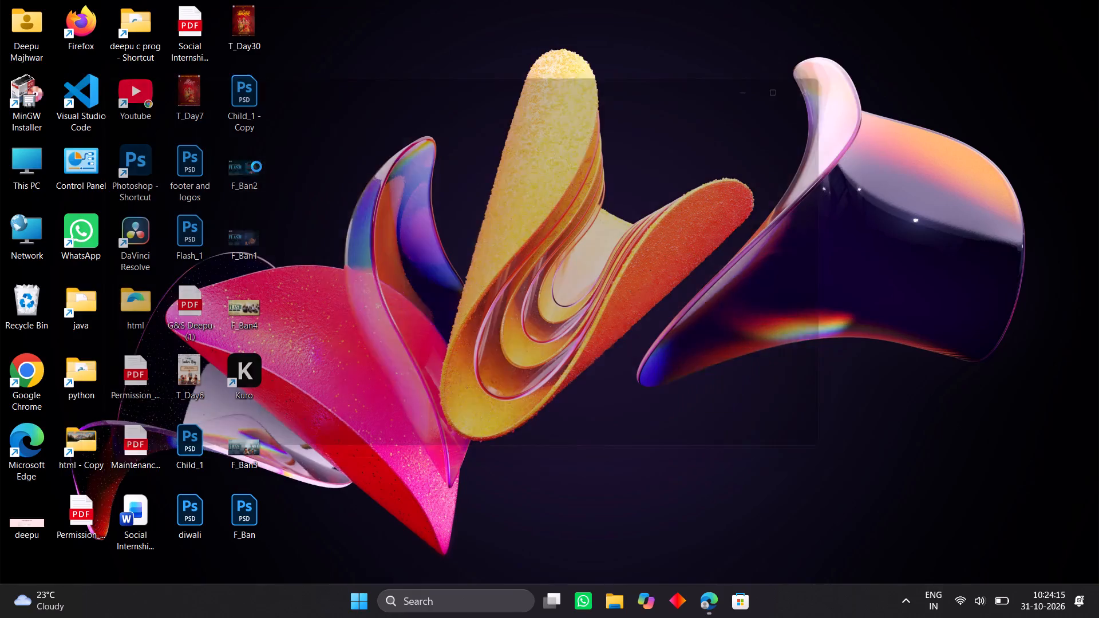
double_click(323, 208)
double_click(323, 208)
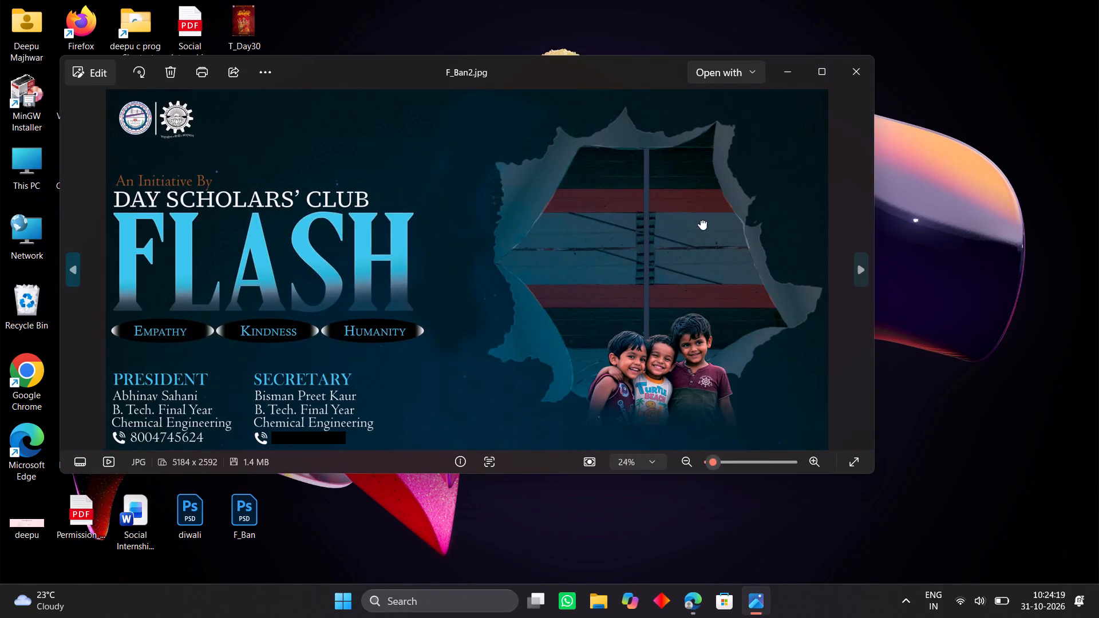
left_click(848, 77)
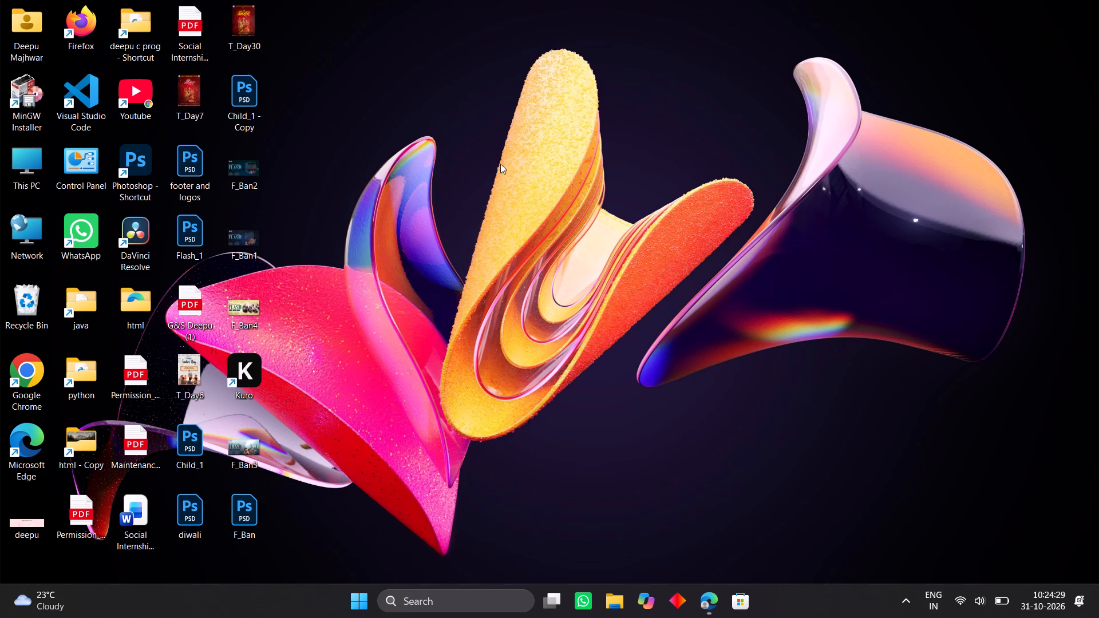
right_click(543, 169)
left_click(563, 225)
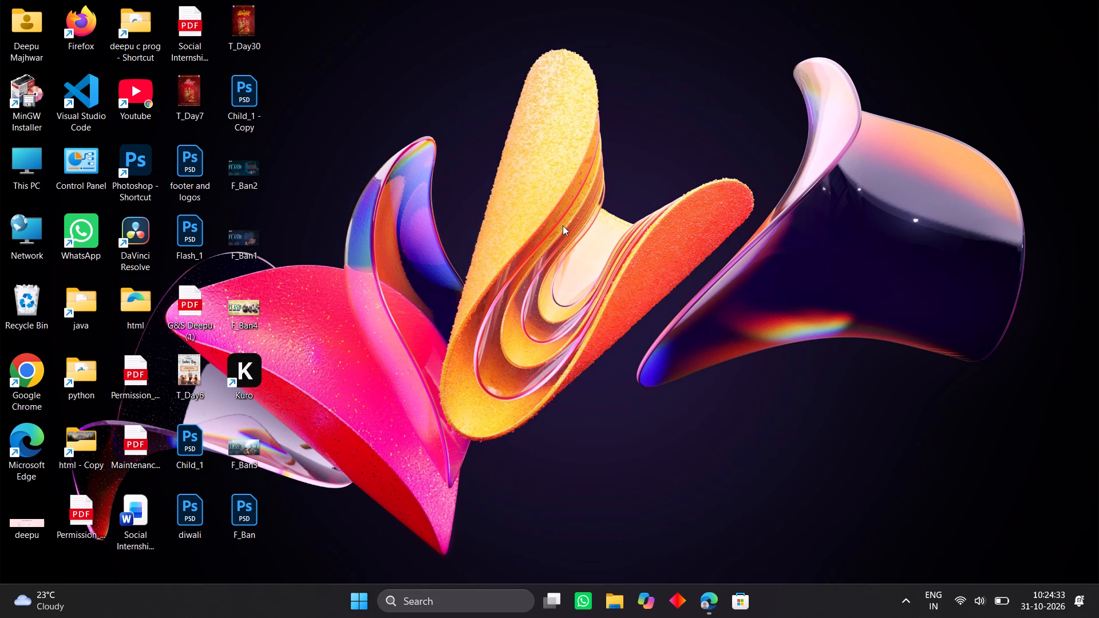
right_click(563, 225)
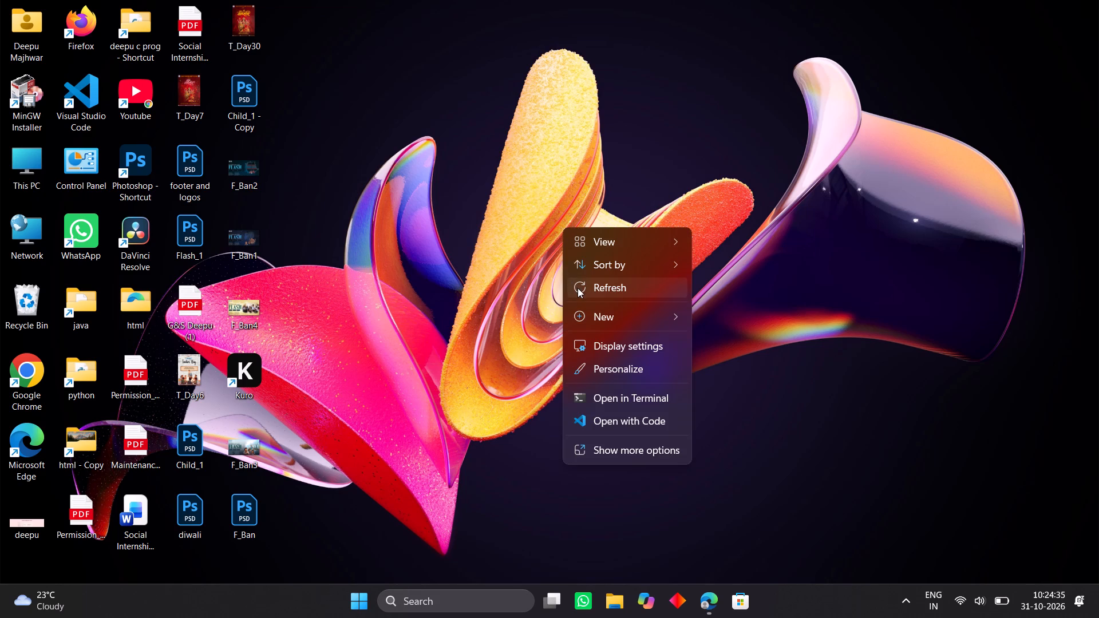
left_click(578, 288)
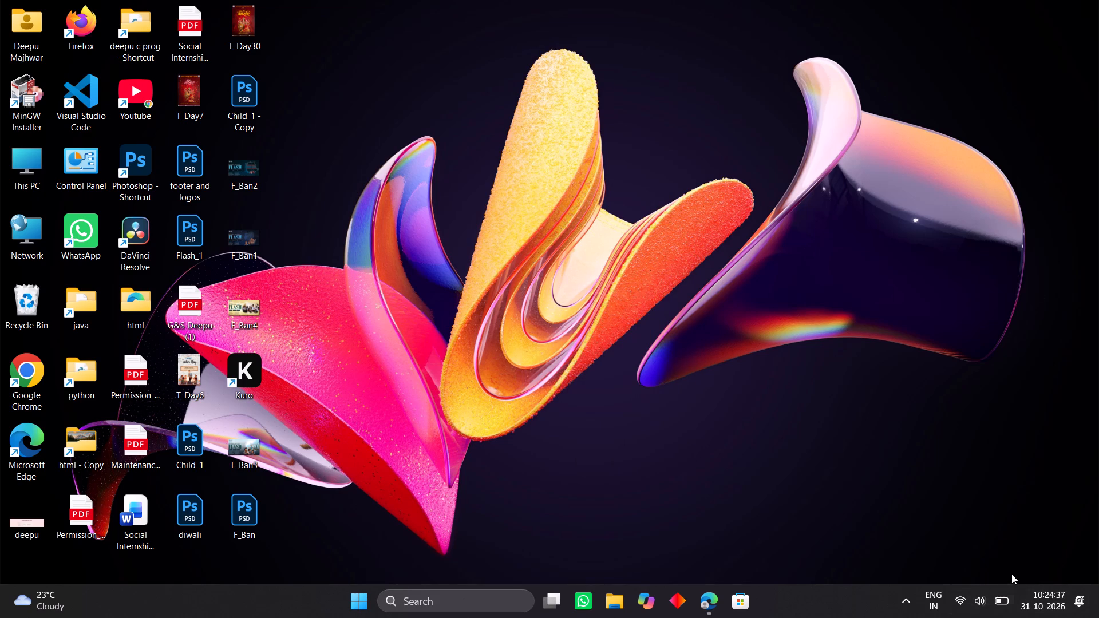
Turn off the computer's Wi-Fi in the quick settings and return to the desktop.
left_click(989, 595)
left_click(989, 595)
left_click(1005, 601)
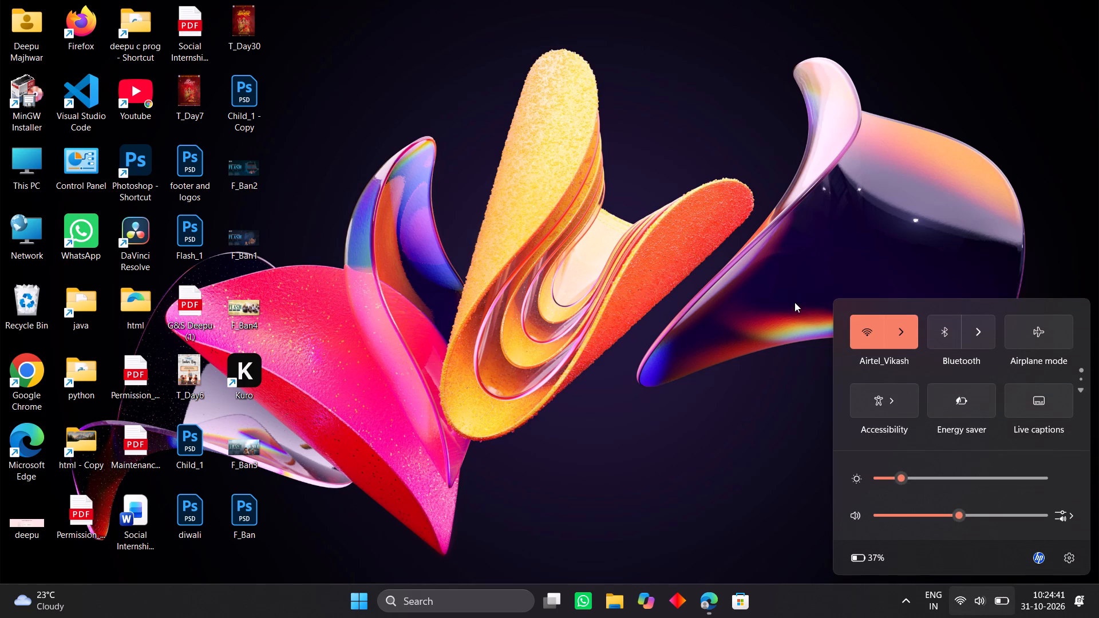
left_click(850, 327)
left_click(425, 185)
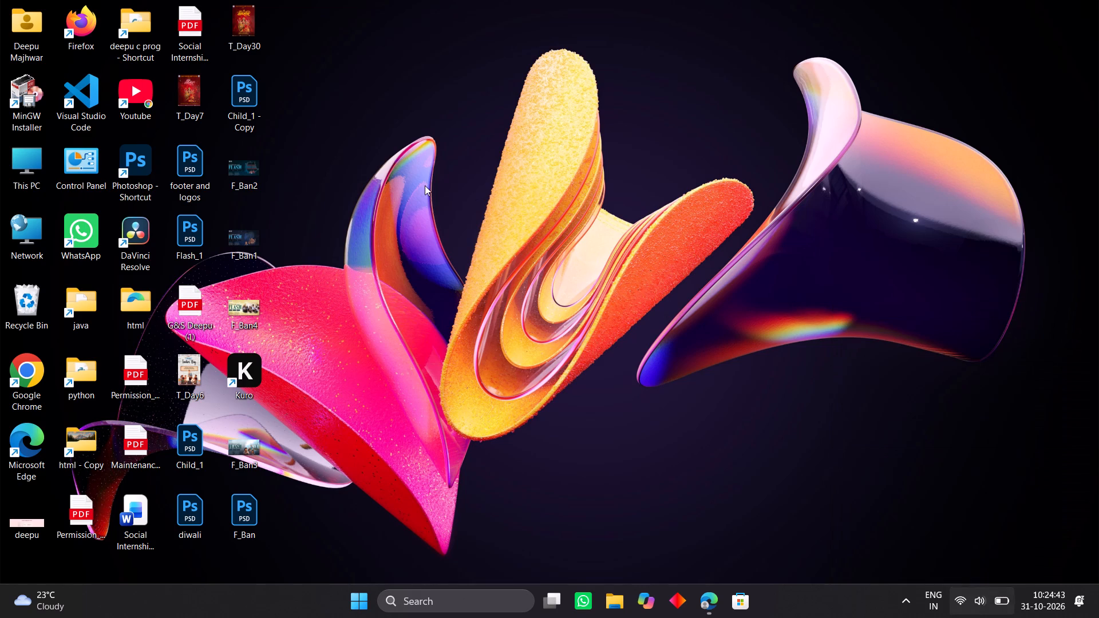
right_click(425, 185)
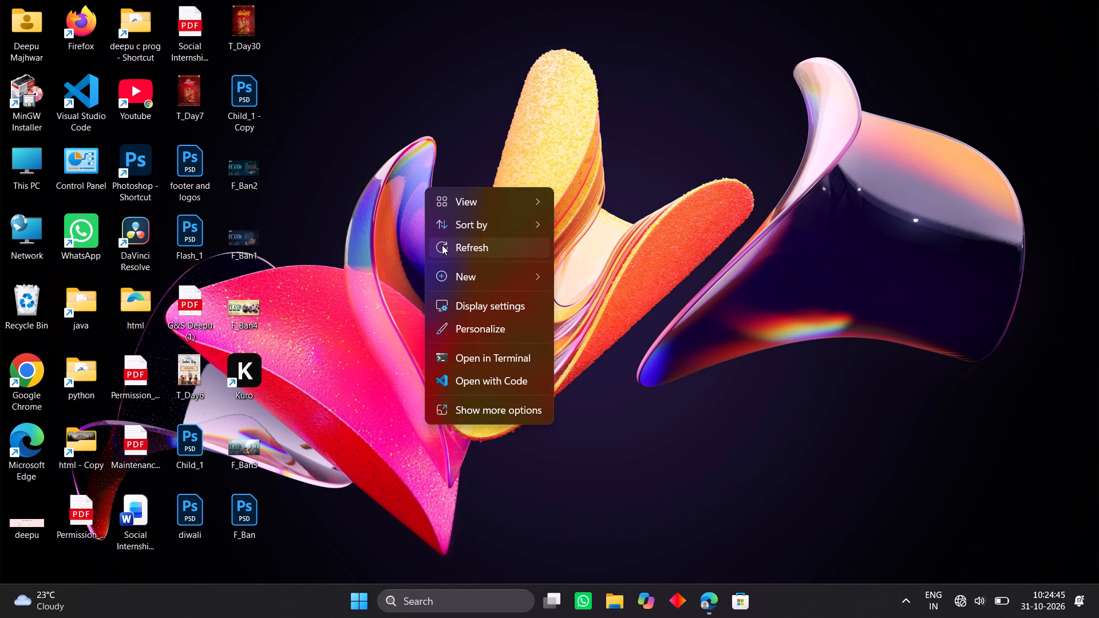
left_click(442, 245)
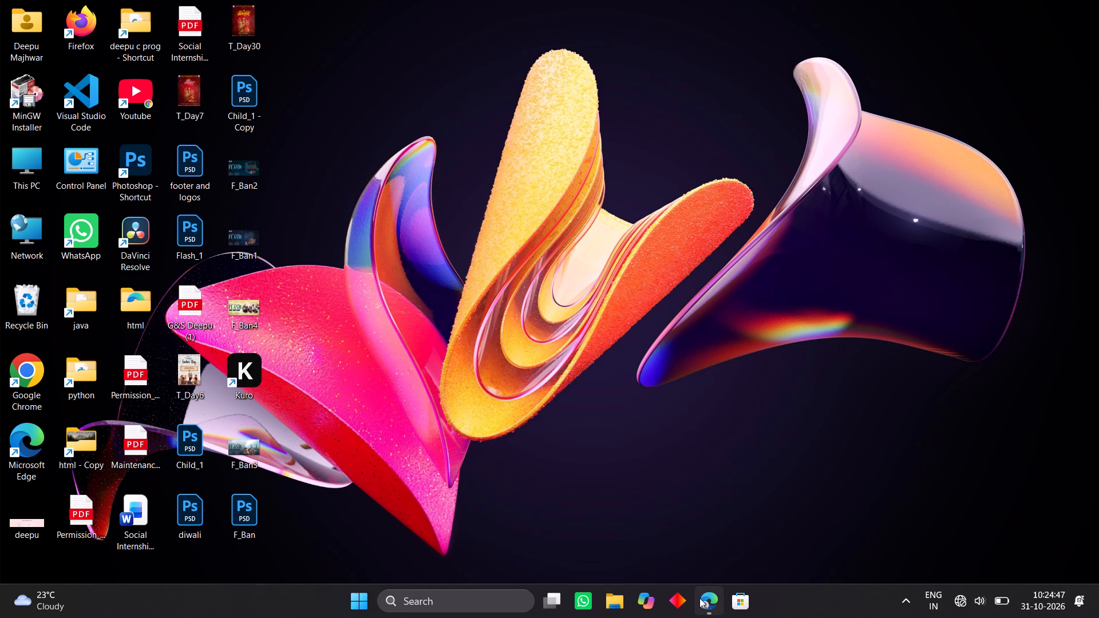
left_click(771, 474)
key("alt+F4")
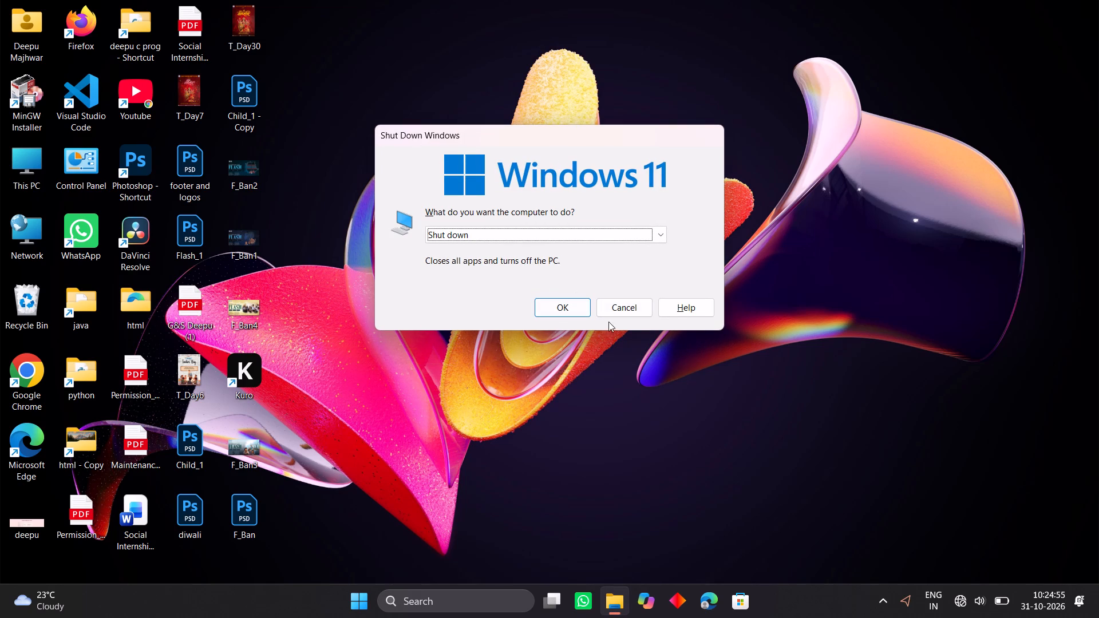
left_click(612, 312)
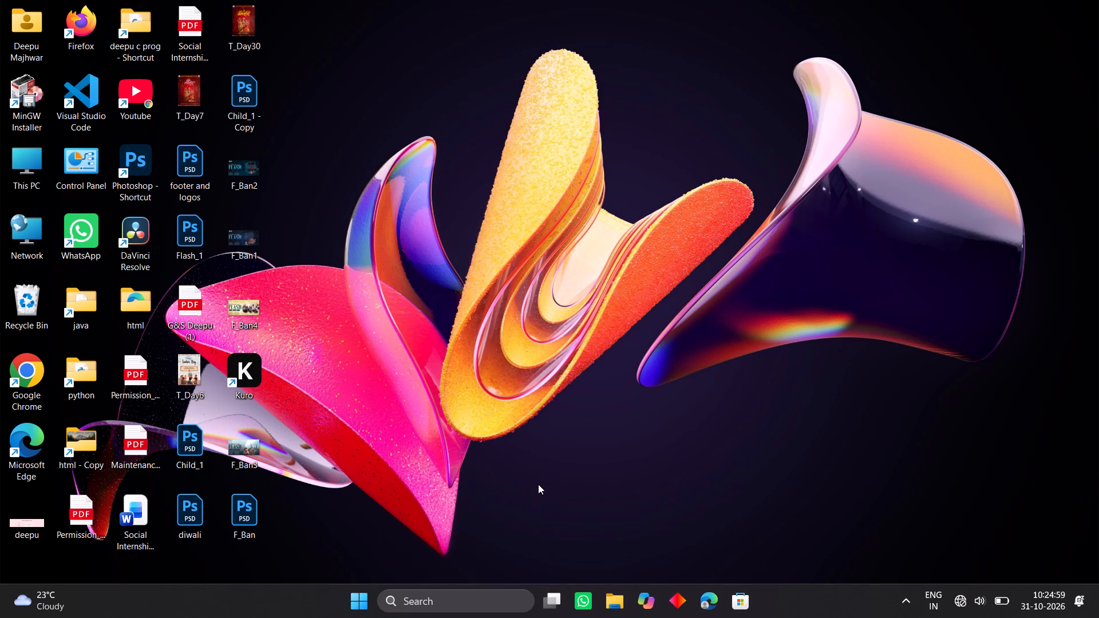
Bring up the Shut Down Windows dialog from the desktop.
key("alt+F4")
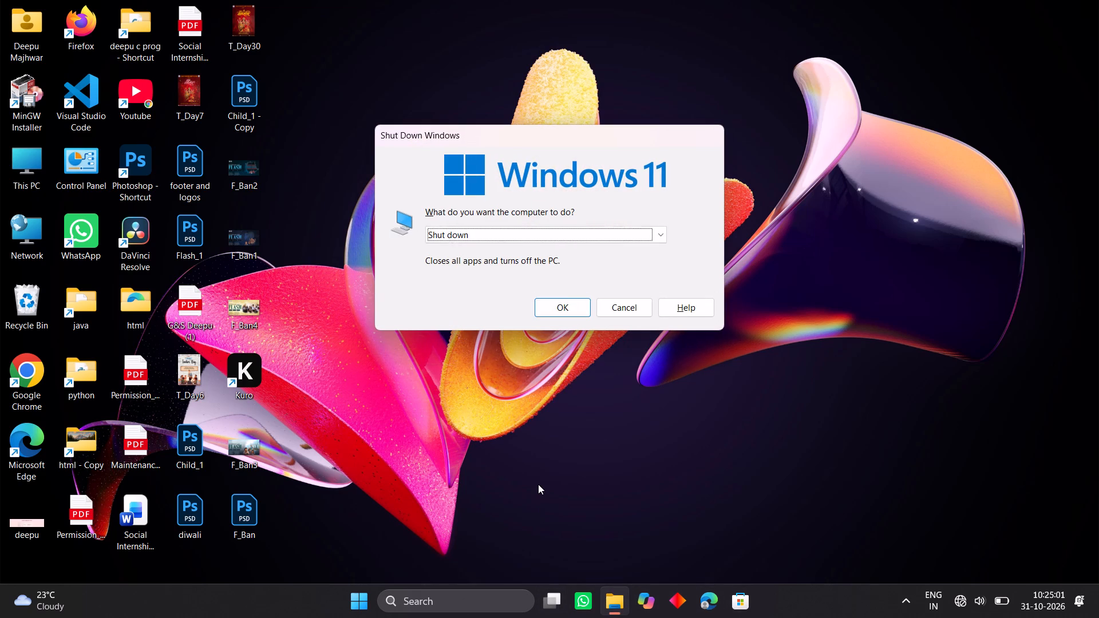